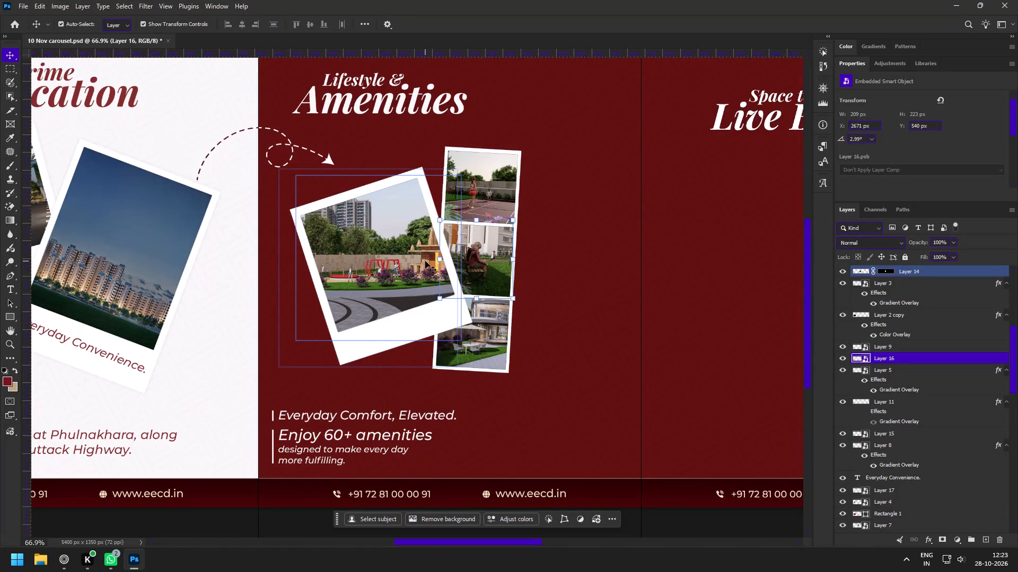
# Move the dark red textured background from the Lifestyle & Amenities slide across to the Prime Location slide.
pyautogui.press('space')
pyautogui.press('space')
pyautogui.press('space')
pyautogui.press('space')
pyautogui.press('space')
pyautogui.press('space')
pyautogui.press('space')
pyautogui.press('space')
pyautogui.press('space')
pyautogui.press('space')
pyautogui.press('space')
pyautogui.press('space')
pyautogui.moveTo(429, 227); pyautogui.dragTo(603, 277)
pyautogui.press('z')
pyautogui.moveTo(522, 296); pyautogui.dragTo(496, 282)
pyautogui.press('space')
pyautogui.press('space')
pyautogui.press('space')
pyautogui.press('space')
pyautogui.press('space')
pyautogui.press('space')
pyautogui.press('space')
pyautogui.press('space')
pyautogui.press('space')
pyautogui.press('space')
pyautogui.press('space')
pyautogui.press('space')
pyautogui.press('space')
pyautogui.press('space')
pyautogui.press('space')
pyautogui.press('space')
pyautogui.press('space')
pyautogui.press('space')
pyautogui.press('space')
pyautogui.press('space')
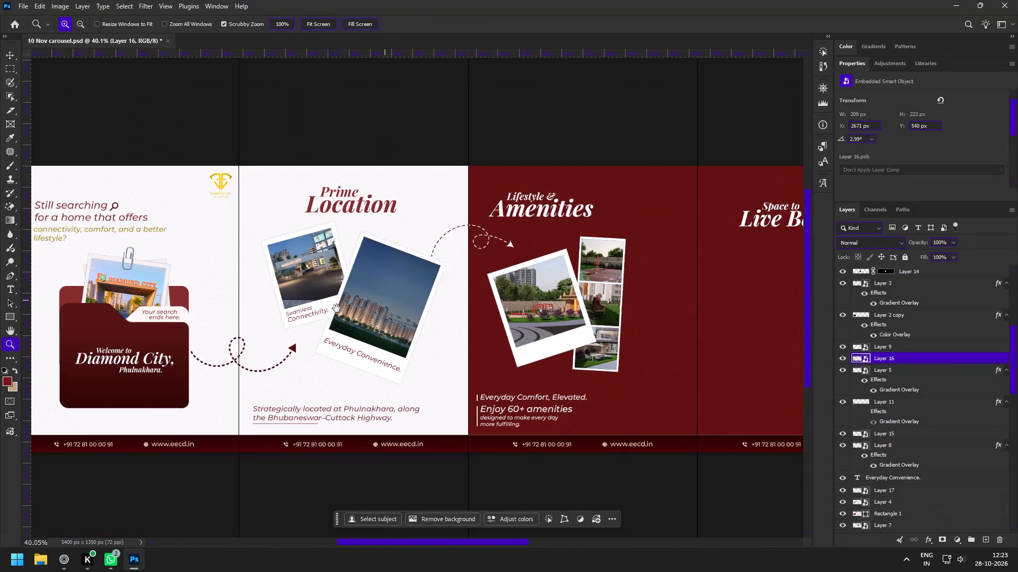
pyautogui.moveTo(355, 311); pyautogui.dragTo(300, 279)
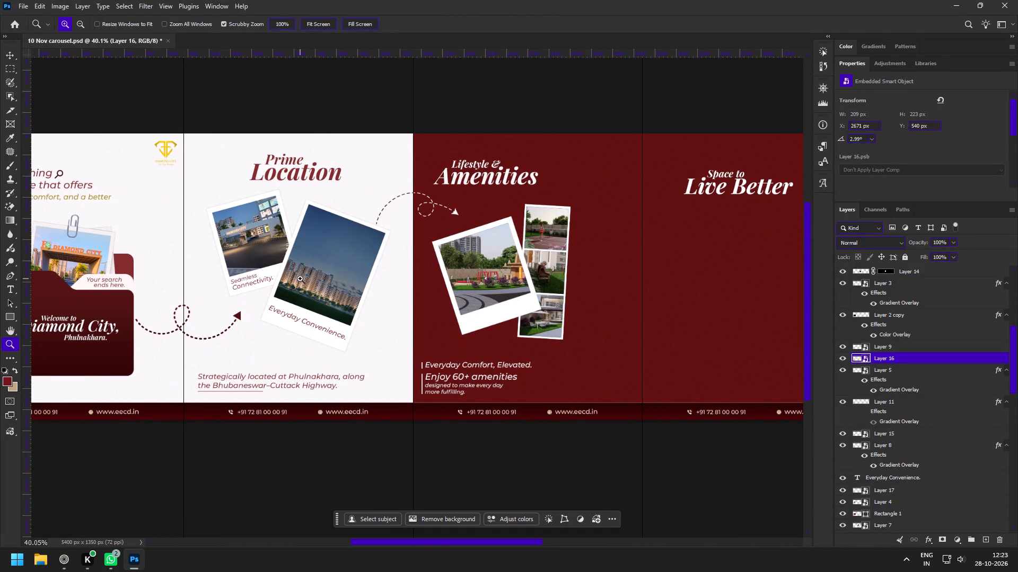
pyautogui.press('v')
pyautogui.click(601, 195)
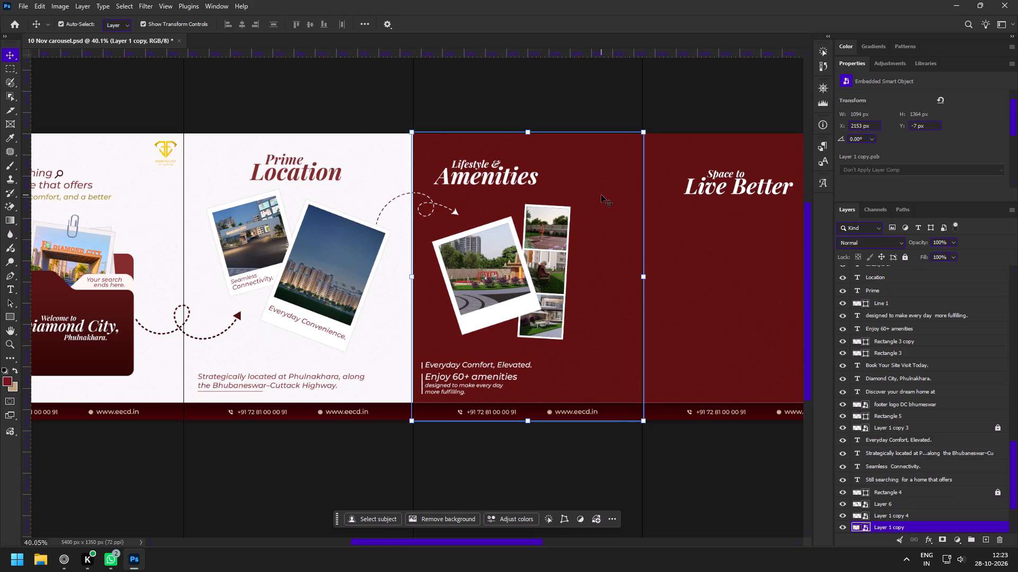
pyautogui.moveTo(601, 195); pyautogui.dragTo(479, 195)
pyautogui.moveTo(622, 202); pyautogui.dragTo(566, 195)
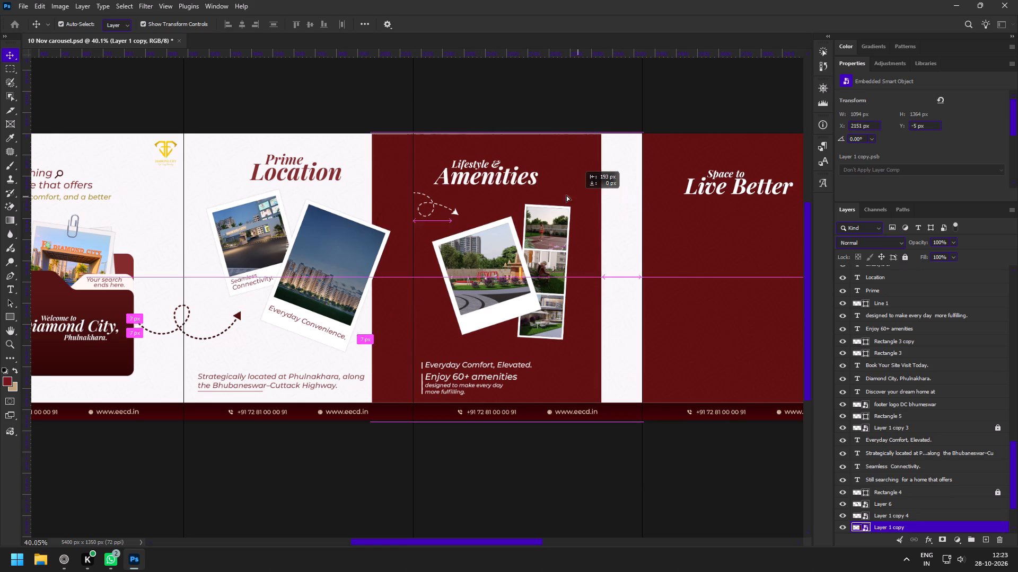
pyautogui.moveTo(566, 195); pyautogui.dragTo(392, 193)
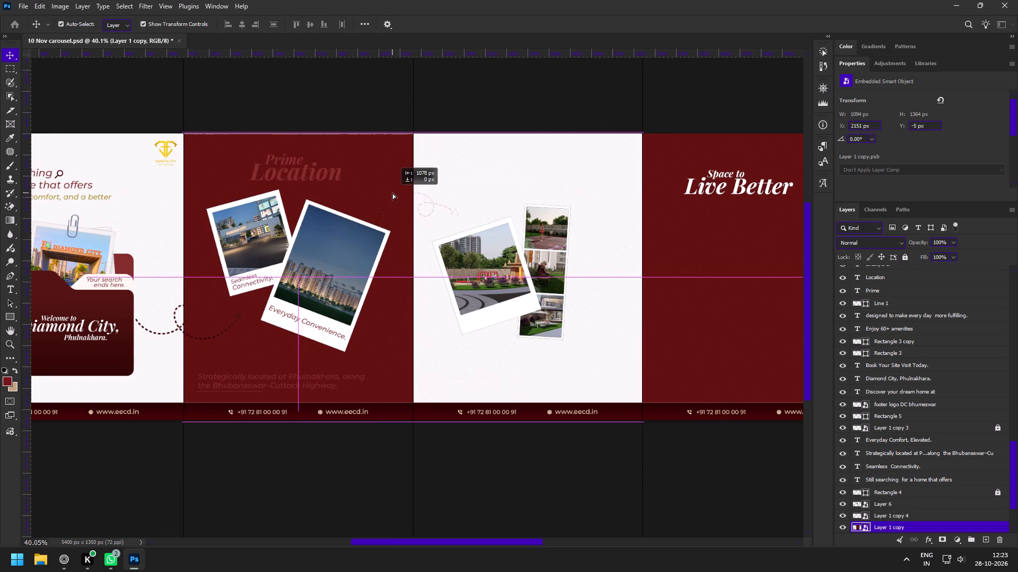
pyautogui.moveTo(392, 193); pyautogui.dragTo(392, 194)
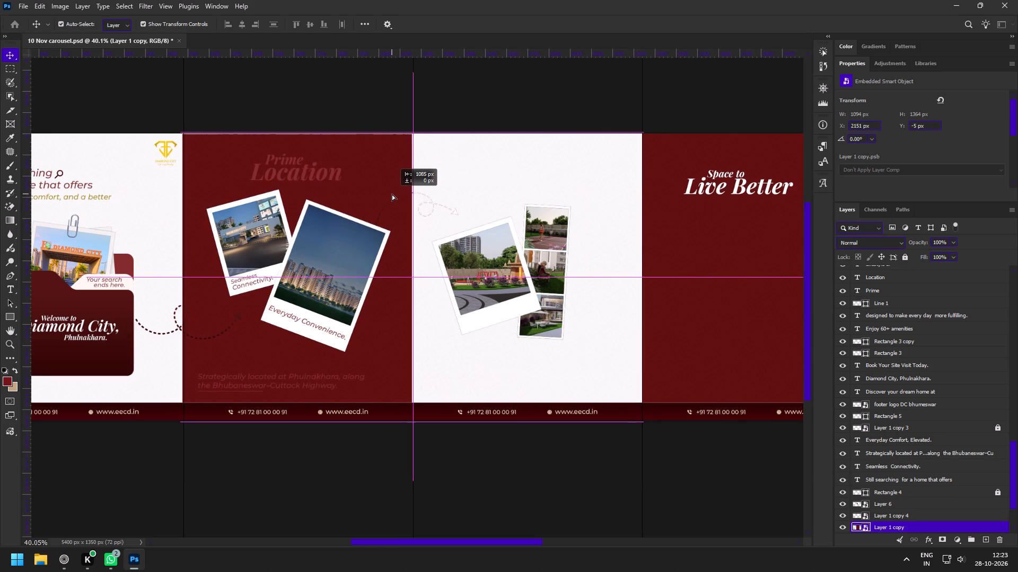
pyautogui.moveTo(392, 194); pyautogui.dragTo(392, 194)
# Align the dark red background with the Prime Location slide's edges, at X 1073 px and Y -7 px.
pyautogui.press('z')
pyautogui.moveTo(125, 172); pyautogui.dragTo(165, 197)
pyautogui.press('v')
pyautogui.click(302, 184)
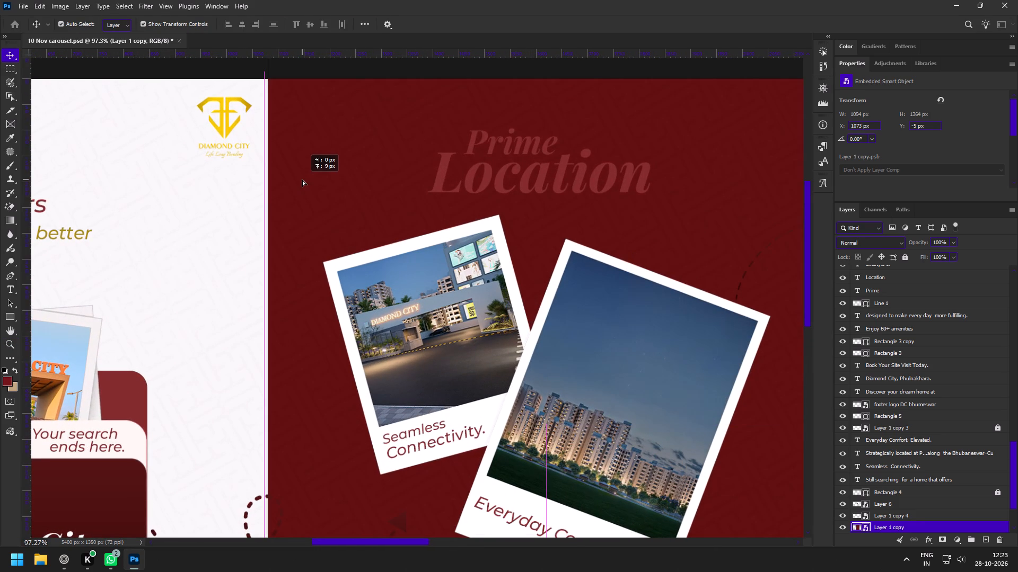
pyautogui.press('space')
pyautogui.press('space')
pyautogui.press('space')
pyautogui.moveTo(596, 265); pyautogui.dragTo(391, 275)
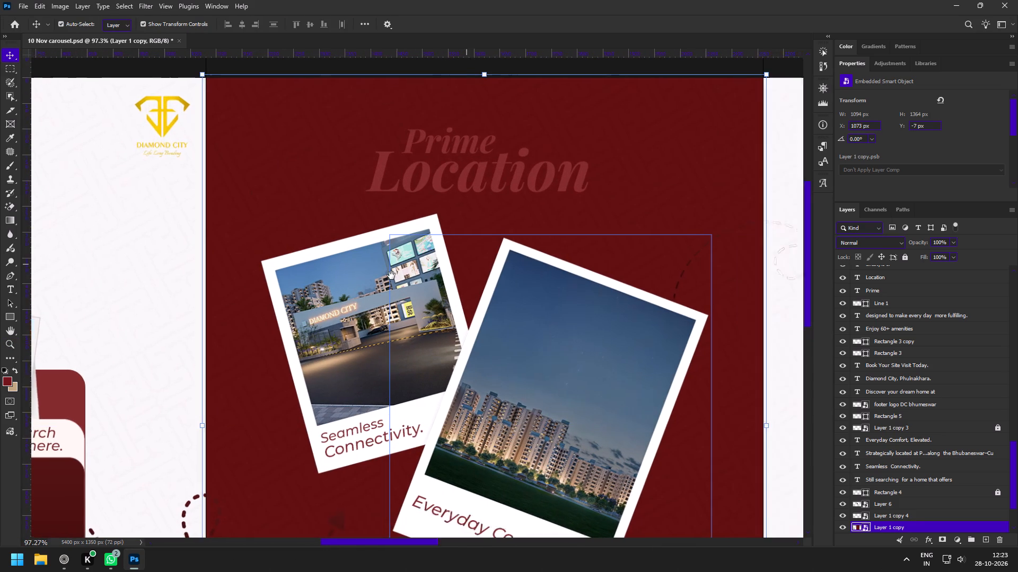
pyautogui.moveTo(391, 275); pyautogui.dragTo(388, 276)
# Change the text colour of the "Prime" and "Location" heading layers to white, ffffff.
pyautogui.press('v')
pyautogui.click(301, 147)
pyautogui.keyDown('shift'); pyautogui.click(382, 189); pyautogui.keyUp('shift')
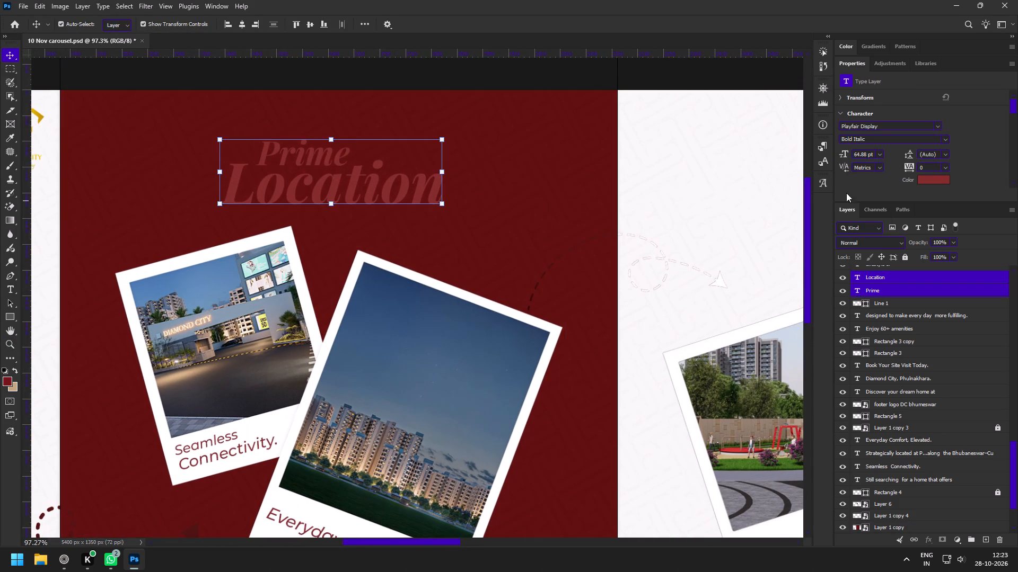
pyautogui.click(935, 183)
pyautogui.moveTo(641, 330); pyautogui.dragTo(574, 278)
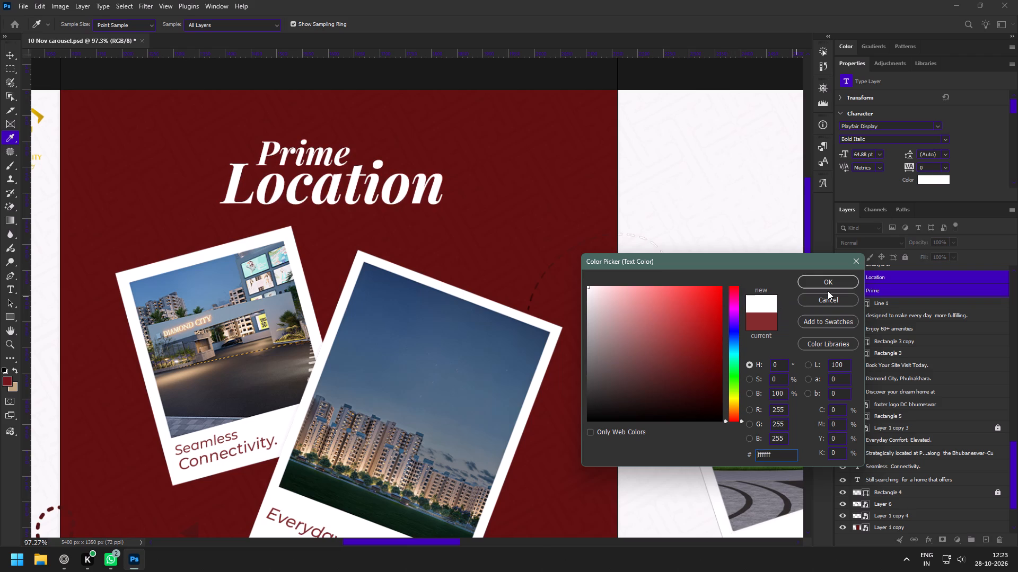
pyautogui.click(828, 291)
pyautogui.click(832, 279)
pyautogui.press('v')
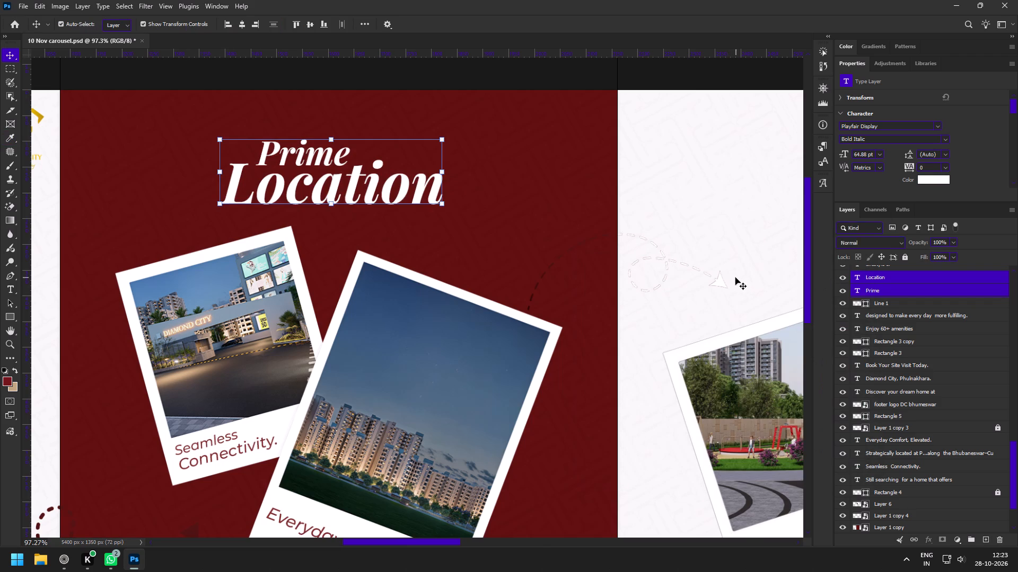
# Set the Gradient Overlay of Layer 8, the dashed line leaving the Prime Location slide, to the Gray_01 preset.
pyautogui.click(533, 293)
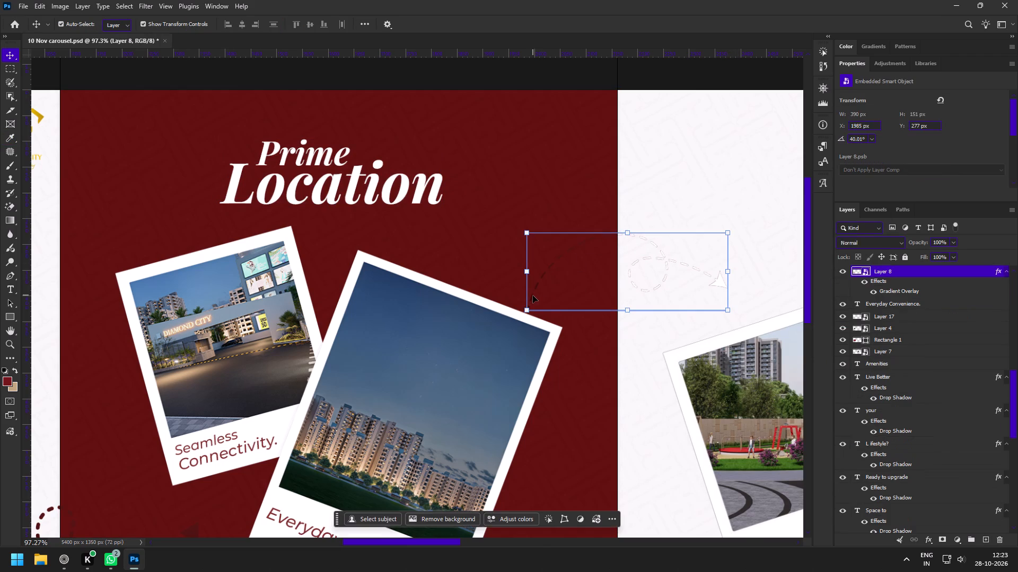
pyautogui.click(533, 296)
pyautogui.scroll(2, 881, 367)
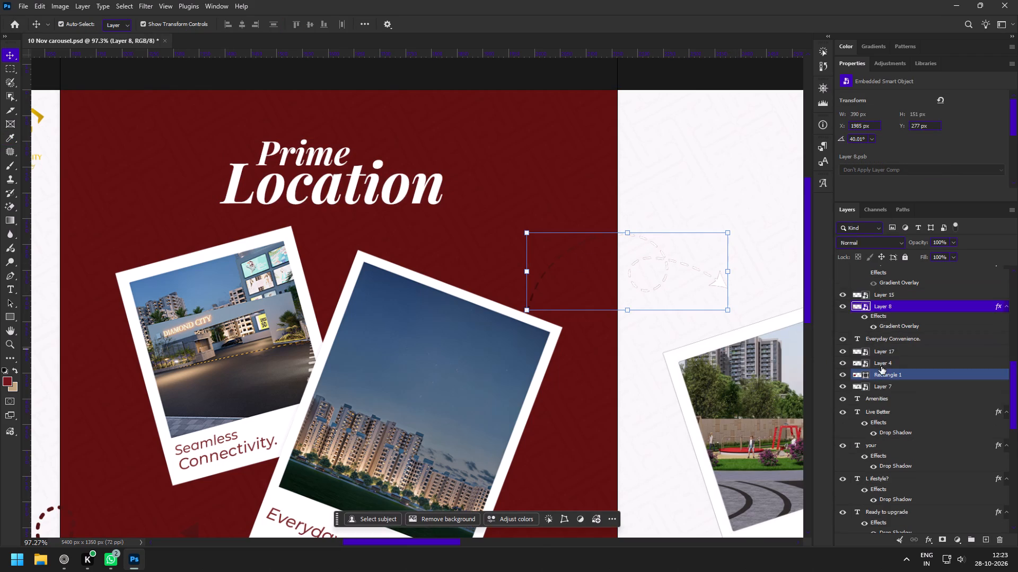
pyautogui.scroll(4, 881, 367)
pyautogui.click(842, 341)
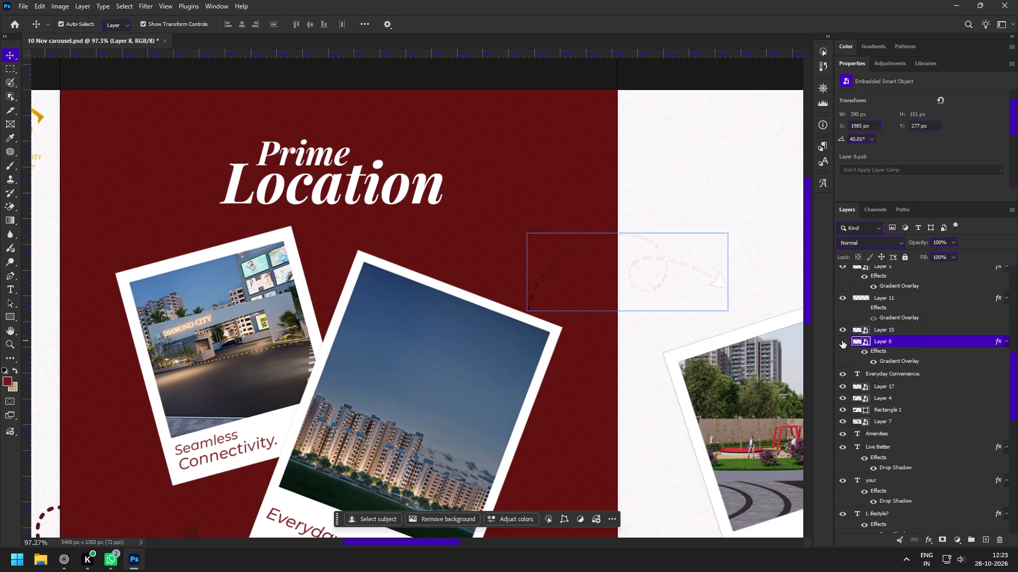
pyautogui.click(842, 341)
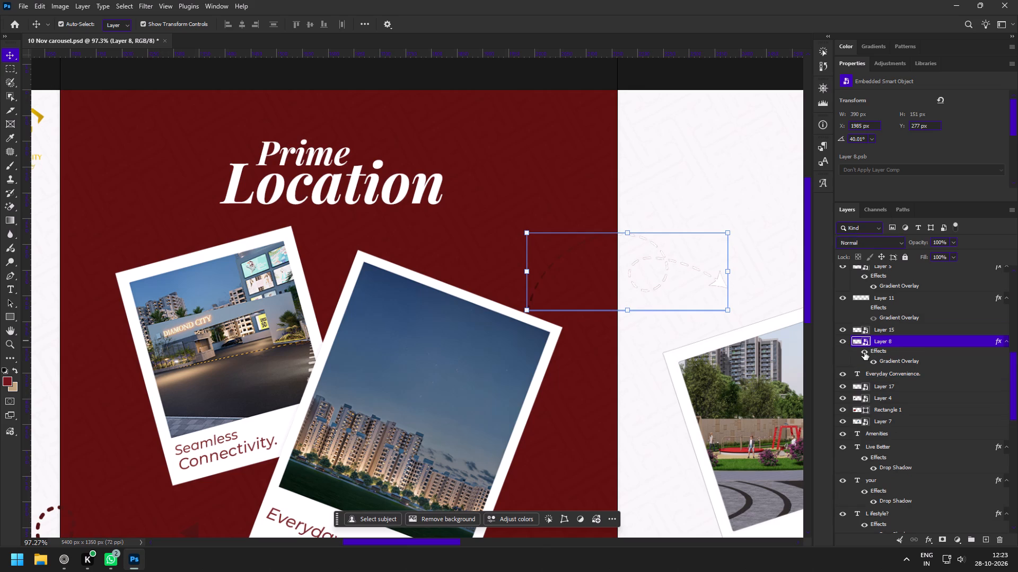
pyautogui.click(889, 363)
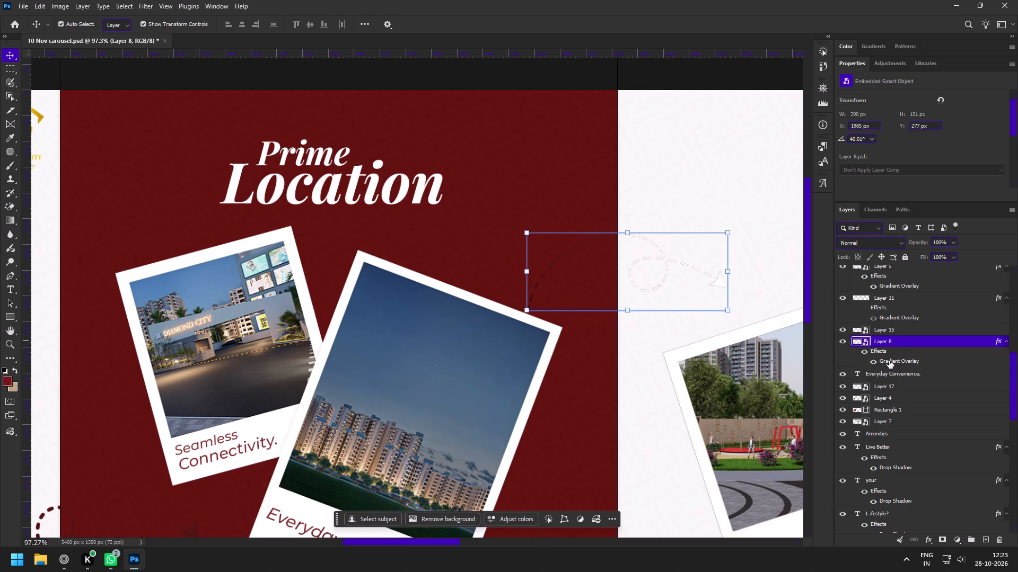
pyautogui.doubleClick(889, 361)
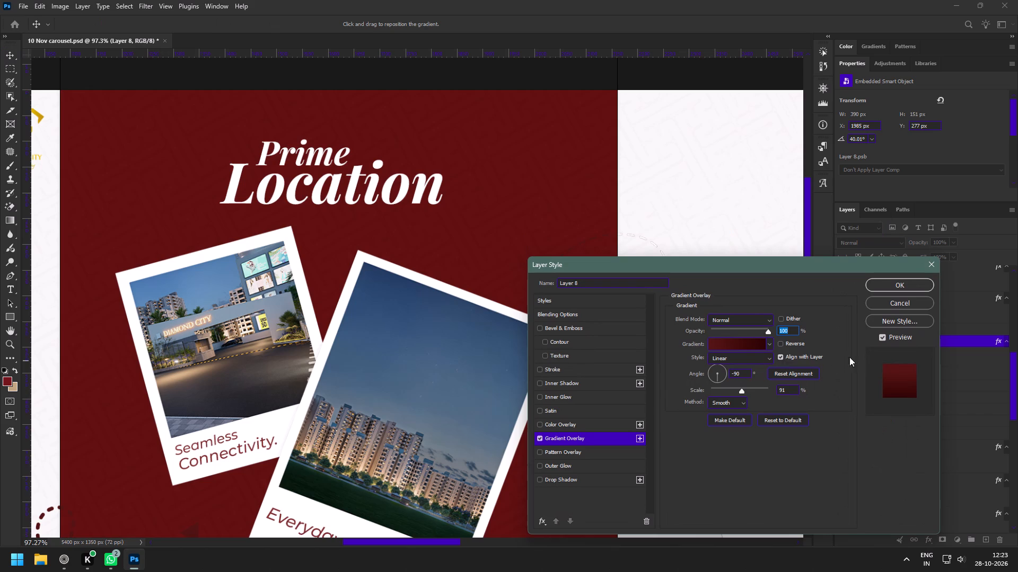
pyautogui.click(735, 347)
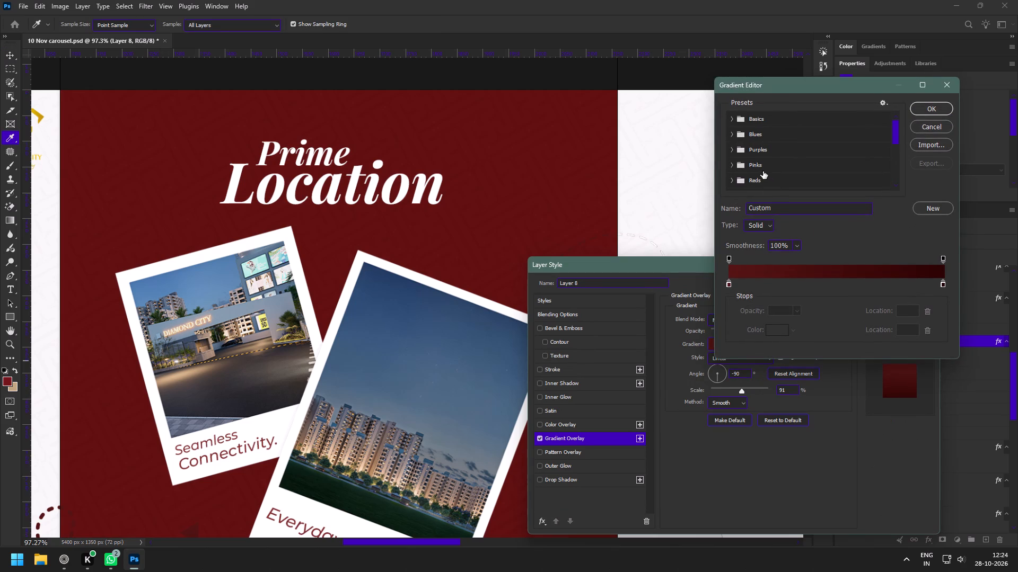
pyautogui.scroll(-6, 763, 165)
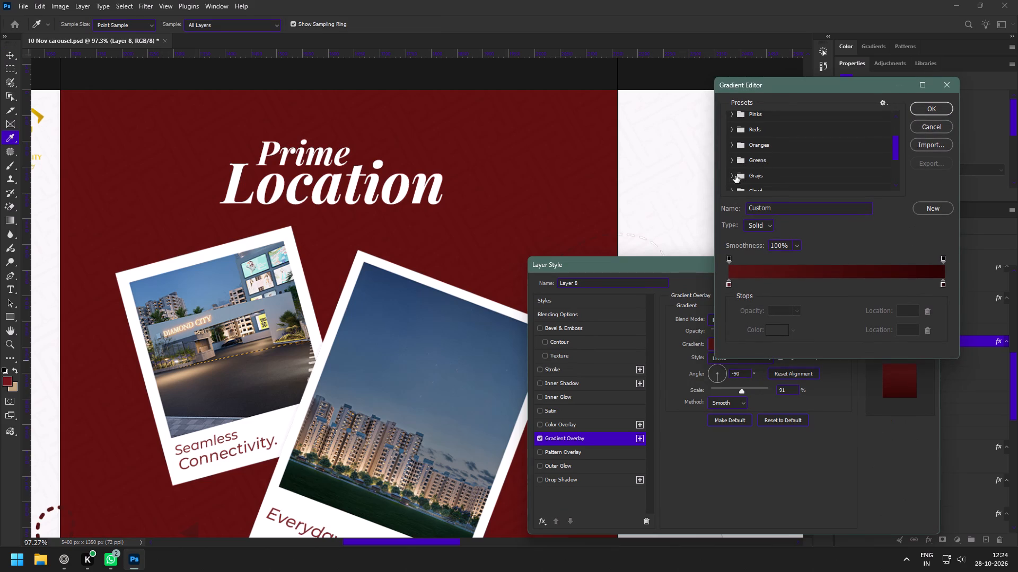
pyautogui.click(735, 175)
pyautogui.scroll(-2, 759, 166)
pyautogui.click(748, 171)
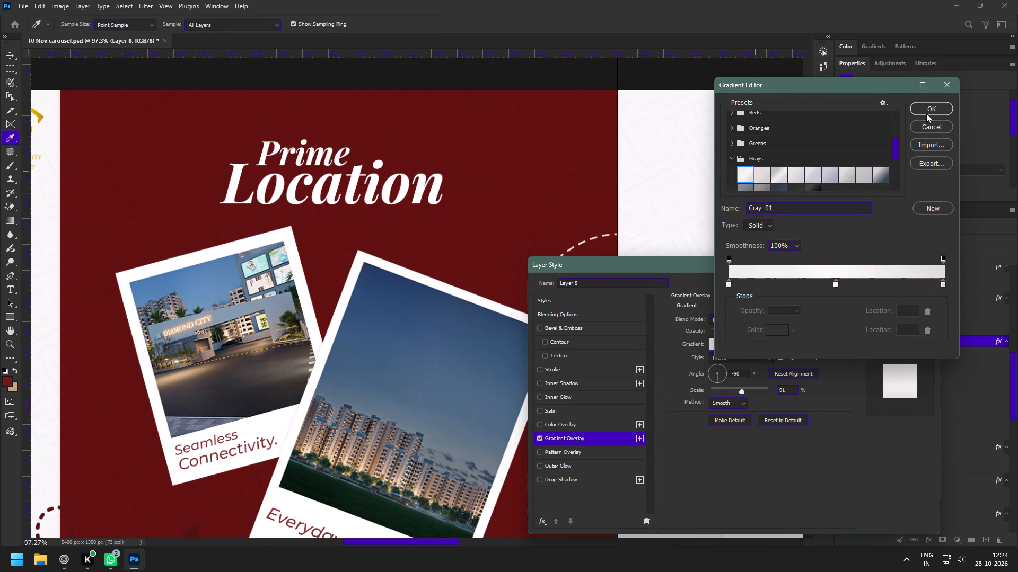
pyautogui.click(929, 109)
pyautogui.click(903, 285)
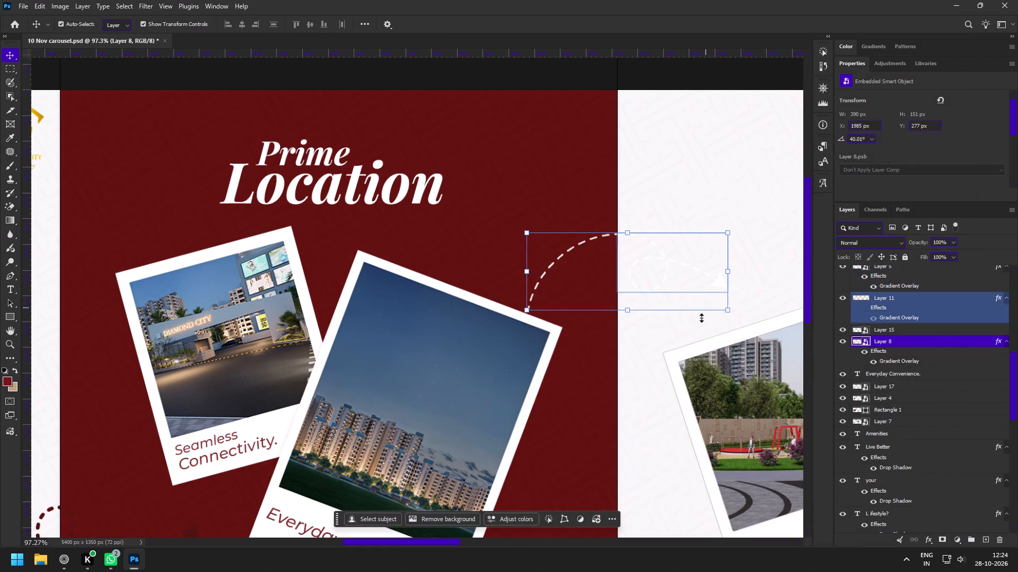
# Turn on the effects of Layer 11, the looped arrow section on the white slide, to apply its dark Gradient Overlay.
pyautogui.click(889, 332)
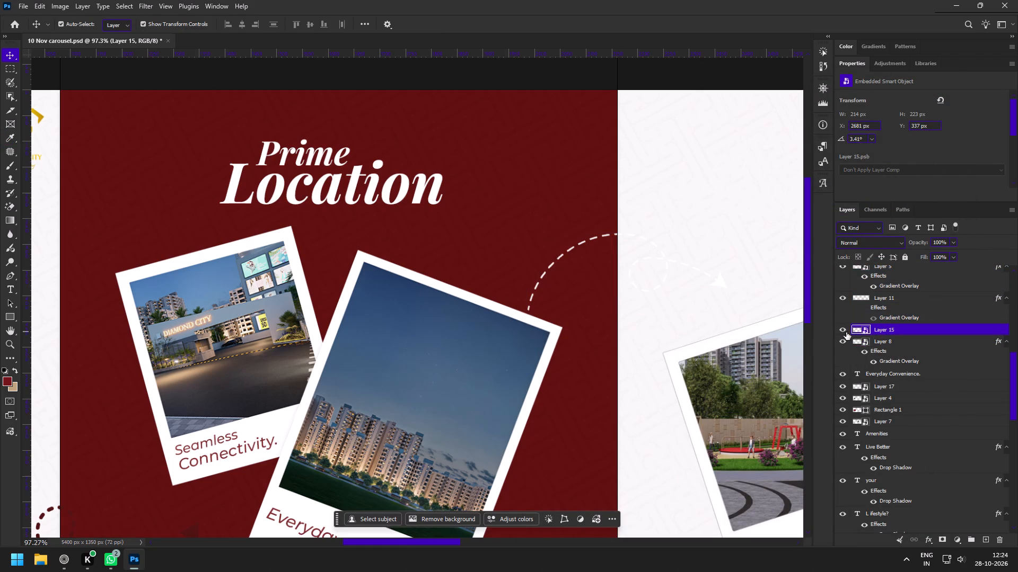
pyautogui.click(718, 282)
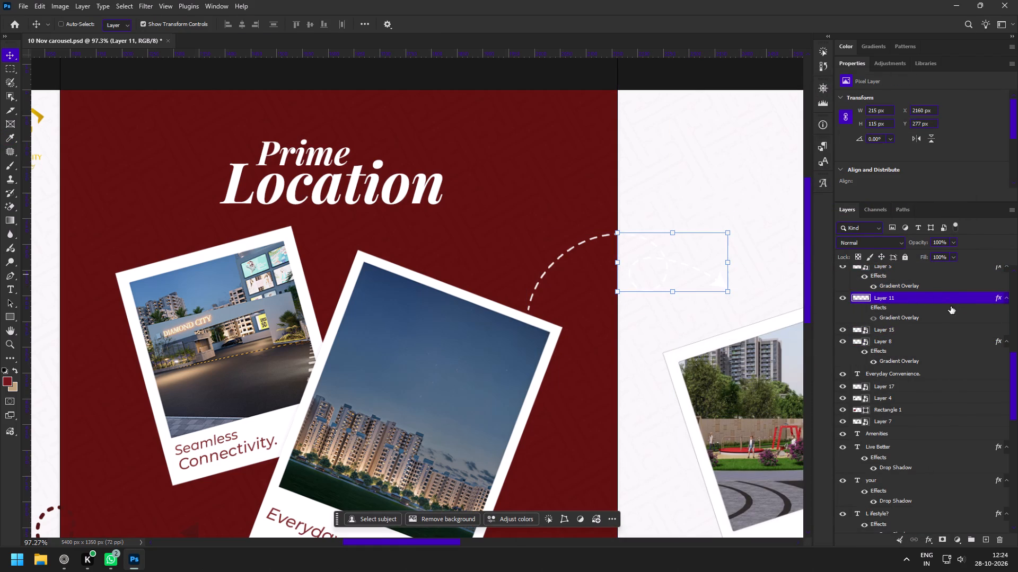
pyautogui.click(864, 309)
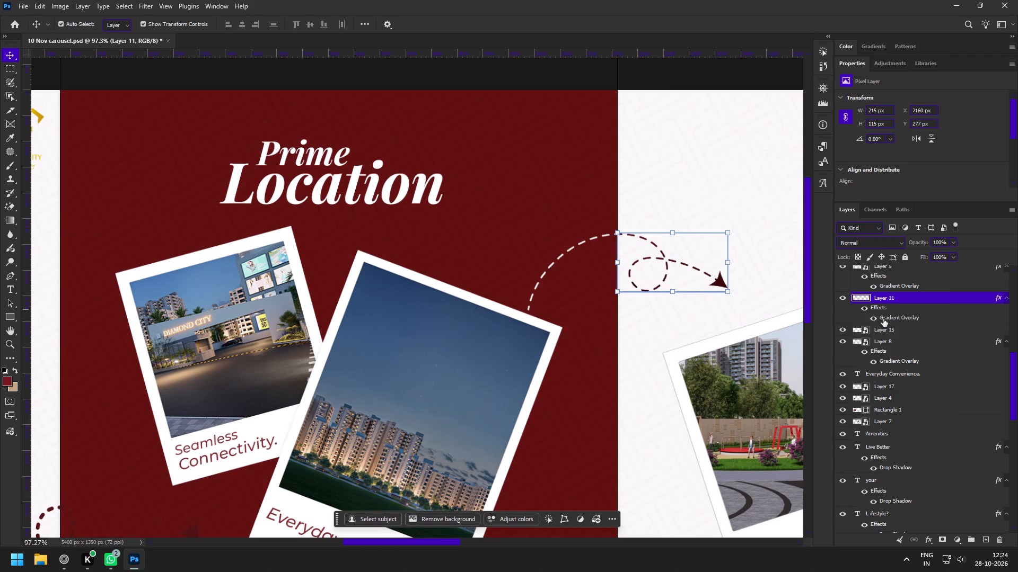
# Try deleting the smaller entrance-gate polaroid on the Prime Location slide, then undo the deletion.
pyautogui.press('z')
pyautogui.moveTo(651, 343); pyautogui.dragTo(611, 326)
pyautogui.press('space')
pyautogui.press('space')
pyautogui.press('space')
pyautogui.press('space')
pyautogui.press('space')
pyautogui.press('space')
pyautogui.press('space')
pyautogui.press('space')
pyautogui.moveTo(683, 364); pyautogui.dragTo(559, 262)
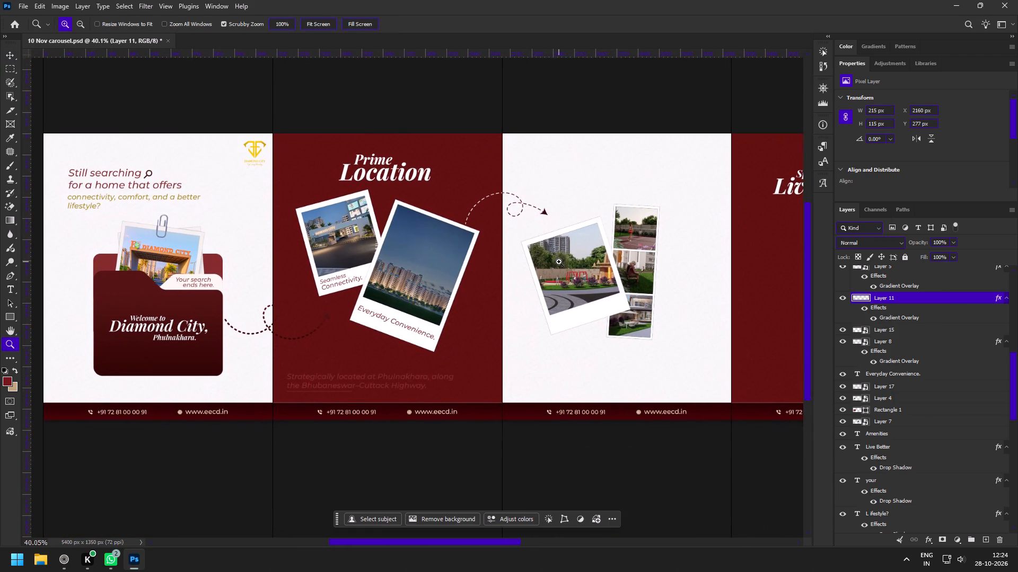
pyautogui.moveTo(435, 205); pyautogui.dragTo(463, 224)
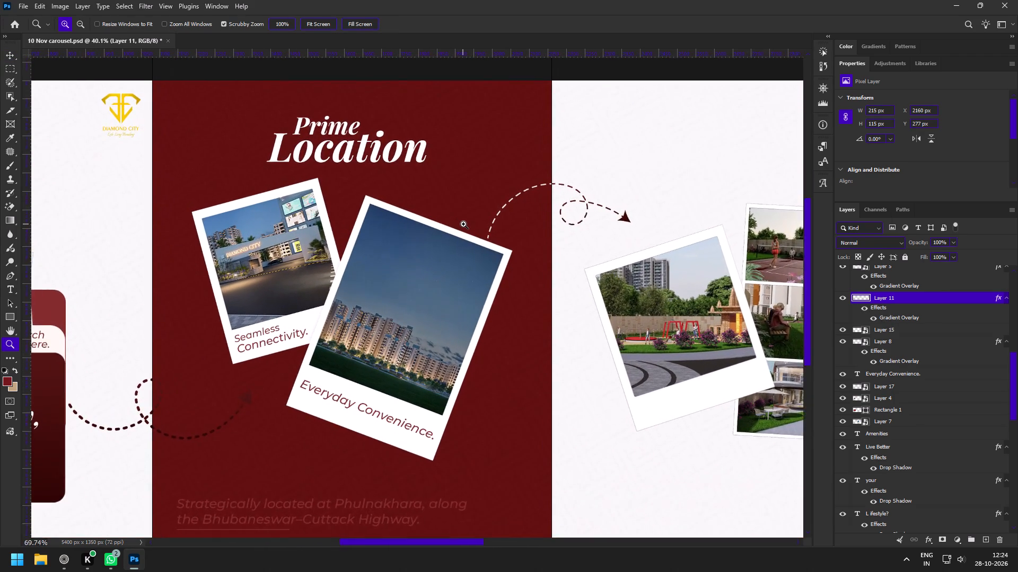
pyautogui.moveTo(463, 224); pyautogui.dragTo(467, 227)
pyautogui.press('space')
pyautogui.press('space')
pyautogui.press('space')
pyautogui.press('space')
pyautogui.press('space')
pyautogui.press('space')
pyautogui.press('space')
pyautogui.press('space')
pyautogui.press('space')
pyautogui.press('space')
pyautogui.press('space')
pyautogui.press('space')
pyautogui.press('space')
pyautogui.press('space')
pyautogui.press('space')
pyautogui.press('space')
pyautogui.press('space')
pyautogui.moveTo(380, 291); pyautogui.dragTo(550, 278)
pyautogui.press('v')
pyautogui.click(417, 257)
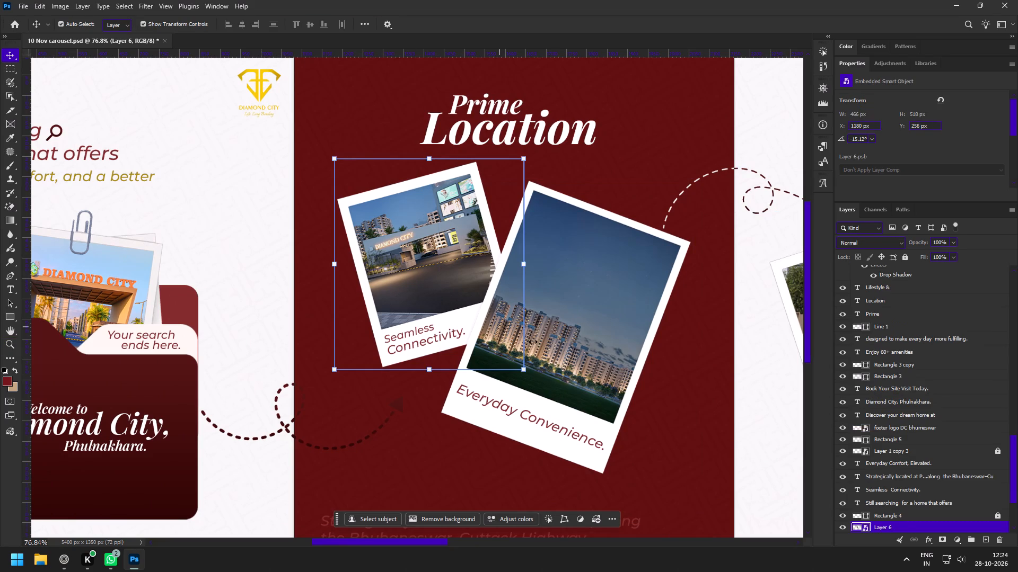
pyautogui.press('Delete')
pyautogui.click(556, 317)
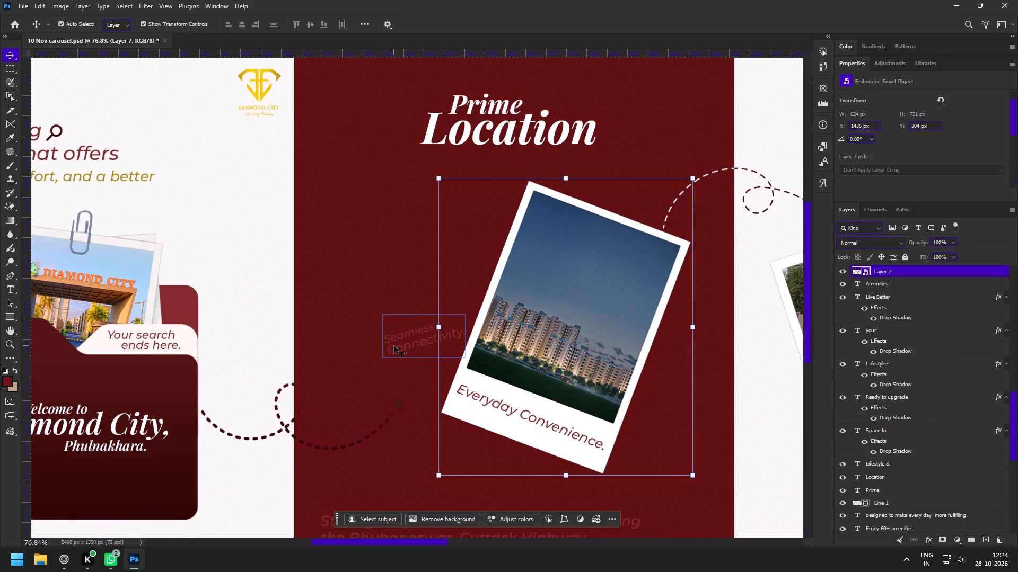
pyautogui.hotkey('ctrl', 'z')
# Delete the "Seamless Connectivity." and "Everyday Convenience." captions and both polaroid photos from the Prime Location slide.
pyautogui.press('space')
pyautogui.press('space')
pyautogui.press('space')
pyautogui.press('space')
pyautogui.moveTo(426, 364); pyautogui.dragTo(423, 255)
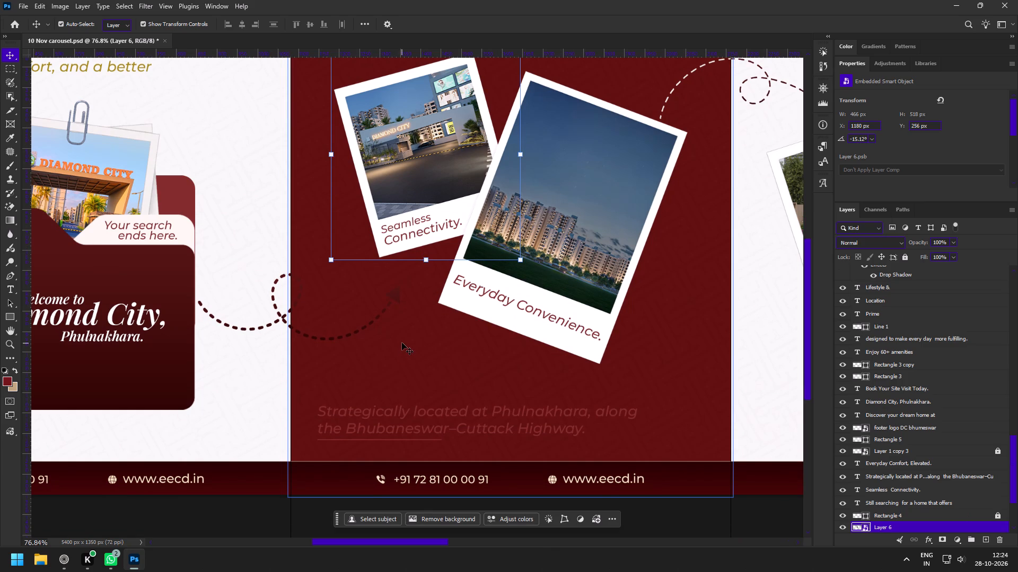
pyautogui.click(405, 232)
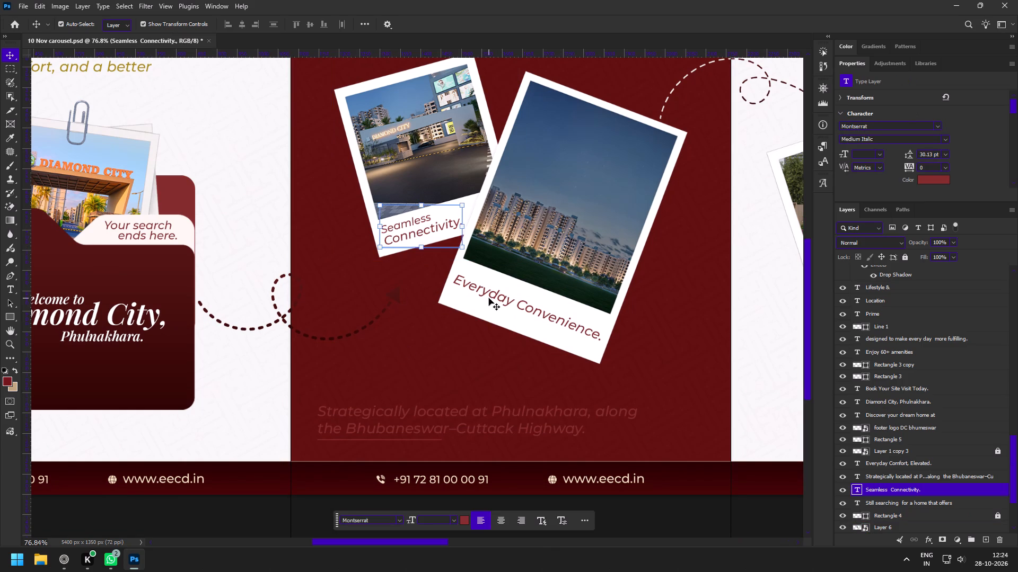
pyautogui.press('Delete')
pyautogui.click(498, 296)
pyautogui.press('Delete')
pyautogui.click(537, 220)
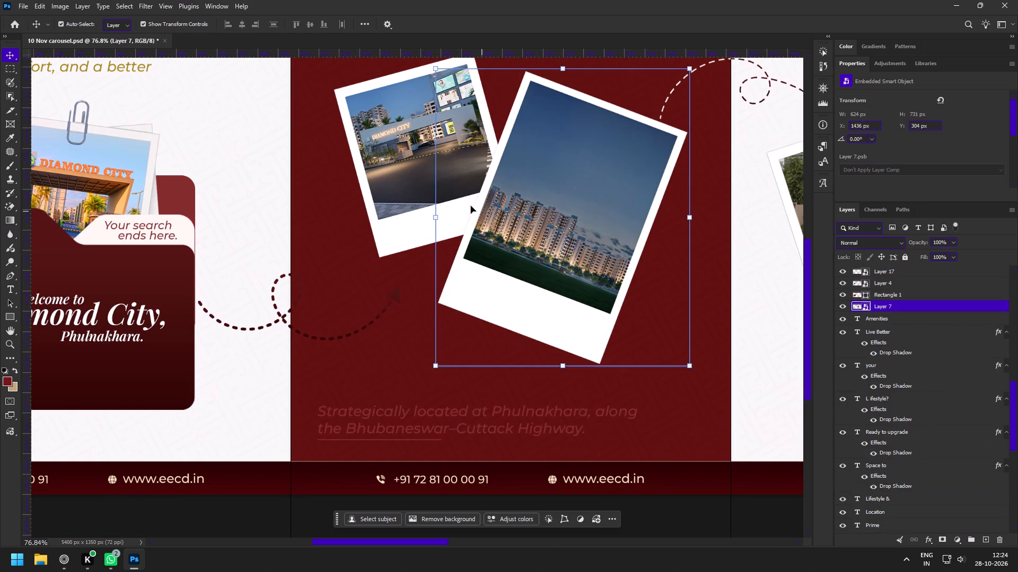
pyautogui.press('Delete')
pyautogui.click(393, 154)
pyautogui.press('Delete')
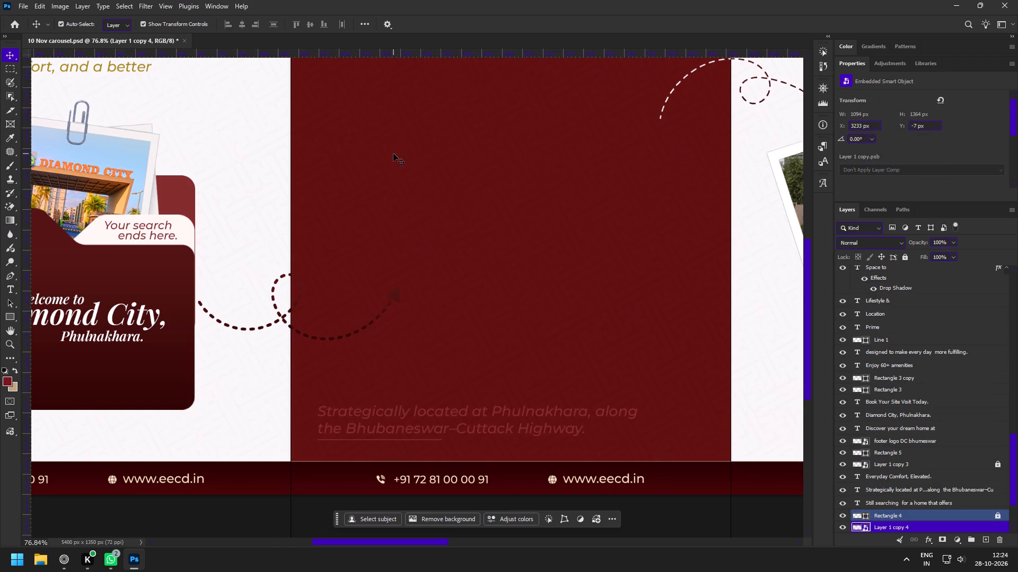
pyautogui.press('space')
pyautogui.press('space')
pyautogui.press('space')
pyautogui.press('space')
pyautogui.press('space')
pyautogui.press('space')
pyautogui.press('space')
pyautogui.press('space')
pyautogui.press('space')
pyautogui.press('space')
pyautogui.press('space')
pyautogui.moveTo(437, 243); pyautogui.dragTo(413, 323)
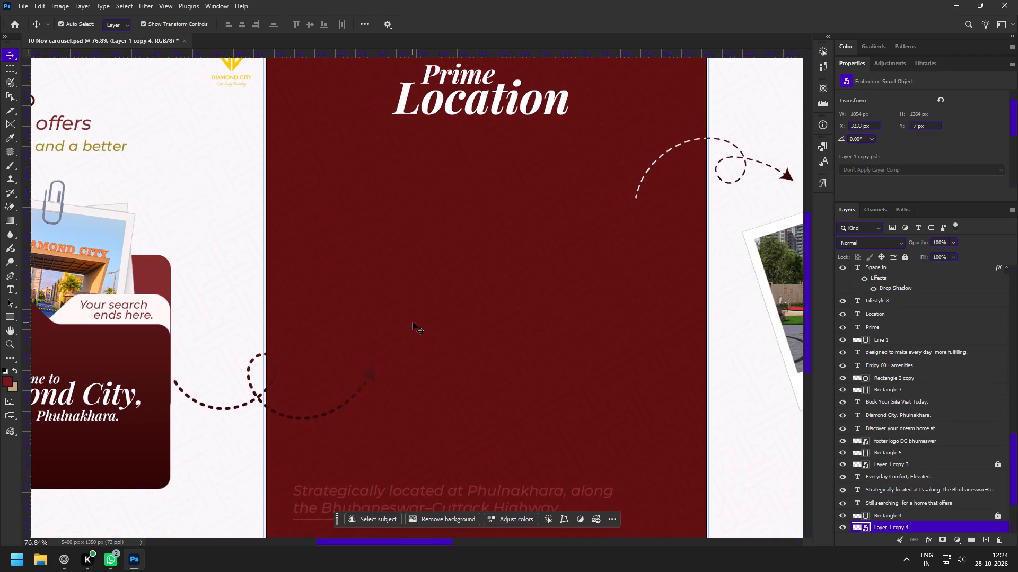
# Switch to the Zen browser and open the Pinterest pin page with photo-frame layouts.
pyautogui.click(59, 566)
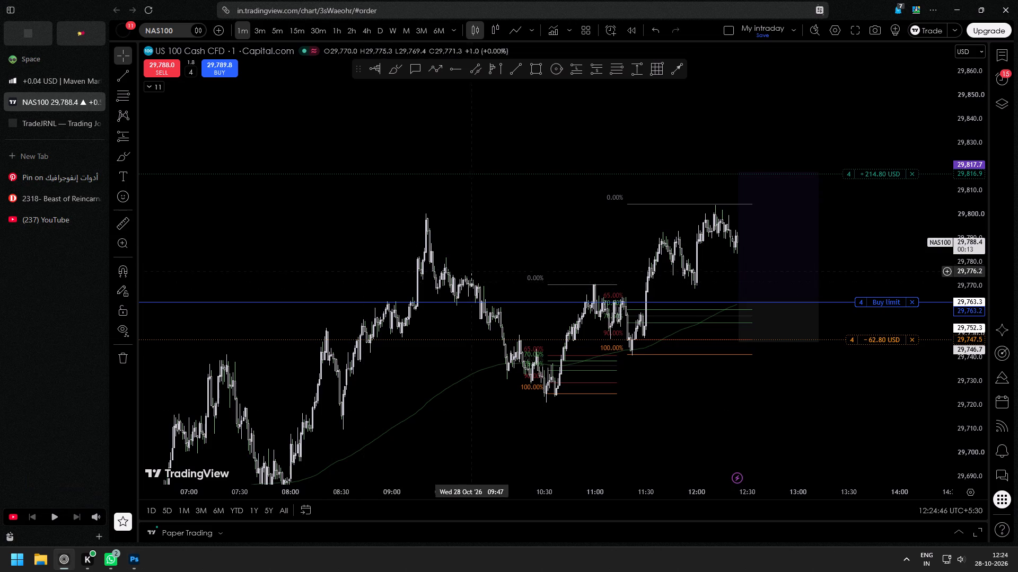
pyautogui.click(56, 195)
pyautogui.click(60, 181)
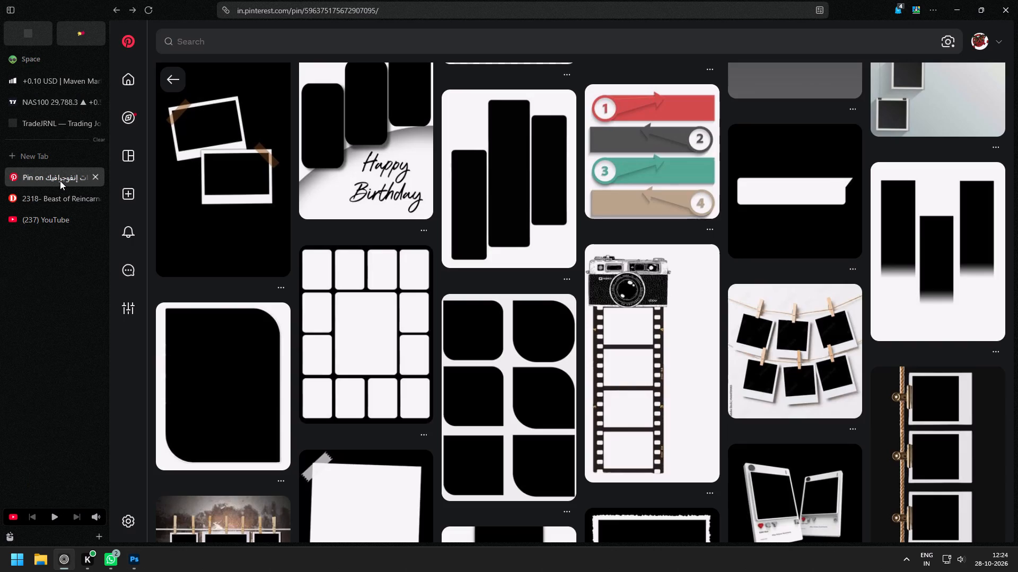
# Browse the hanging-frames Pinterest pin and its related images for a photo-frame layout suited to the Prime Location slide.
pyautogui.scroll(2, 429, 338)
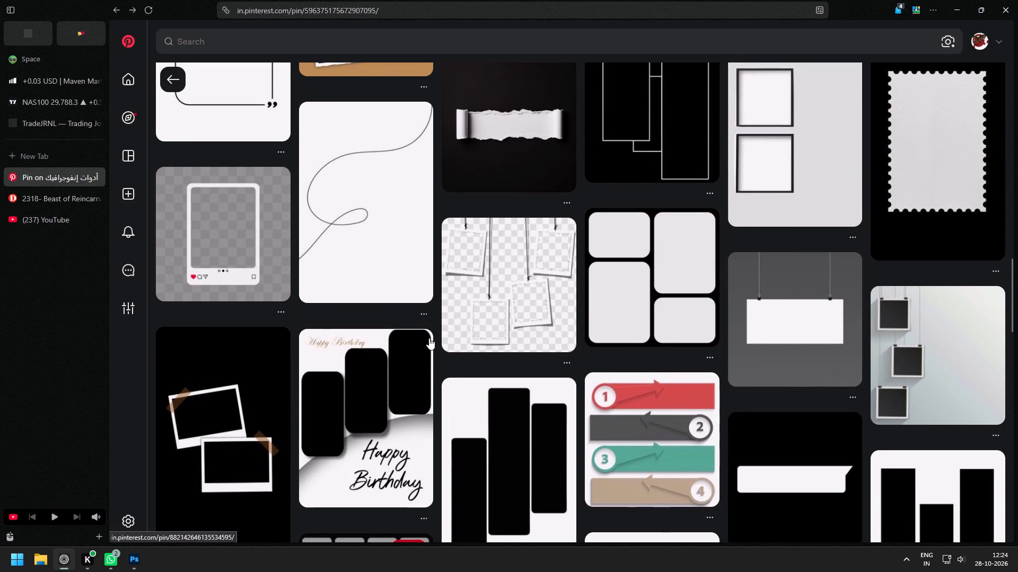
pyautogui.scroll(4, 429, 338)
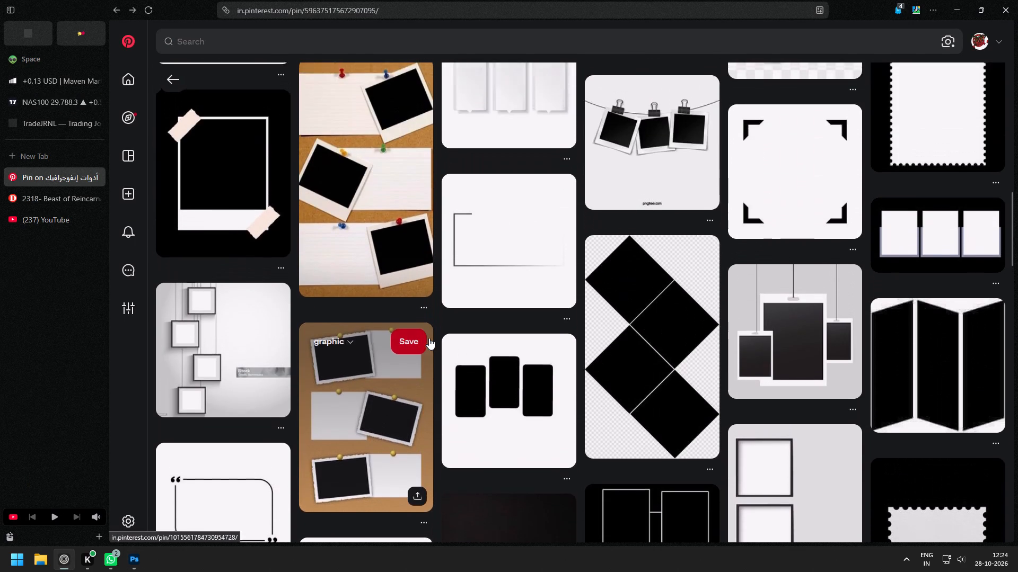
pyautogui.scroll(9, 429, 338)
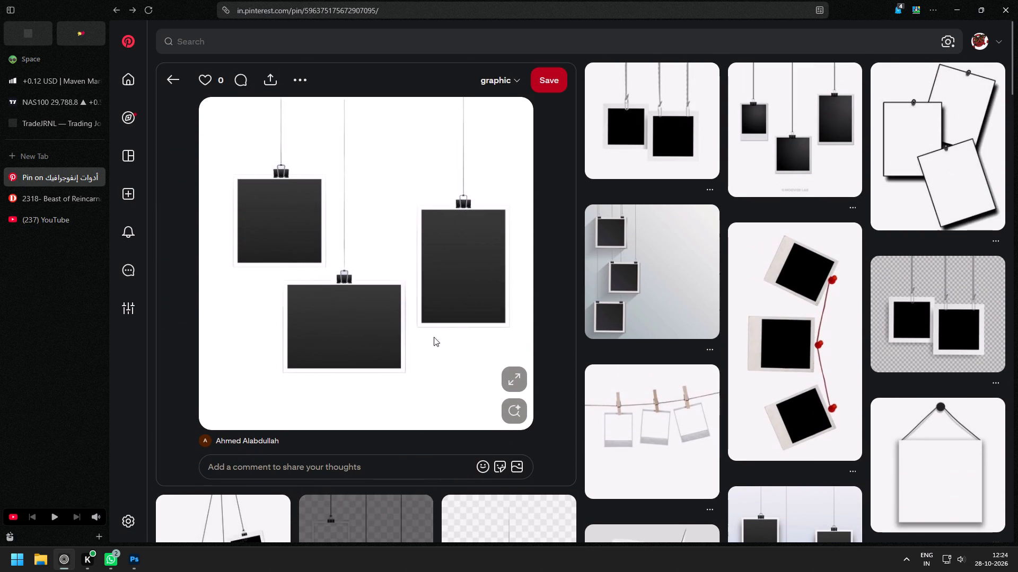
pyautogui.scroll(-2, 566, 254)
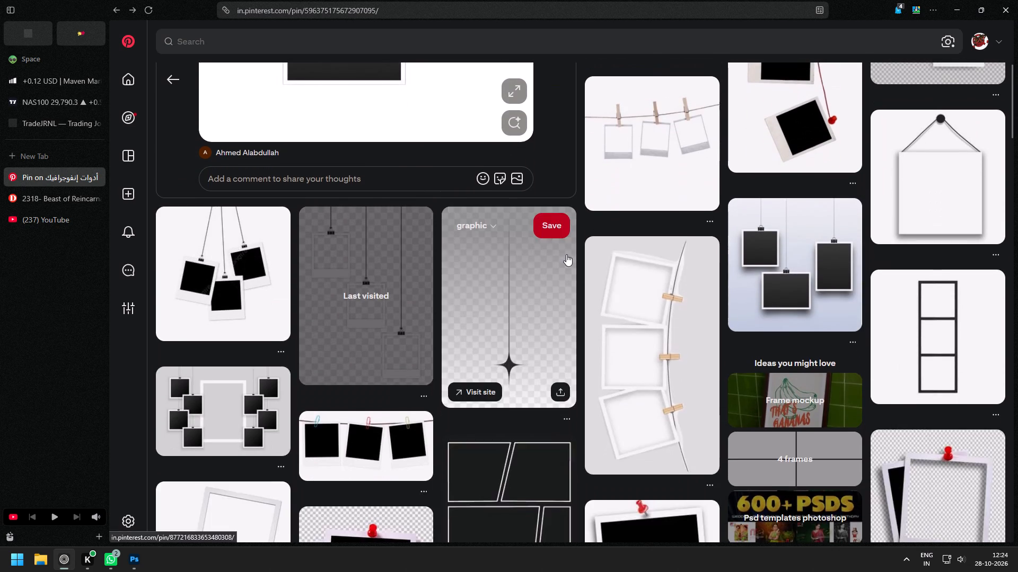
pyautogui.scroll(1, 566, 254)
pyautogui.scroll(-2, 566, 254)
# Switch to Photoshop and review the carousel slides, from the emptied Prime Location slide to the closing slide and the opening folder slide.
pyautogui.click(131, 568)
pyautogui.press('z')
pyautogui.moveTo(405, 373); pyautogui.dragTo(379, 357)
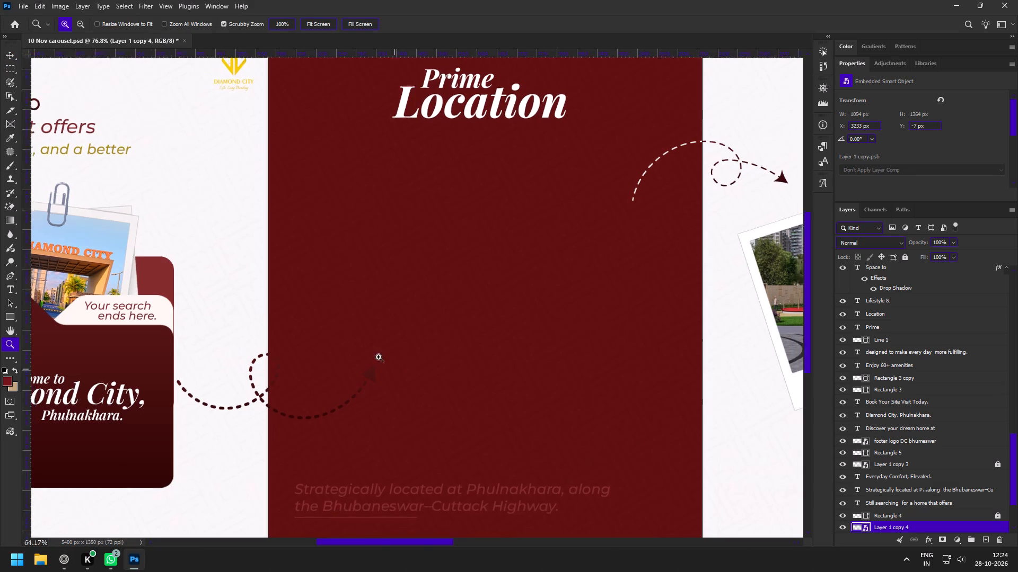
pyautogui.moveTo(379, 357); pyautogui.dragTo(357, 342)
pyautogui.press('space')
pyautogui.press('space')
pyautogui.press('space')
pyautogui.press('space')
pyautogui.press('space')
pyautogui.press('space')
pyautogui.press('space')
pyautogui.press('space')
pyautogui.press('space')
pyautogui.press('space')
pyautogui.press('space')
pyautogui.press('space')
pyautogui.press('space')
pyautogui.press('space')
pyautogui.press('space')
pyautogui.press('space')
pyautogui.press('space')
pyautogui.press('space')
pyautogui.press('space')
pyautogui.press('space')
pyautogui.moveTo(501, 371); pyautogui.dragTo(408, 363)
pyautogui.moveTo(459, 369); pyautogui.dragTo(399, 369)
pyautogui.moveTo(575, 336); pyautogui.dragTo(582, 348)
pyautogui.moveTo(544, 332); pyautogui.dragTo(559, 351)
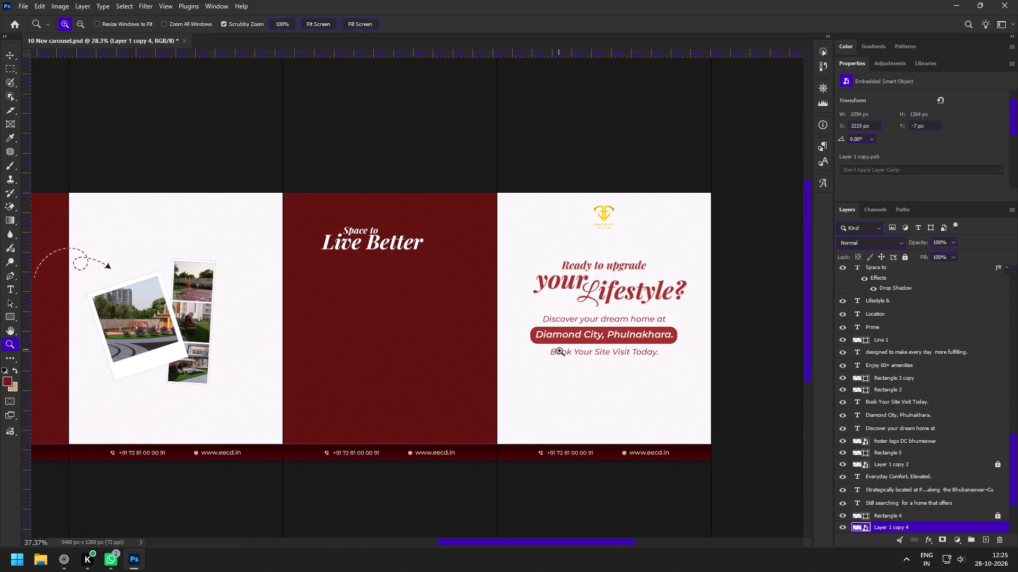
pyautogui.moveTo(559, 351); pyautogui.dragTo(563, 356)
pyautogui.press('space')
pyautogui.press('space')
pyautogui.press('space')
pyautogui.press('space')
pyautogui.press('space')
pyautogui.press('space')
pyautogui.press('space')
pyautogui.press('space')
pyautogui.press('space')
pyautogui.press('space')
pyautogui.press('space')
pyautogui.press('space')
pyautogui.press('space')
pyautogui.press('space')
pyautogui.press('space')
pyautogui.press('space')
pyautogui.press('space')
pyautogui.press('space')
pyautogui.moveTo(266, 359); pyautogui.dragTo(479, 344)
pyautogui.moveTo(444, 342); pyautogui.dragTo(501, 340)
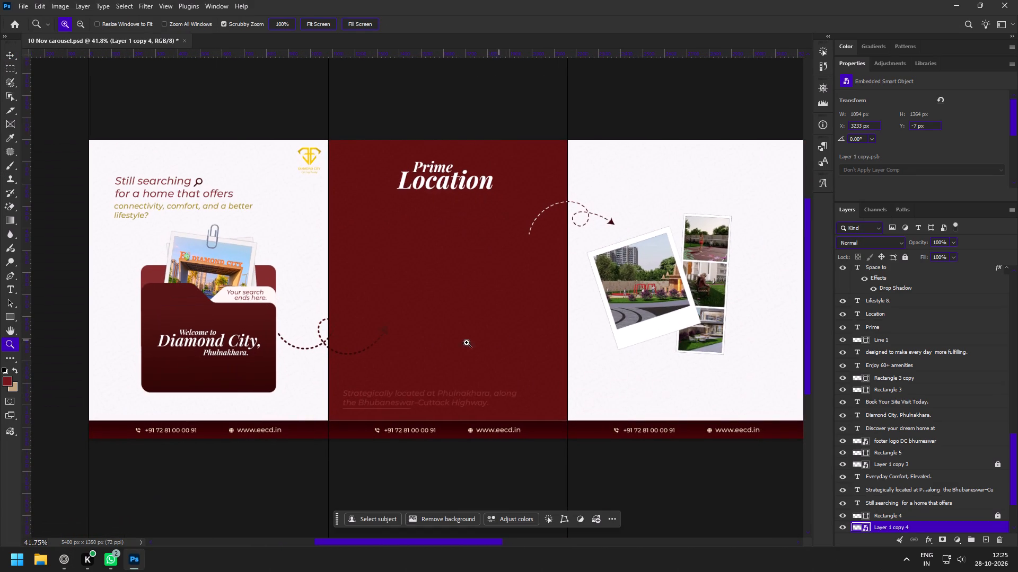
pyautogui.moveTo(135, 316); pyautogui.dragTo(151, 325)
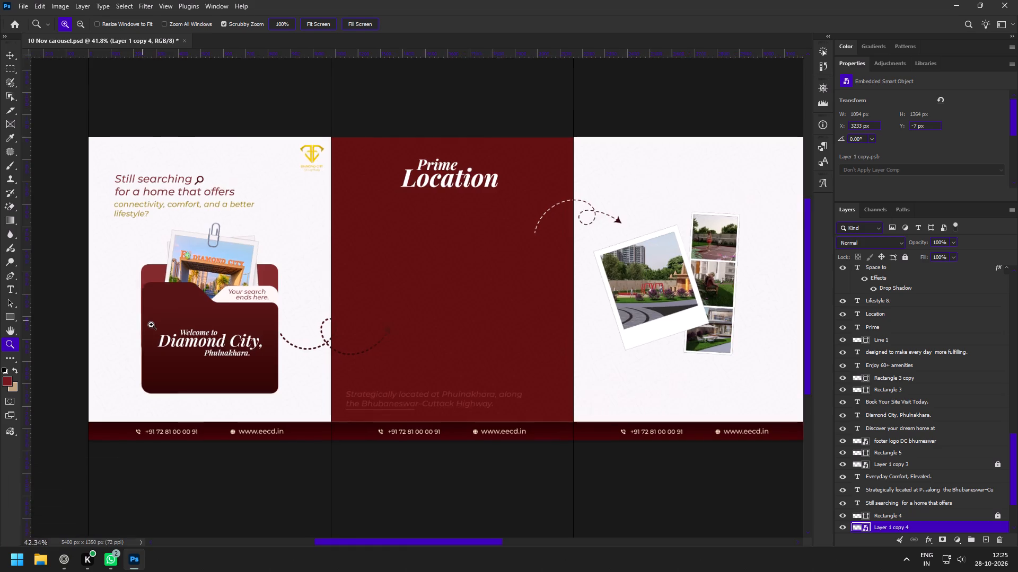
pyautogui.moveTo(151, 325); pyautogui.dragTo(155, 329)
pyautogui.press('space')
pyautogui.press('space')
pyautogui.press('space')
pyautogui.press('space')
pyautogui.press('space')
pyautogui.press('space')
pyautogui.press('space')
pyautogui.moveTo(157, 329); pyautogui.dragTo(347, 330)
pyautogui.moveTo(403, 160); pyautogui.dragTo(412, 173)
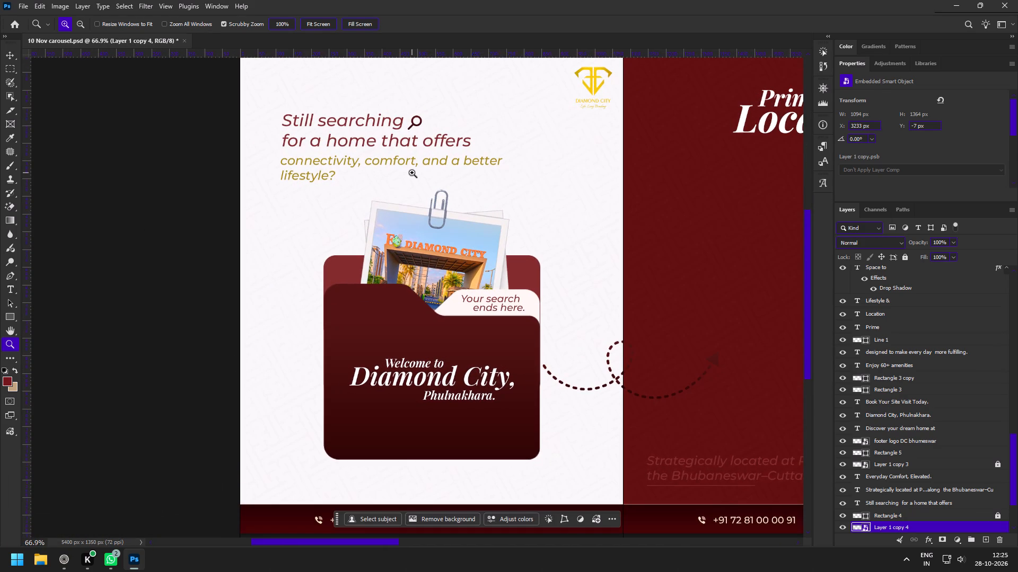
# Switch back to the Zen browser, open the "Isolated Polaroid Picture Frame Mockup" pin, and examine its related frame designs.
pyautogui.click(58, 571)
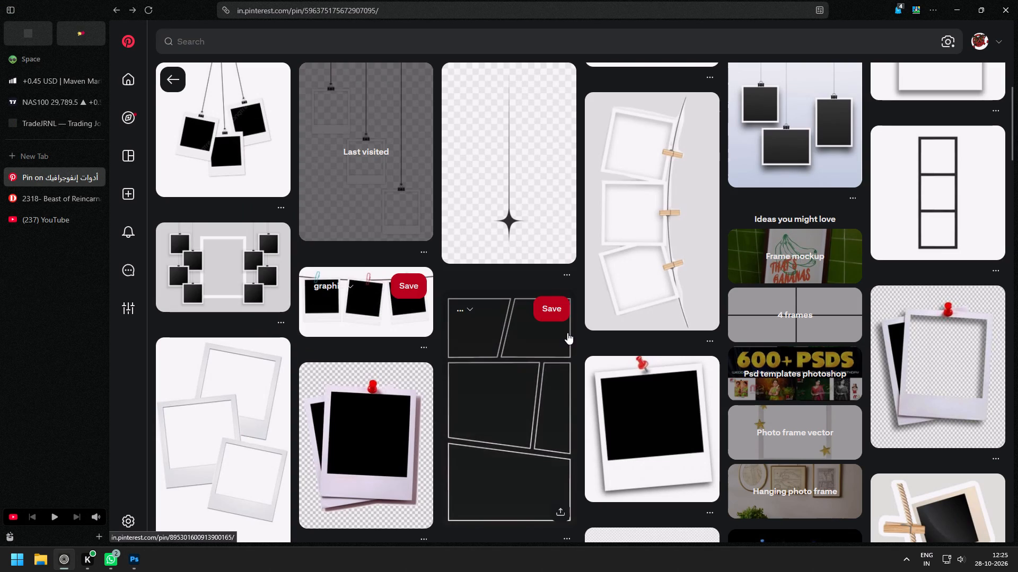
pyautogui.scroll(2, 567, 333)
pyautogui.scroll(2, 439, 362)
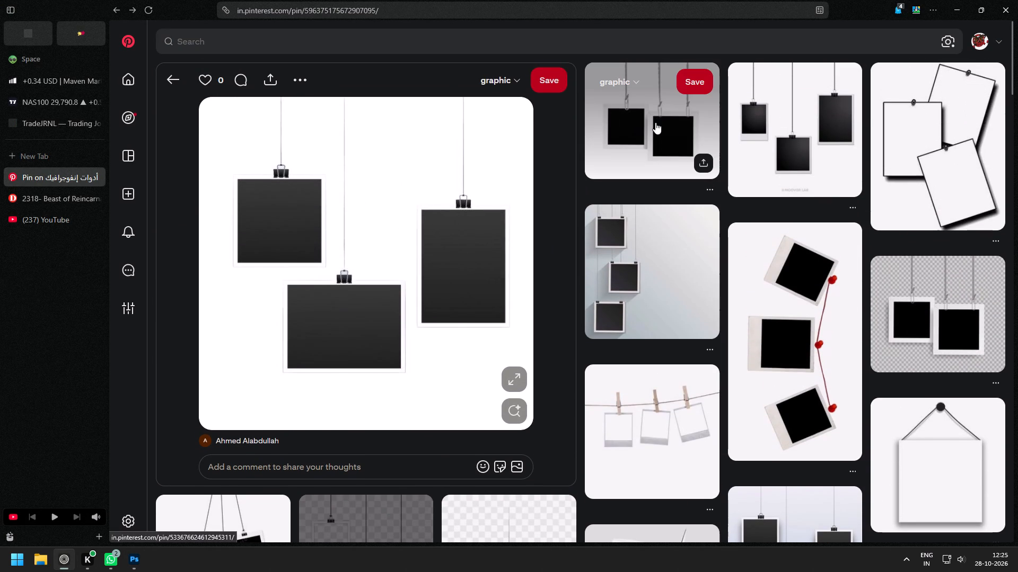
pyautogui.click(805, 127)
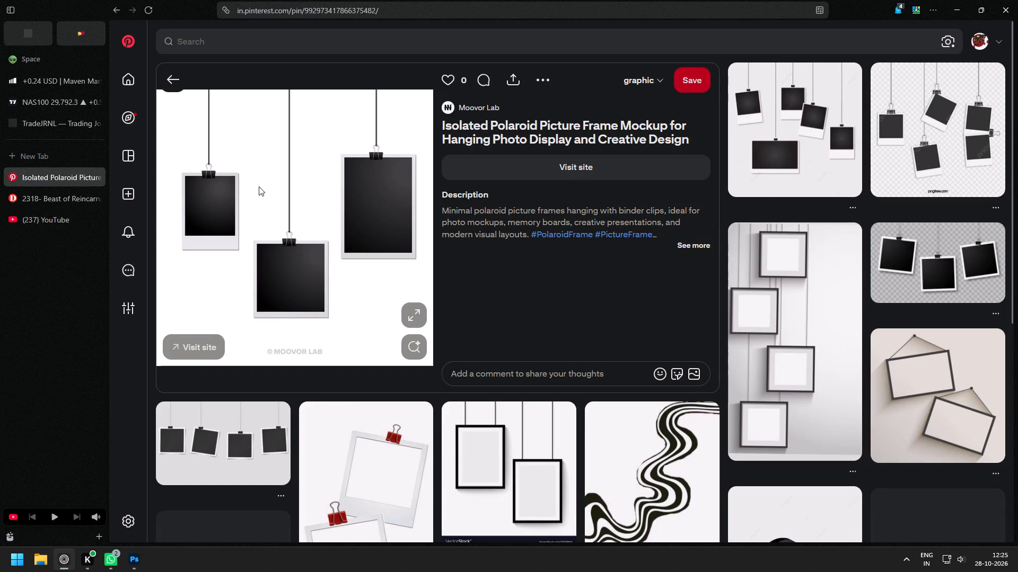
pyautogui.scroll(-1, 467, 261)
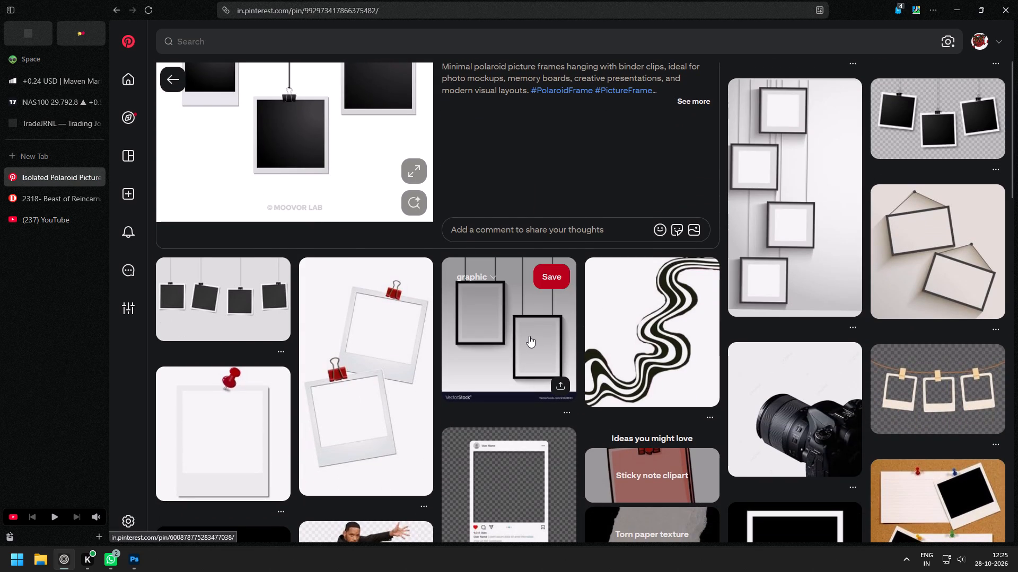
pyautogui.scroll(-2, 529, 336)
pyautogui.scroll(3, 529, 336)
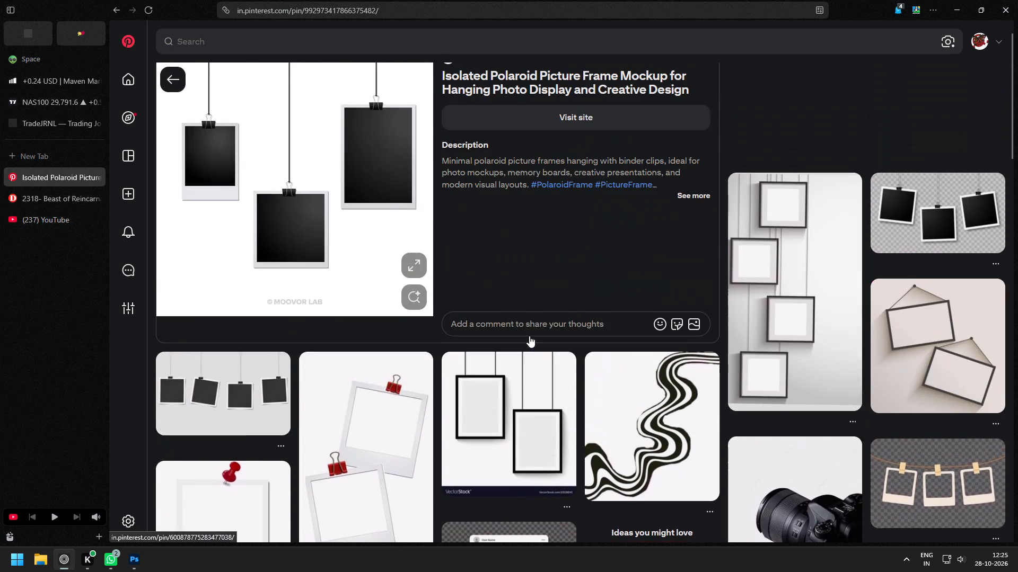
pyautogui.scroll(3, 222, 458)
pyautogui.scroll(-4, 400, 428)
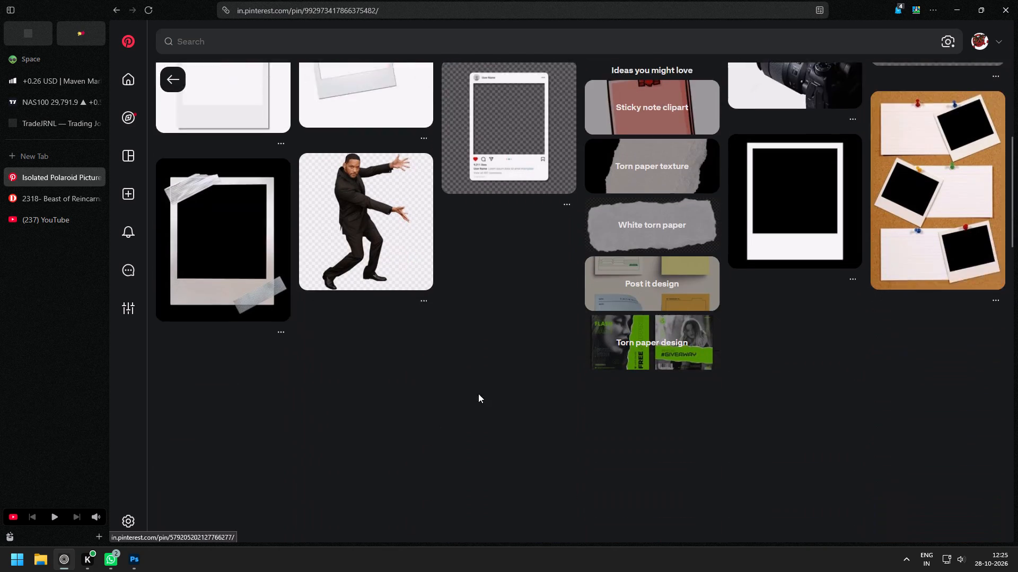
pyautogui.scroll(-2, 515, 358)
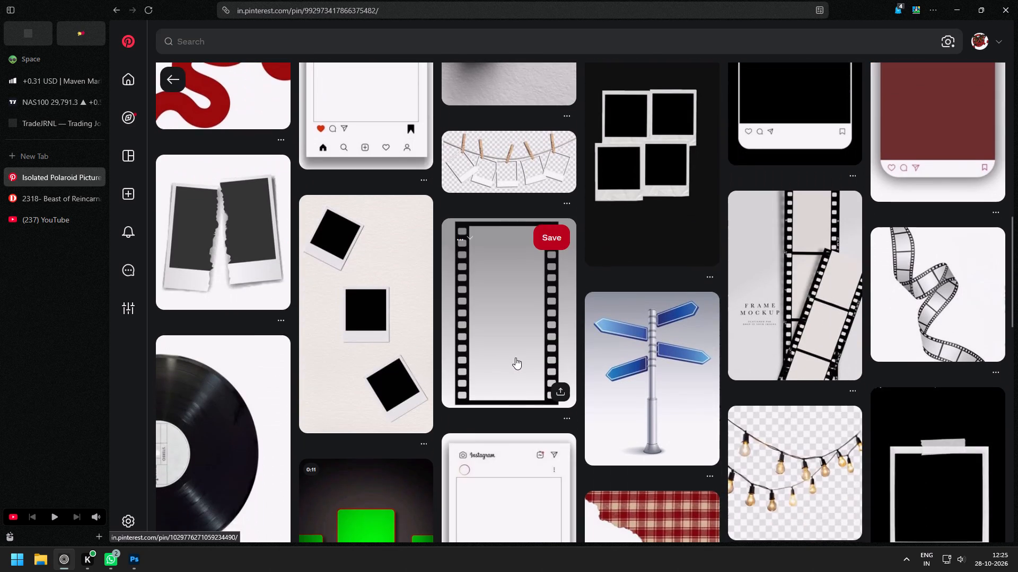
pyautogui.scroll(-2, 515, 358)
pyautogui.scroll(-3, 393, 360)
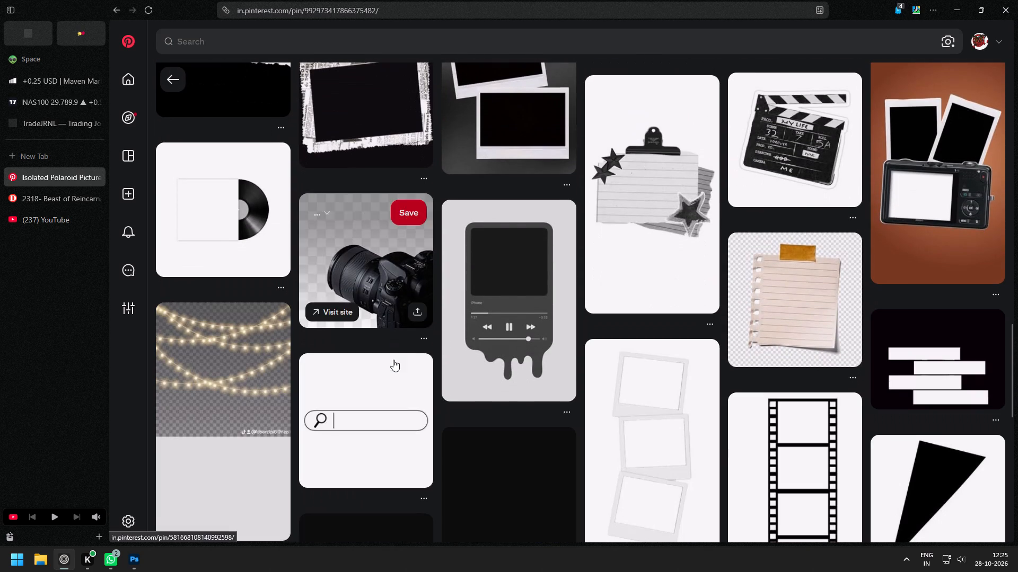
# Go back to the "Flat Birthday Collage Frames Pack" pin and look through its related photo-frame layouts.
pyautogui.click(173, 76)
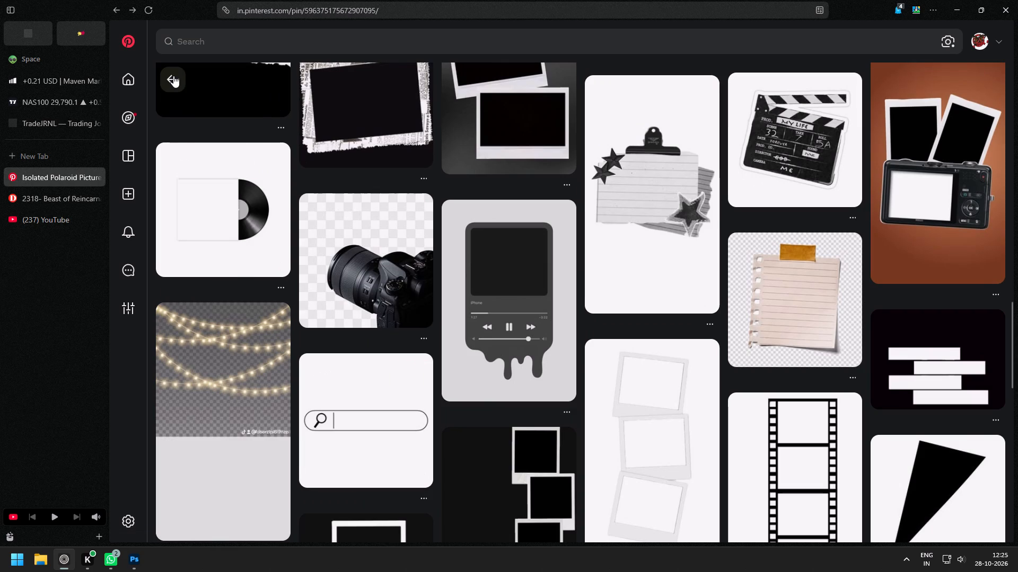
pyautogui.scroll(5, 358, 333)
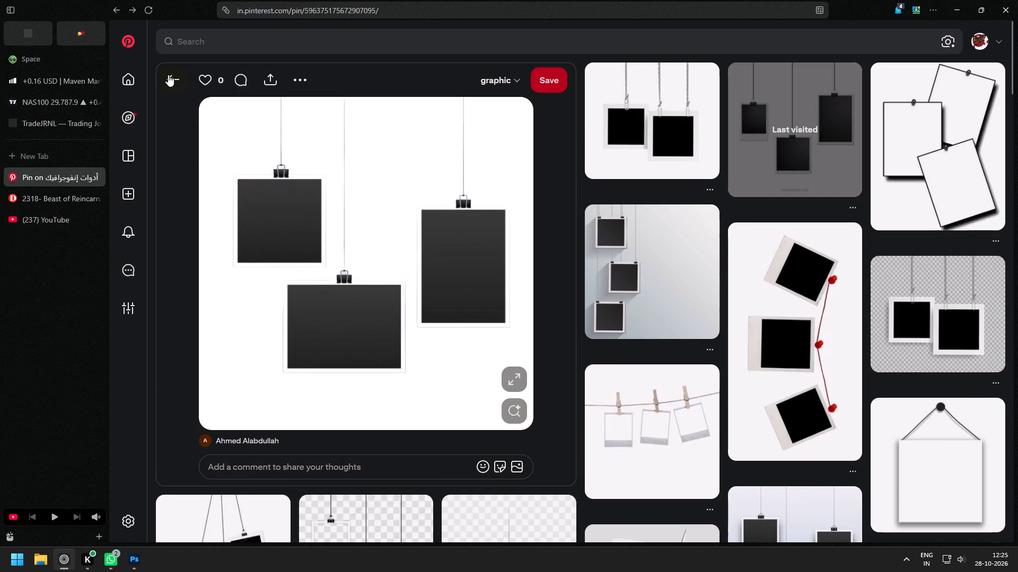
pyautogui.click(168, 75)
pyautogui.scroll(-3, 504, 278)
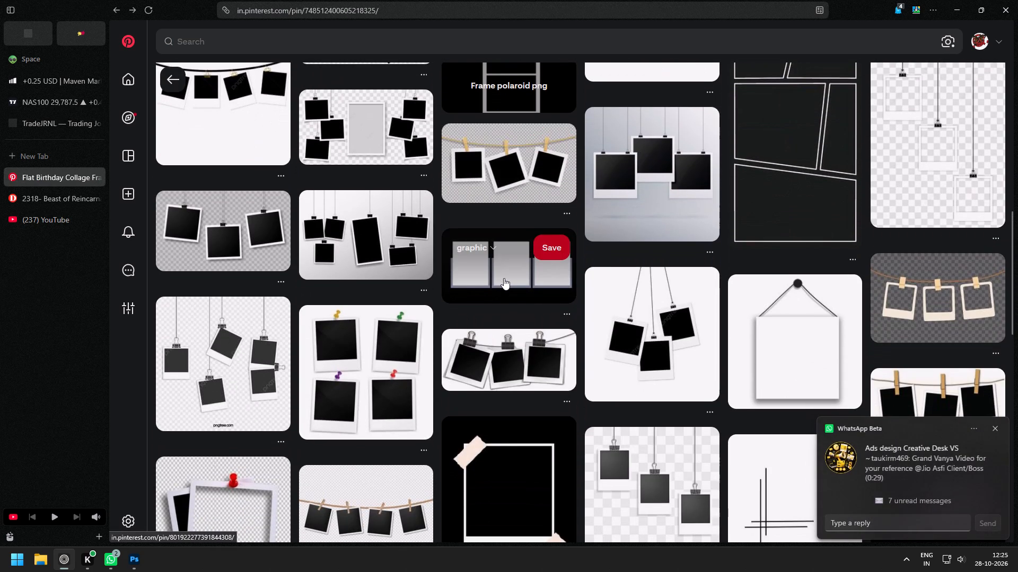
pyautogui.scroll(-2, 502, 280)
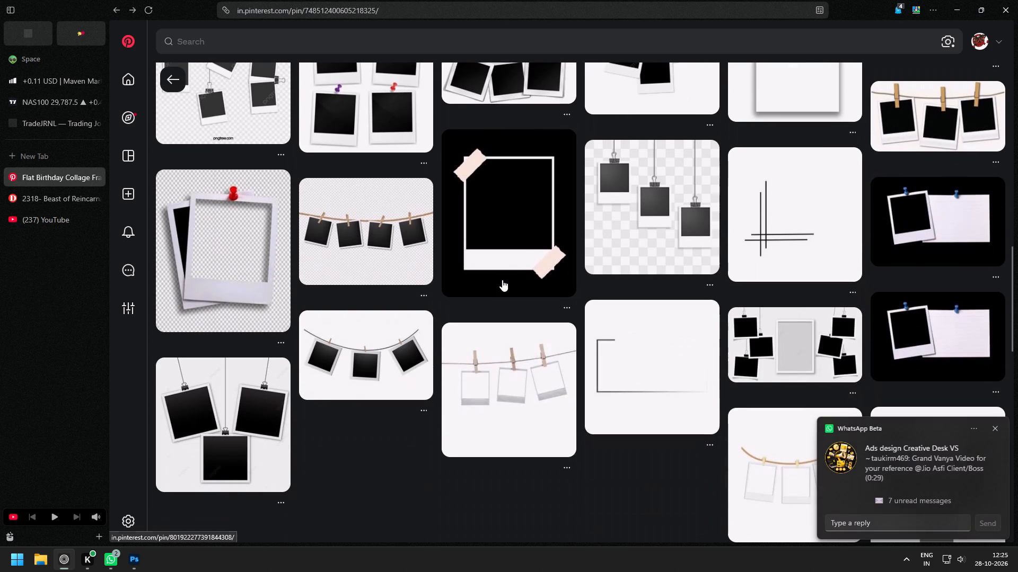
pyautogui.scroll(-3, 502, 280)
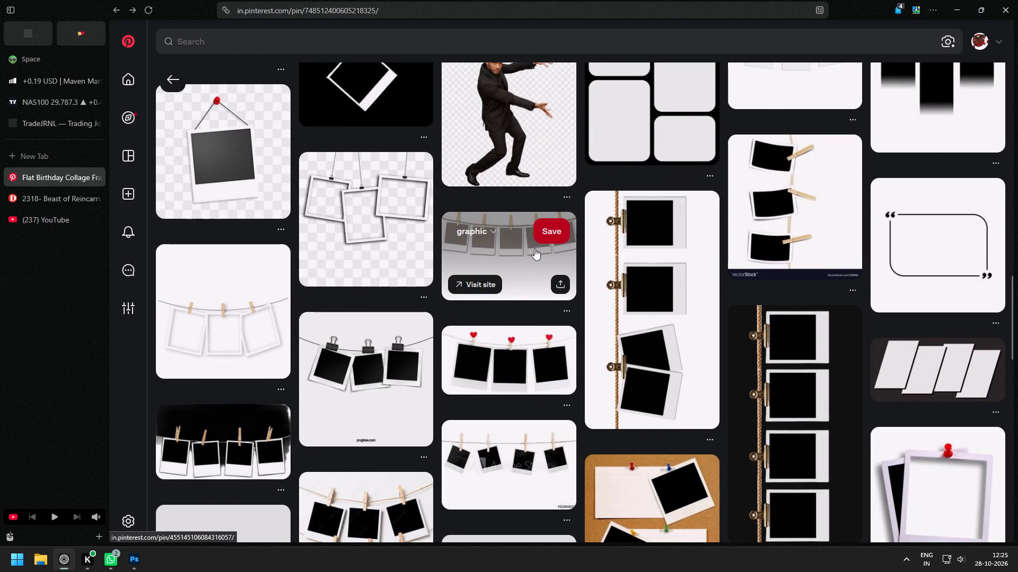
pyautogui.scroll(-2, 534, 248)
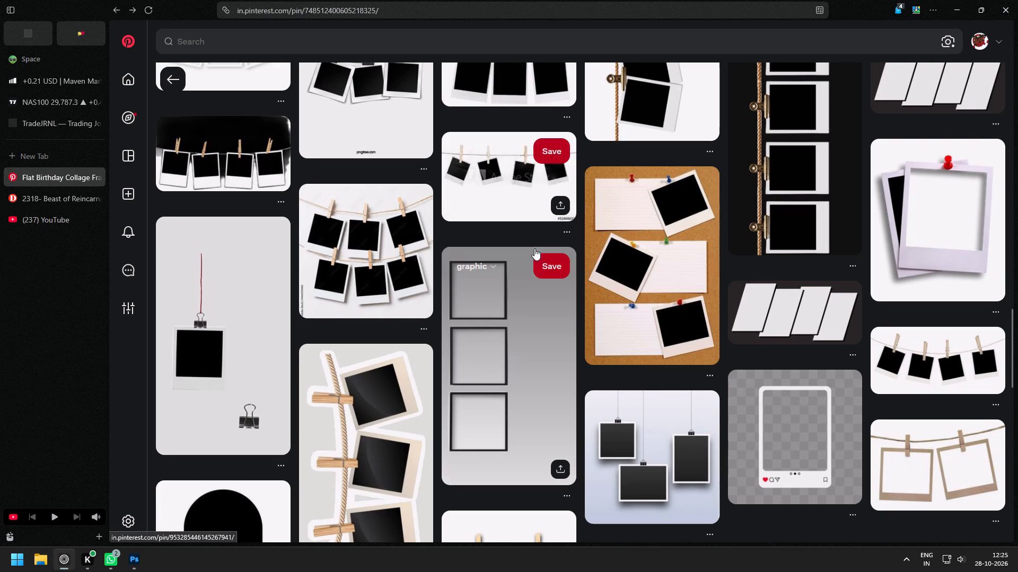
pyautogui.scroll(-3, 534, 248)
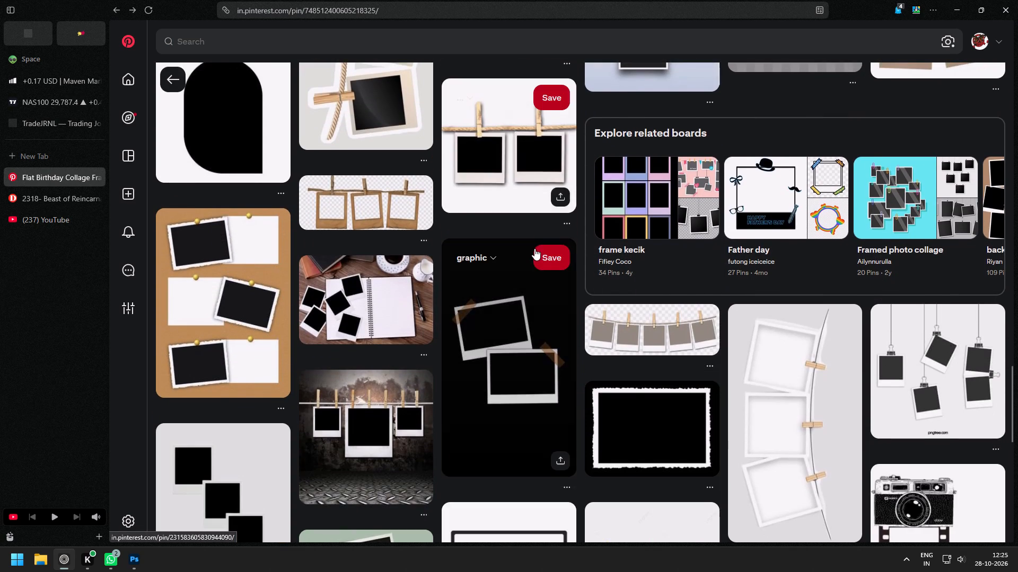
pyautogui.scroll(-2, 534, 248)
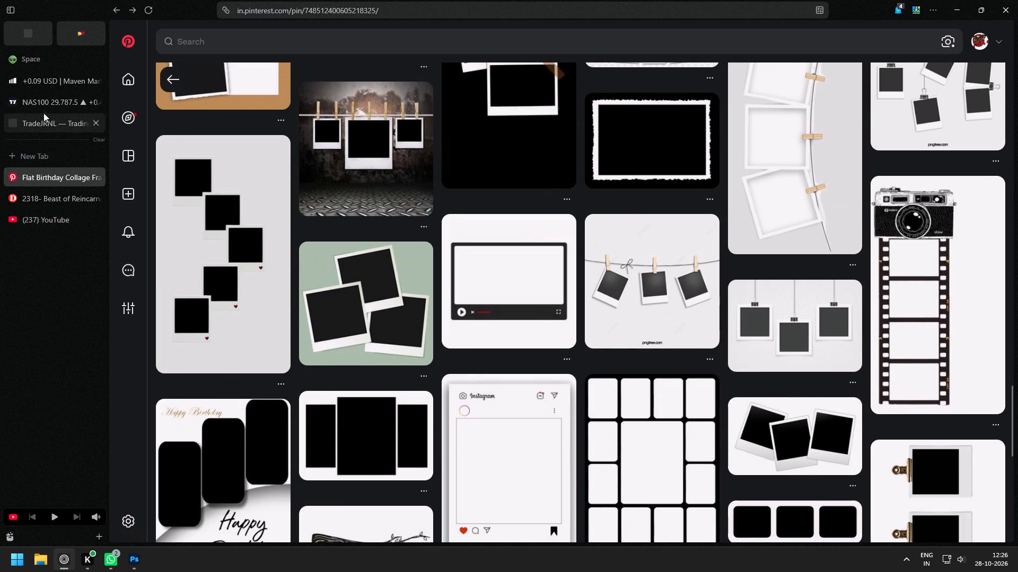
# Look at the recent price action on the NAS100 one-minute chart in TradingView.
pyautogui.click(47, 105)
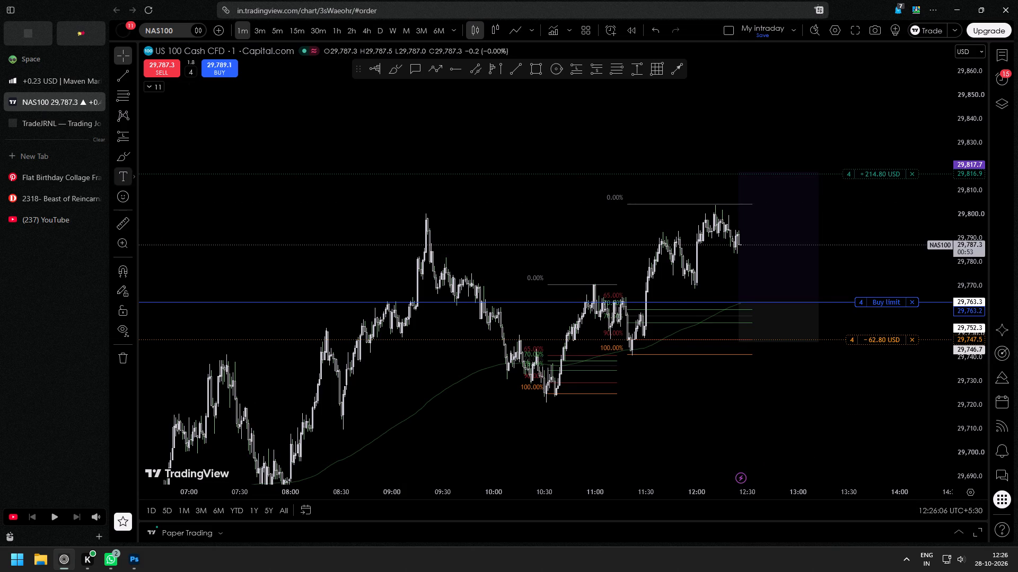
pyautogui.scroll(4, 240, 280)
pyautogui.scroll(2, 309, 249)
pyautogui.moveTo(257, 229); pyautogui.dragTo(302, 240)
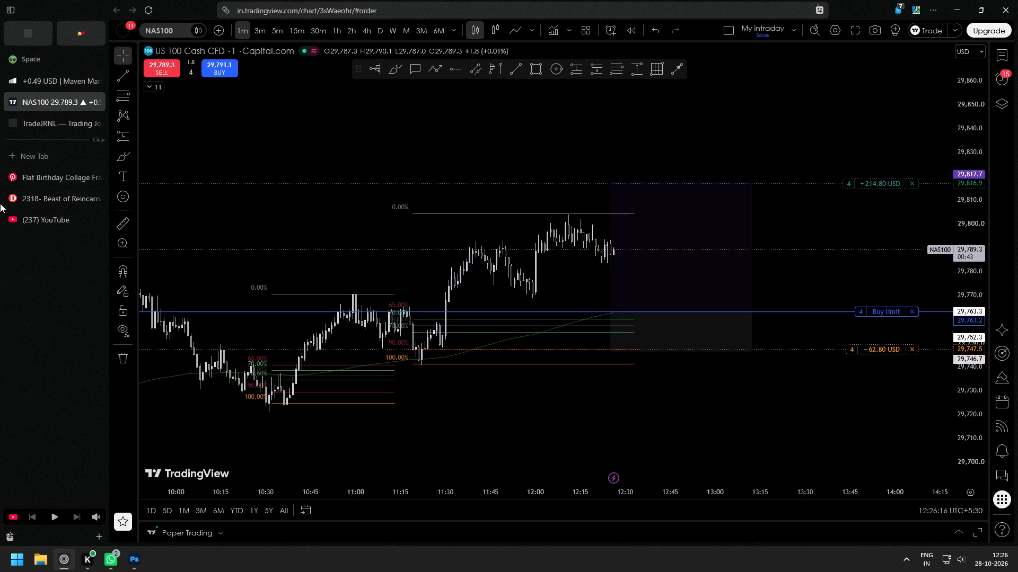
# Return to the Pinterest pin and close the "2318- Beast of Reincarnation" browser tab.
pyautogui.click(69, 195)
pyautogui.click(67, 182)
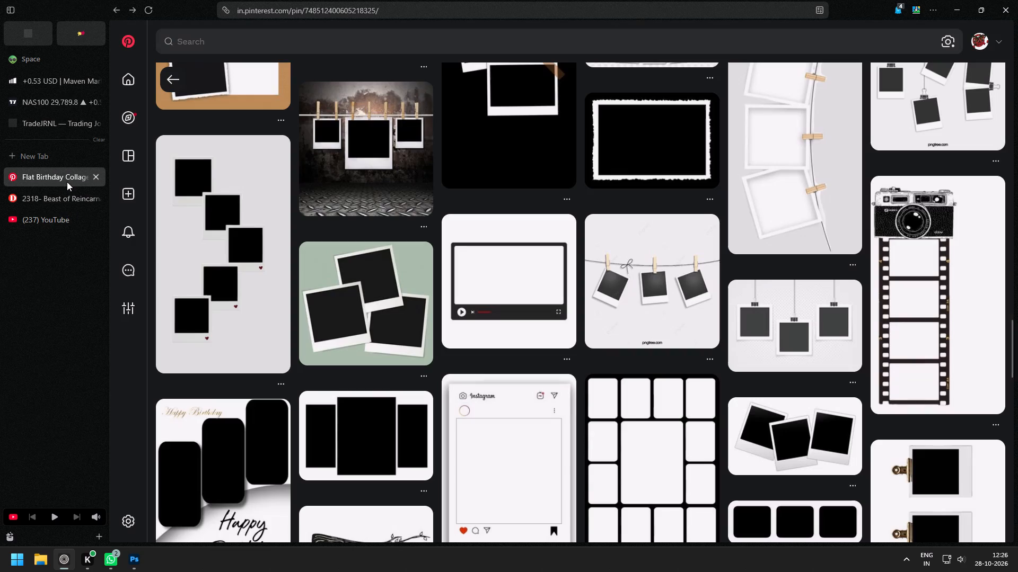
pyautogui.click(95, 195)
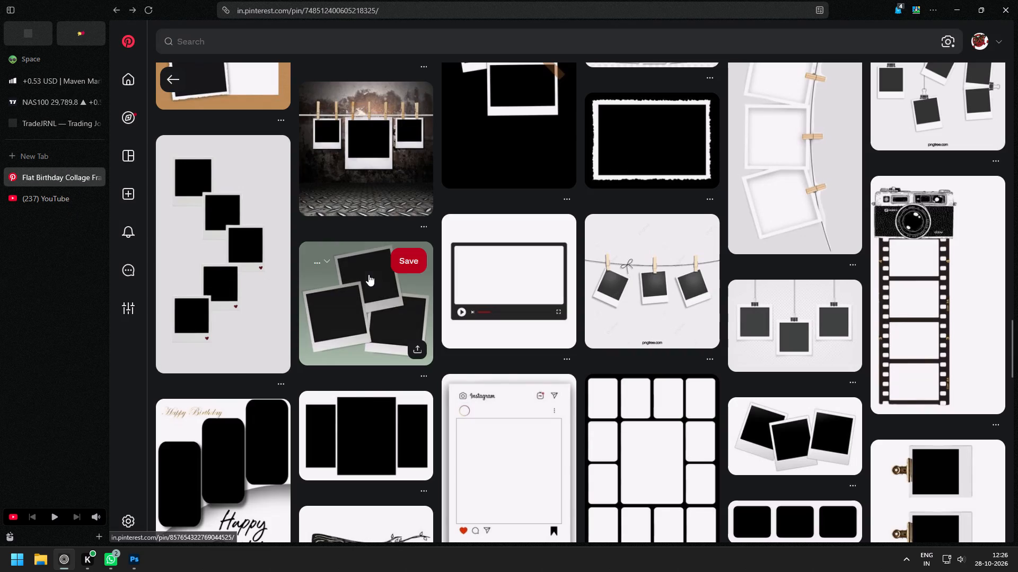
# Go back through the "Square Frame | edit" pin, examining its related frames, to the pin with four polaroids clipped on a string.
pyautogui.scroll(20, 396, 348)
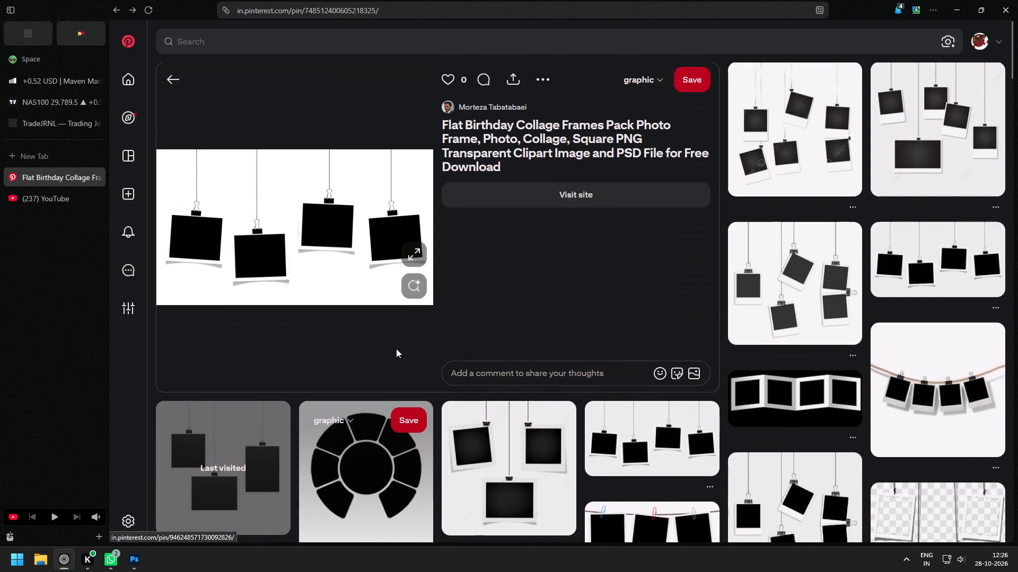
pyautogui.scroll(6, 396, 348)
pyautogui.click(169, 79)
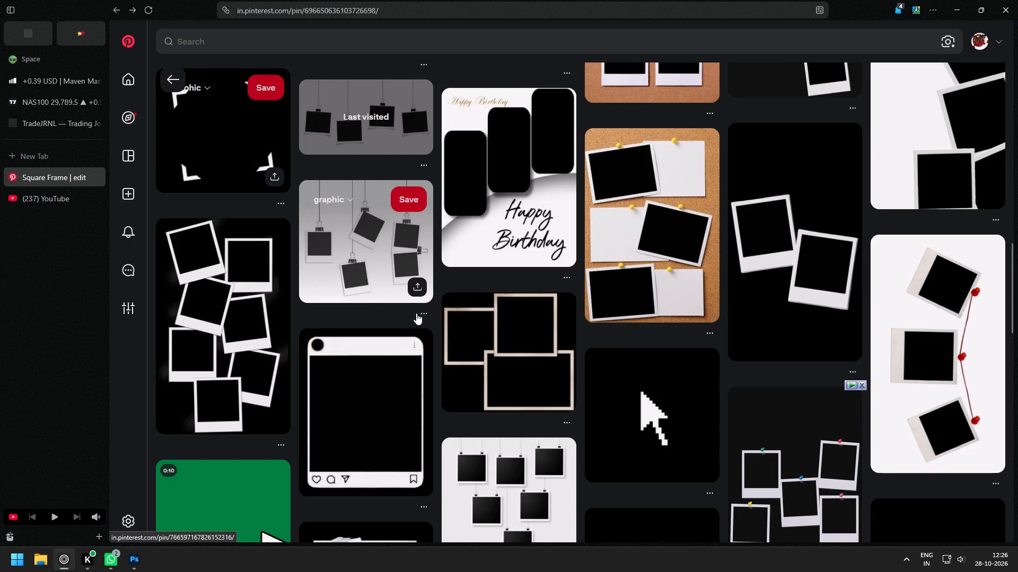
pyautogui.scroll(-2, 416, 313)
pyautogui.scroll(3, 510, 353)
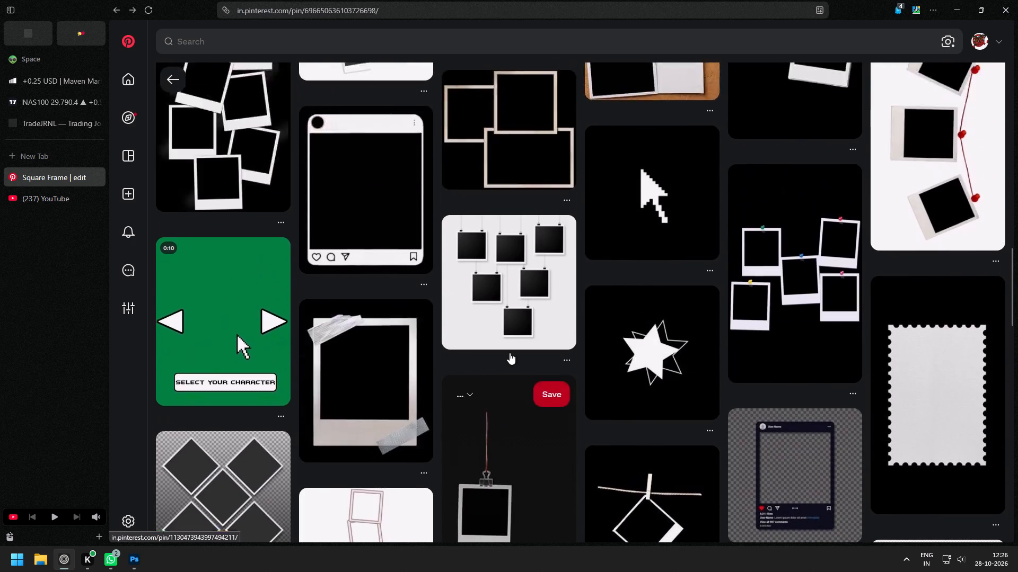
pyautogui.scroll(10, 510, 353)
pyautogui.scroll(-2, 510, 353)
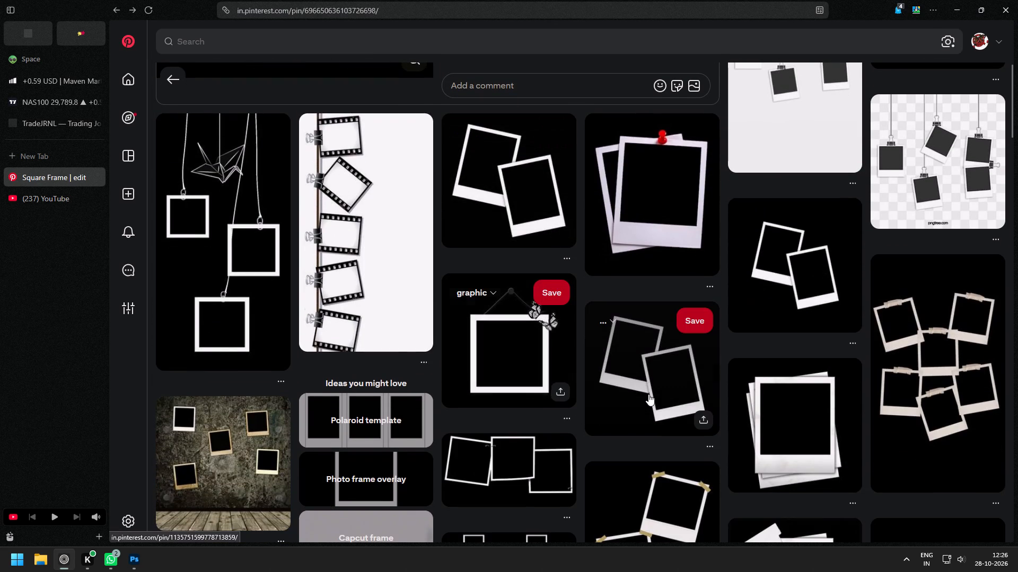
pyautogui.scroll(6, 648, 394)
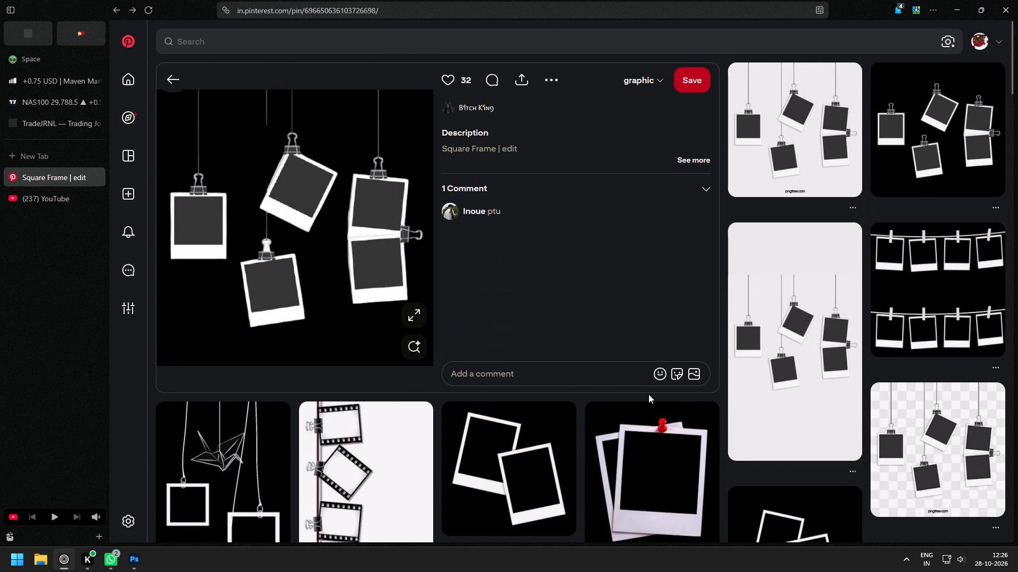
pyautogui.click(165, 75)
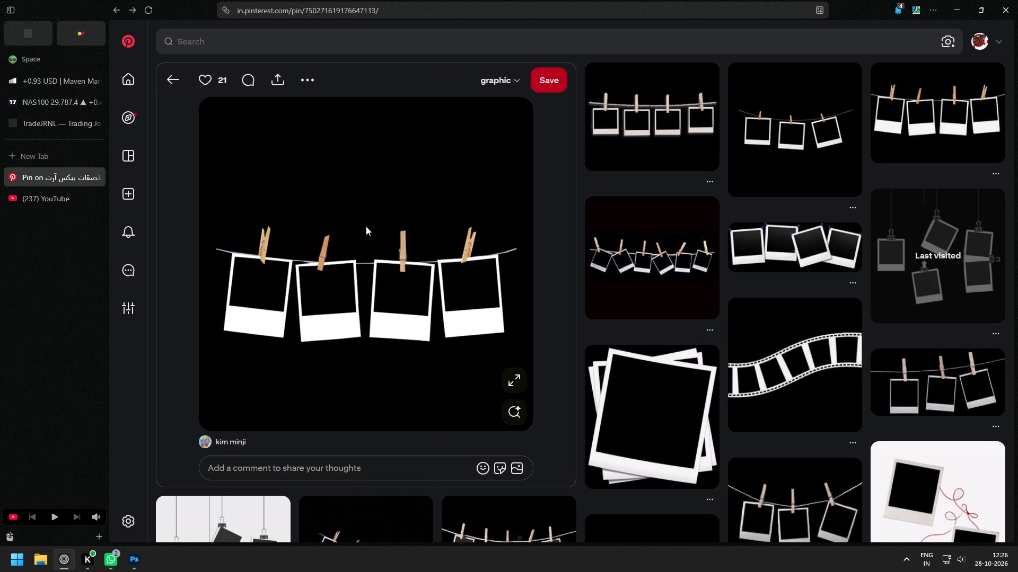
# Back in Photoshop, group the two dark red folder shapes on the first carousel slide and hide the group.
pyautogui.click(133, 568)
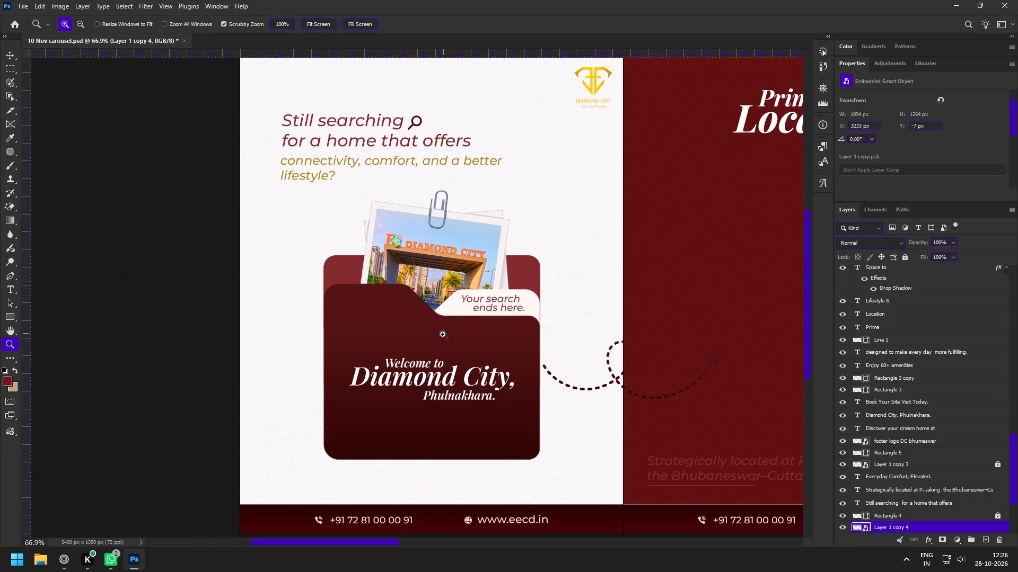
pyautogui.moveTo(353, 358); pyautogui.dragTo(365, 377)
pyautogui.press('v')
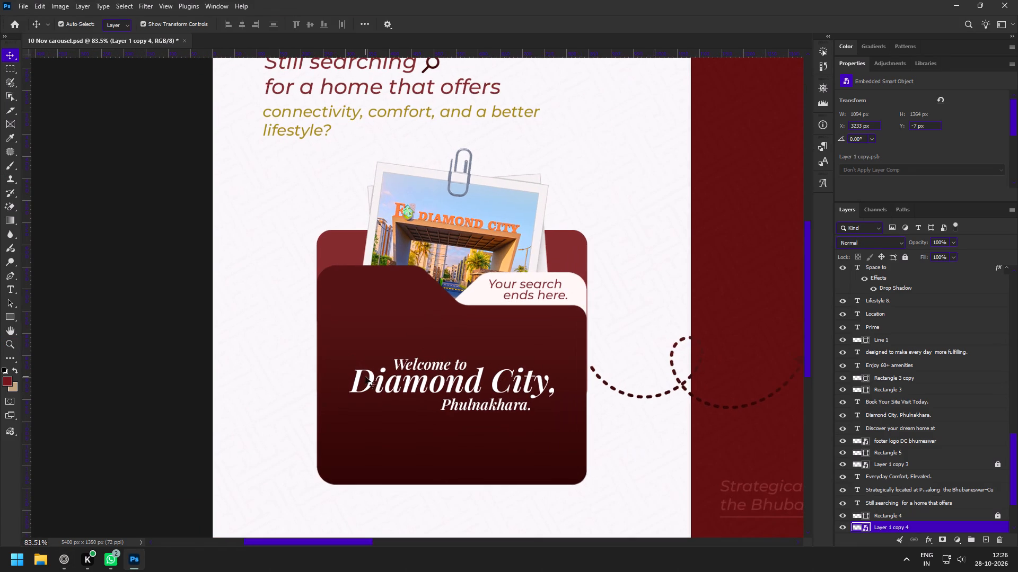
pyautogui.click(369, 328)
pyautogui.keyDown('shift'); pyautogui.click(335, 239); pyautogui.keyUp('shift')
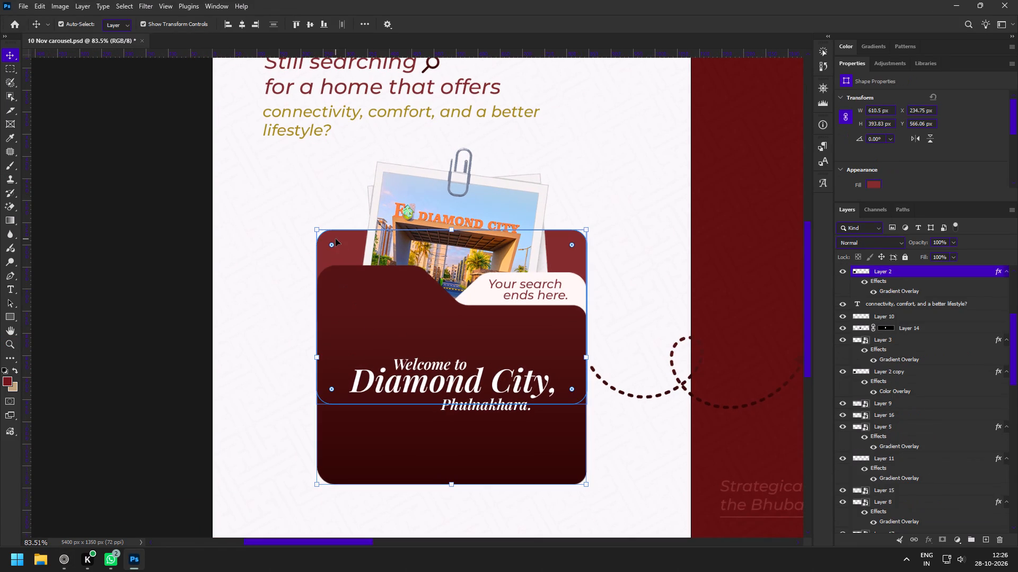
pyautogui.keyDown('shift'); pyautogui.click(480, 298); pyautogui.keyUp('shift')
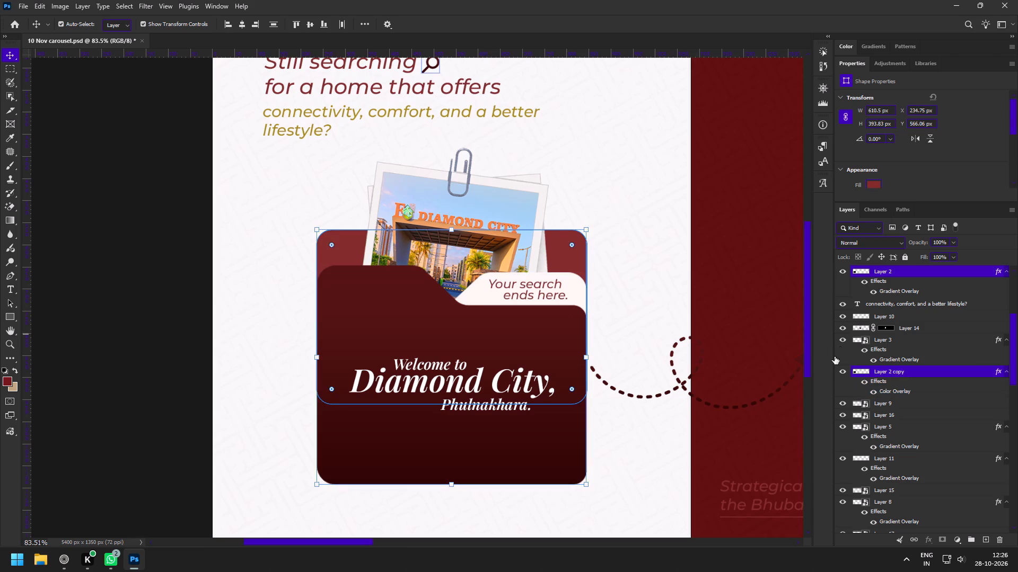
pyautogui.scroll(3, 878, 455)
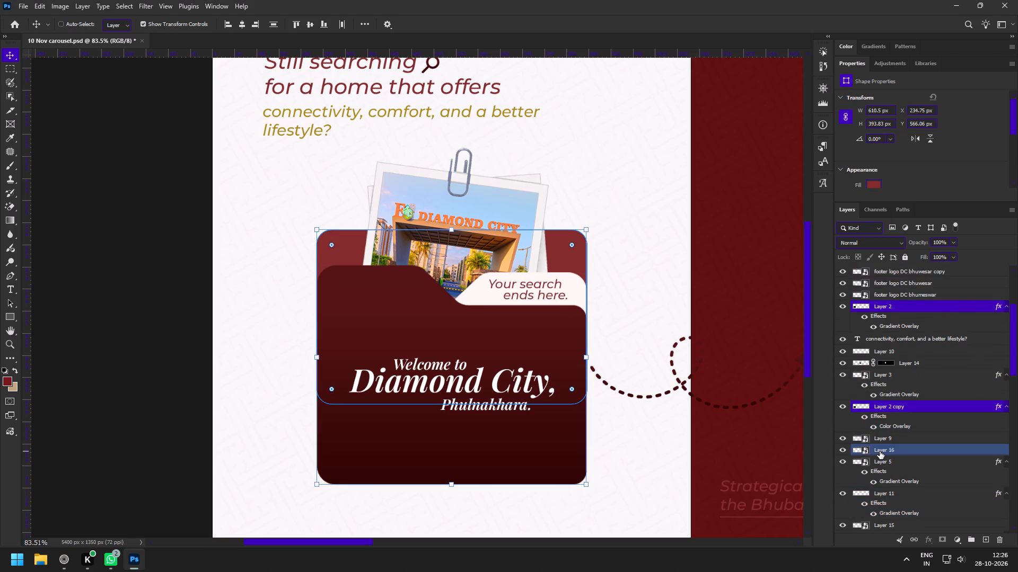
pyautogui.keyDown('ctrl'); pyautogui.scroll(3, 880, 451); pyautogui.keyUp('ctrl')
pyautogui.scroll(5, 887, 447)
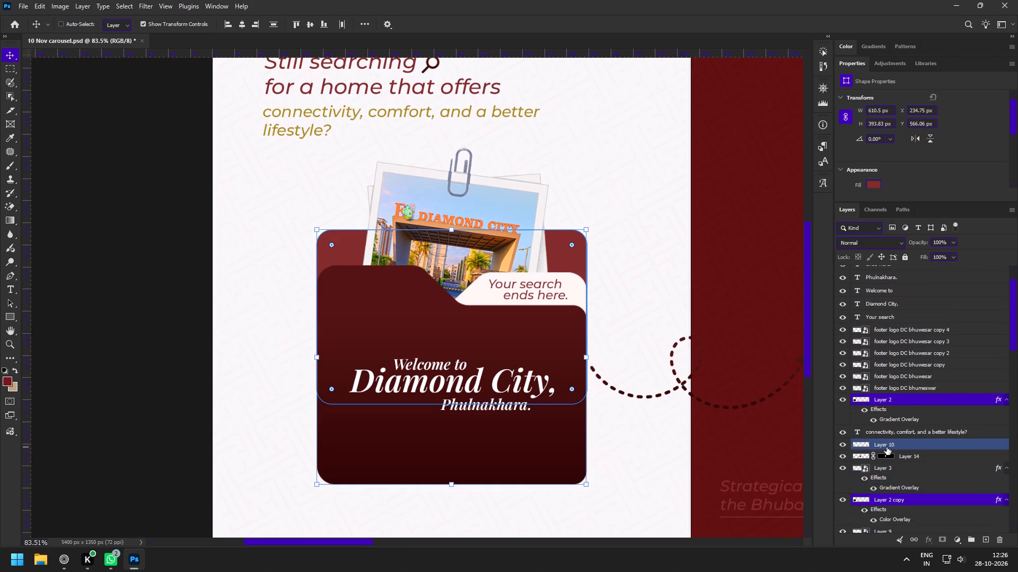
pyautogui.hotkey('ctrl', 'g')
pyautogui.click(843, 401)
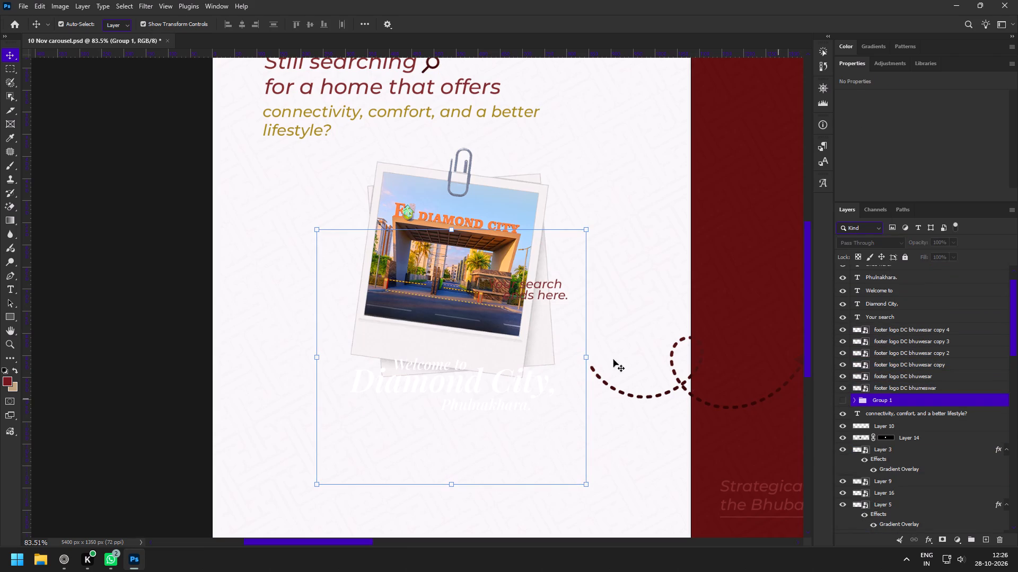
# Move the three-line "Welcome to Diamond City, Phulnakhara." text below the polaroid photo and enlarge it to about 119%.
pyautogui.press('z')
pyautogui.moveTo(423, 371); pyautogui.dragTo(438, 390)
pyautogui.press('space')
pyautogui.press('space')
pyautogui.press('space')
pyautogui.moveTo(459, 409); pyautogui.dragTo(469, 322)
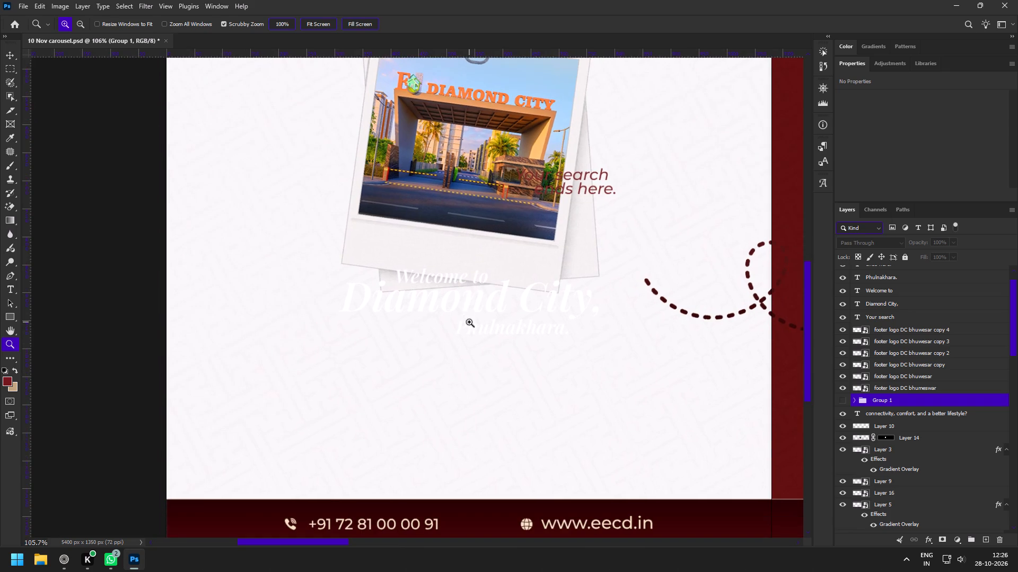
pyautogui.press('v')
pyautogui.click(436, 280)
pyautogui.keyDown('shift'); pyautogui.click(532, 301); pyautogui.keyUp('shift')
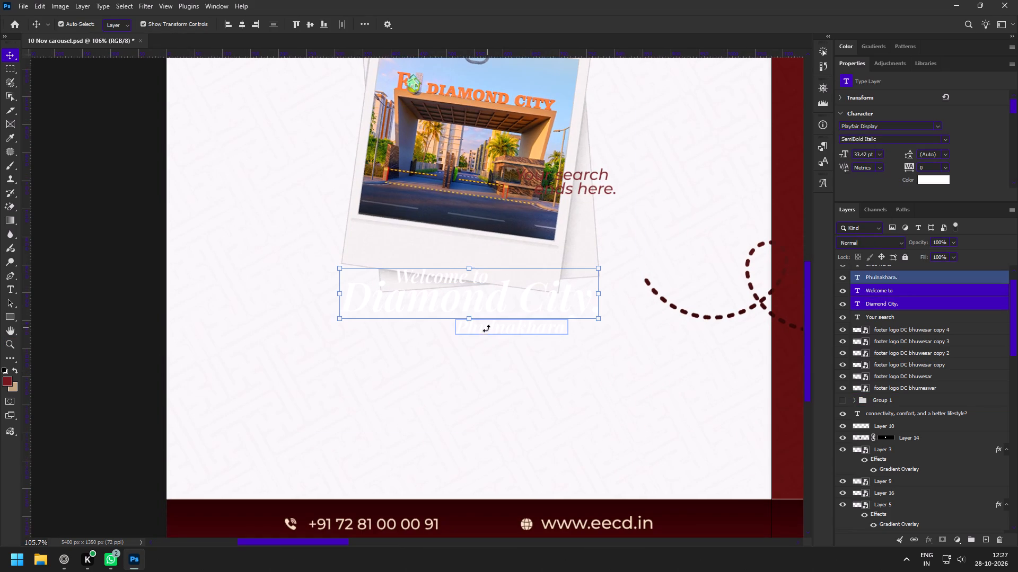
pyautogui.keyDown('shift'); pyautogui.click(497, 333); pyautogui.keyUp('shift')
pyautogui.moveTo(511, 300); pyautogui.dragTo(496, 383)
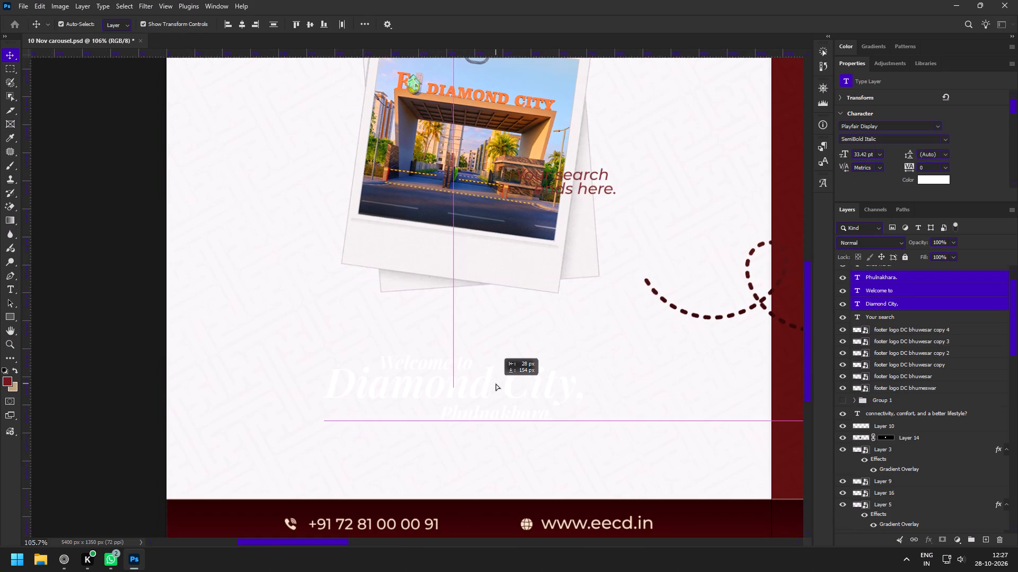
pyautogui.moveTo(496, 383); pyautogui.dragTo(496, 380)
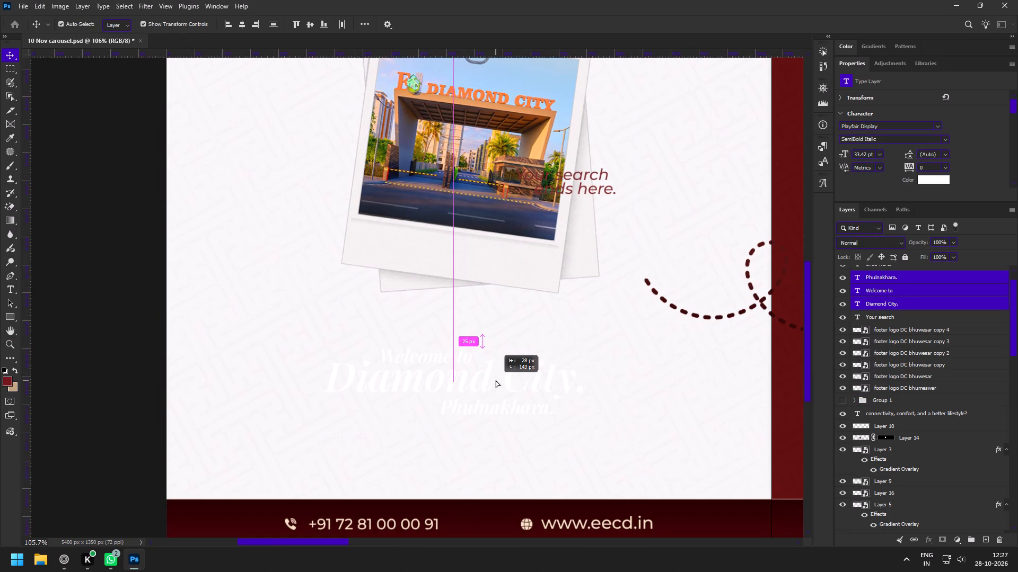
pyautogui.moveTo(496, 380); pyautogui.dragTo(496, 396)
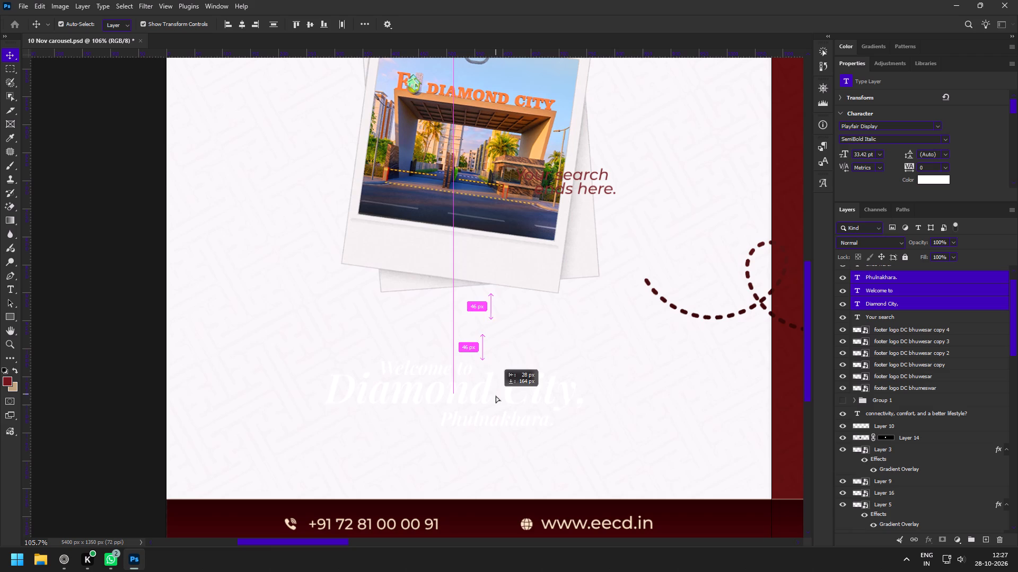
pyautogui.moveTo(496, 396); pyautogui.dragTo(496, 396)
pyautogui.keyDown('alt'); pyautogui.moveTo(585, 399); pyautogui.dragTo(608, 399); pyautogui.keyUp('alt')
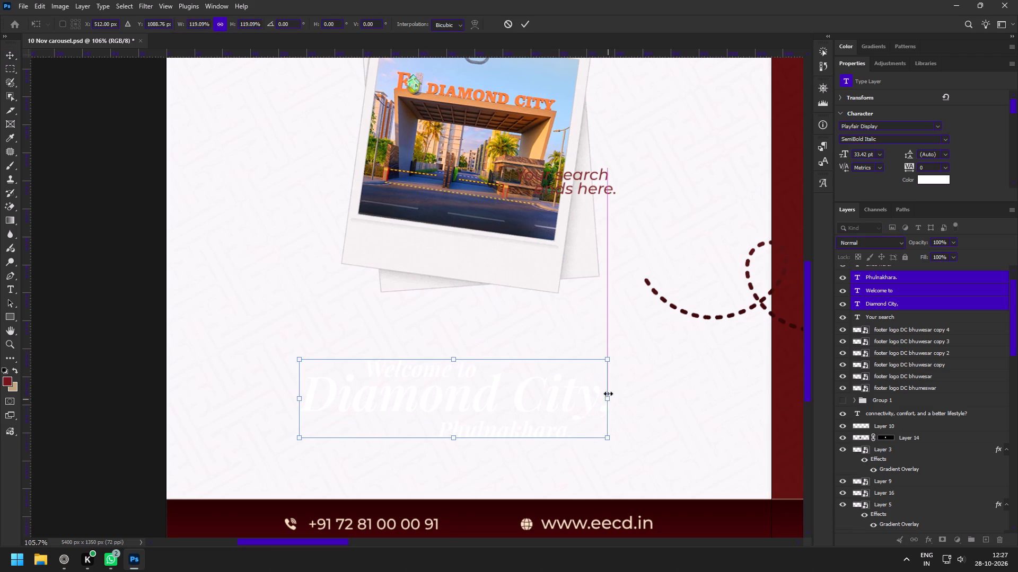
pyautogui.click(523, 29)
# Recolour the "Welcome to Diamond City, Phulnakhara." text to dark red #631211, sampled from the neighbouring slide's background.
pyautogui.click(933, 182)
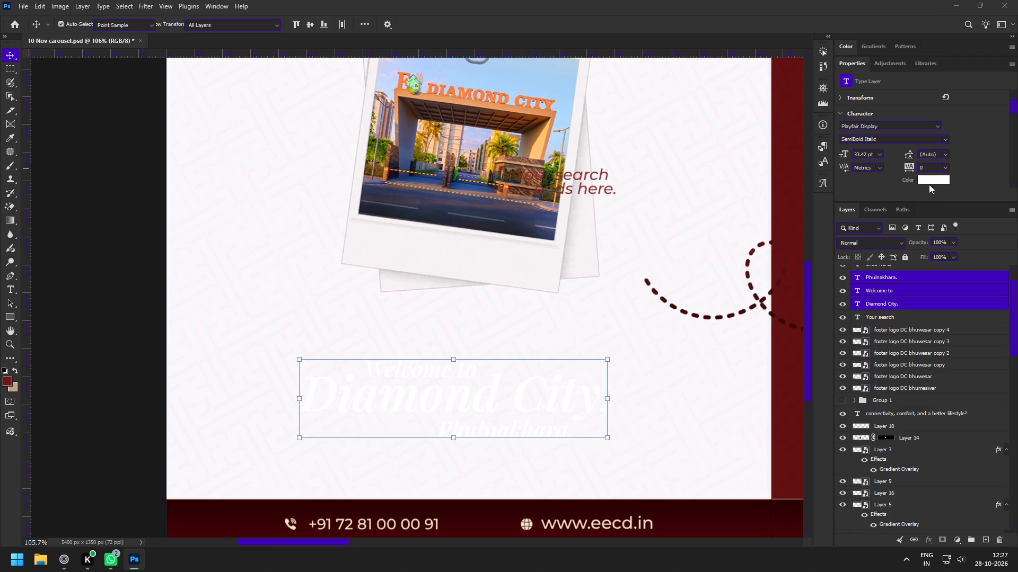
pyautogui.click(792, 181)
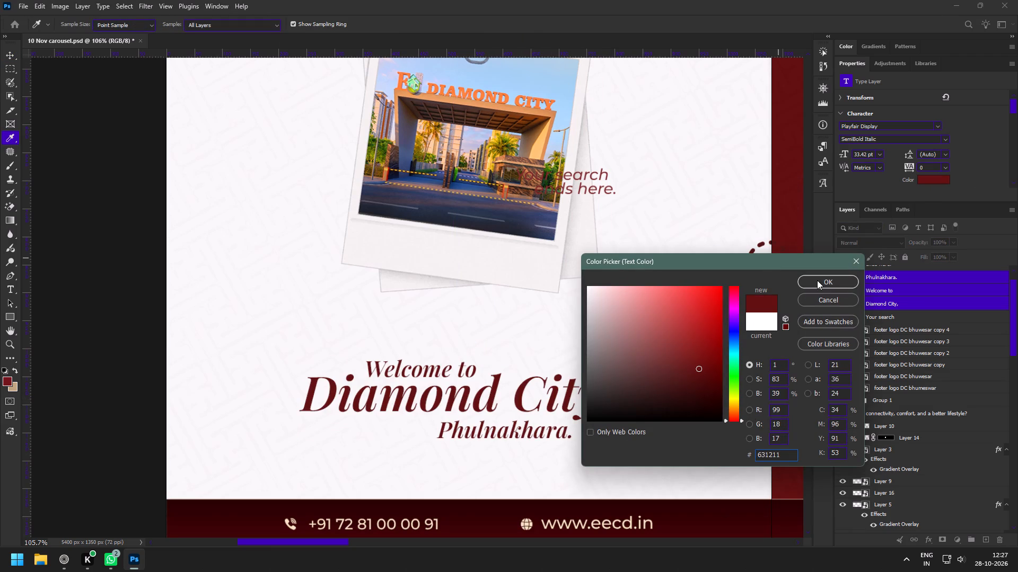
pyautogui.click(819, 282)
# Centre the "Welcome to Diamond City, Phulnakhara." text horizontally on the first slide.
pyautogui.moveTo(522, 404); pyautogui.dragTo(537, 406)
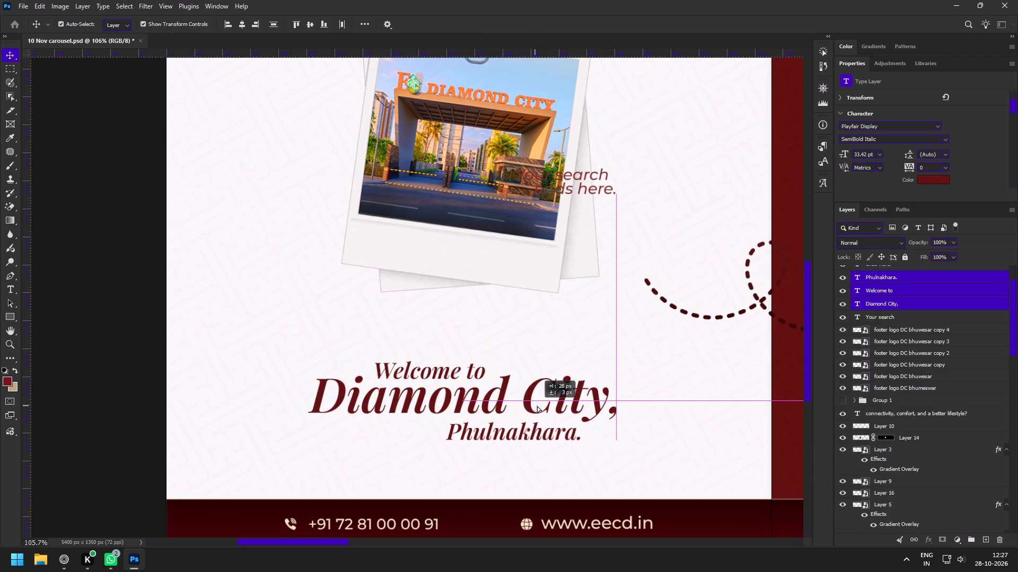
pyautogui.moveTo(537, 406); pyautogui.dragTo(536, 402)
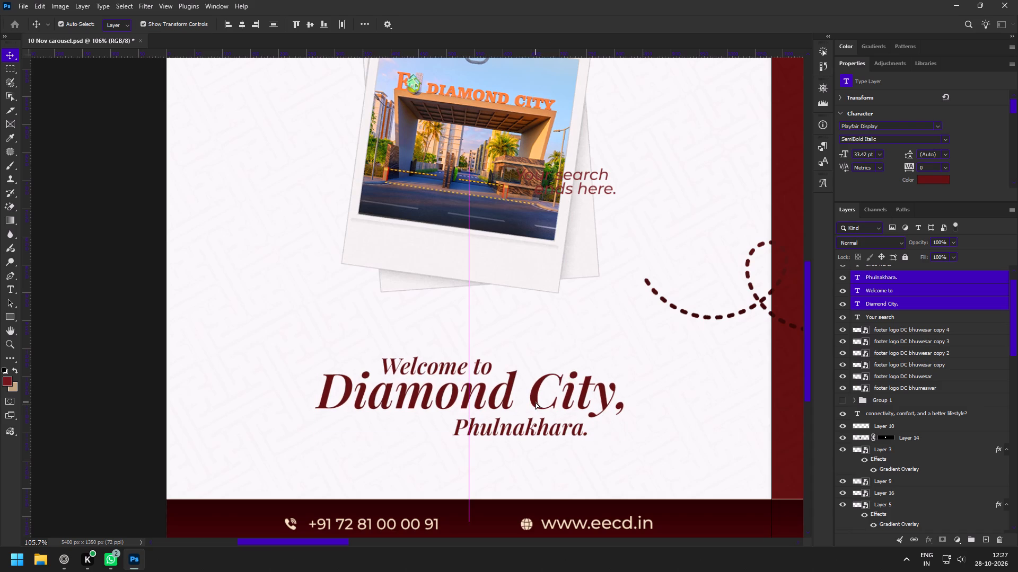
# Move the "Your search" and "ends here." lines beside the upper left of "Welcome to" and enlarge them to about 125%.
pyautogui.click(590, 185)
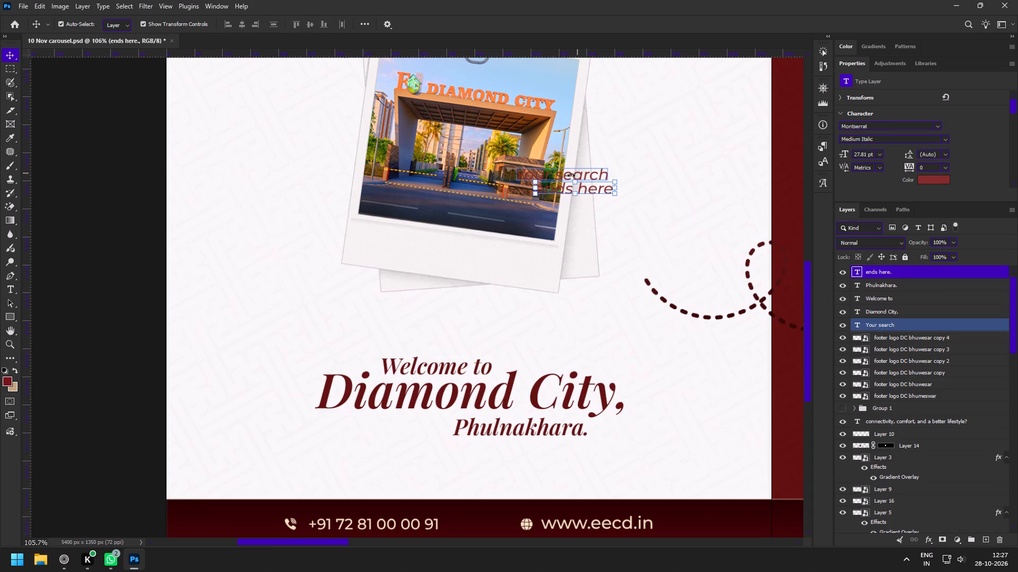
pyautogui.click(668, 138)
pyautogui.click(601, 169)
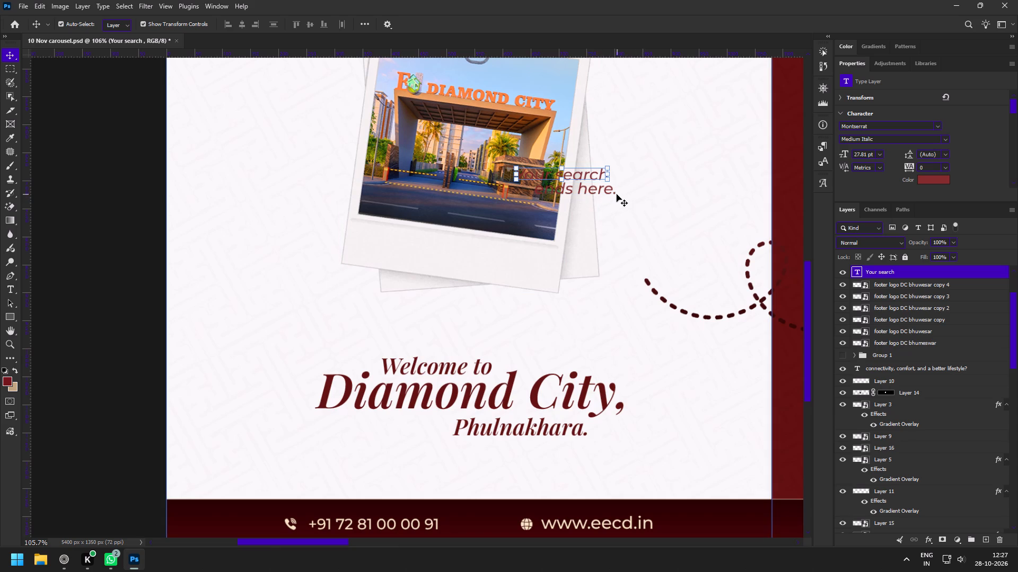
pyautogui.press('z')
pyautogui.moveTo(613, 191); pyautogui.dragTo(648, 230)
pyautogui.press('v')
pyautogui.keyDown('shift'); pyautogui.click(603, 191); pyautogui.keyUp('shift')
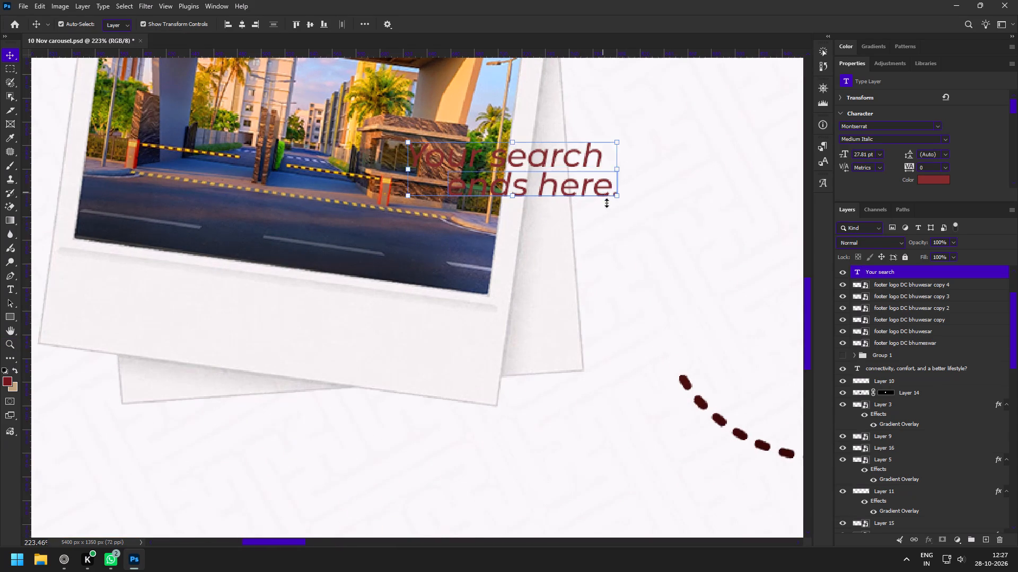
pyautogui.press('z')
pyautogui.moveTo(625, 247); pyautogui.dragTo(586, 216)
pyautogui.press('v')
pyautogui.moveTo(604, 218); pyautogui.dragTo(509, 349)
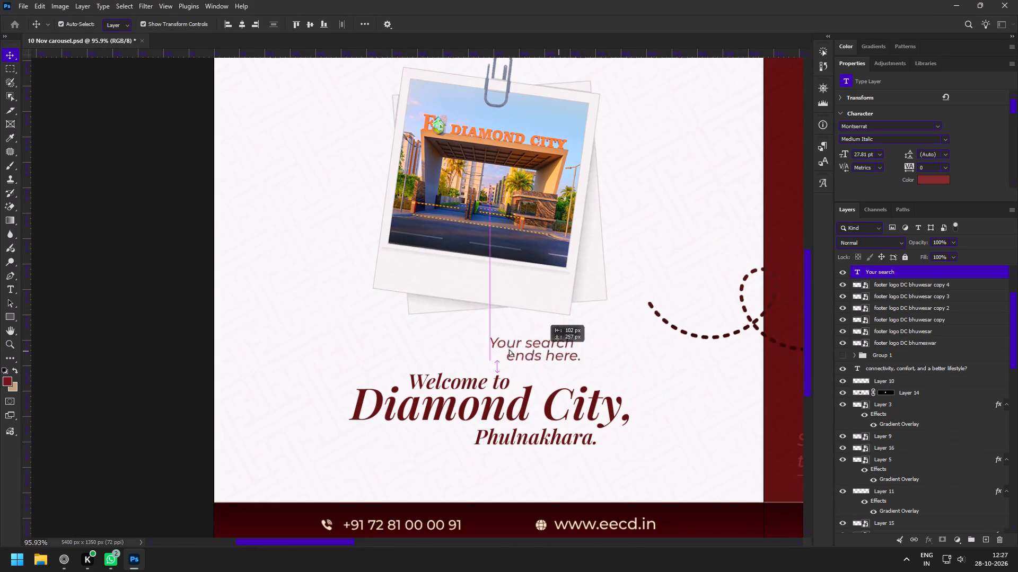
pyautogui.moveTo(509, 349); pyautogui.dragTo(352, 310)
pyautogui.moveTo(375, 319); pyautogui.dragTo(397, 329)
pyautogui.moveTo(381, 316); pyautogui.dragTo(370, 356)
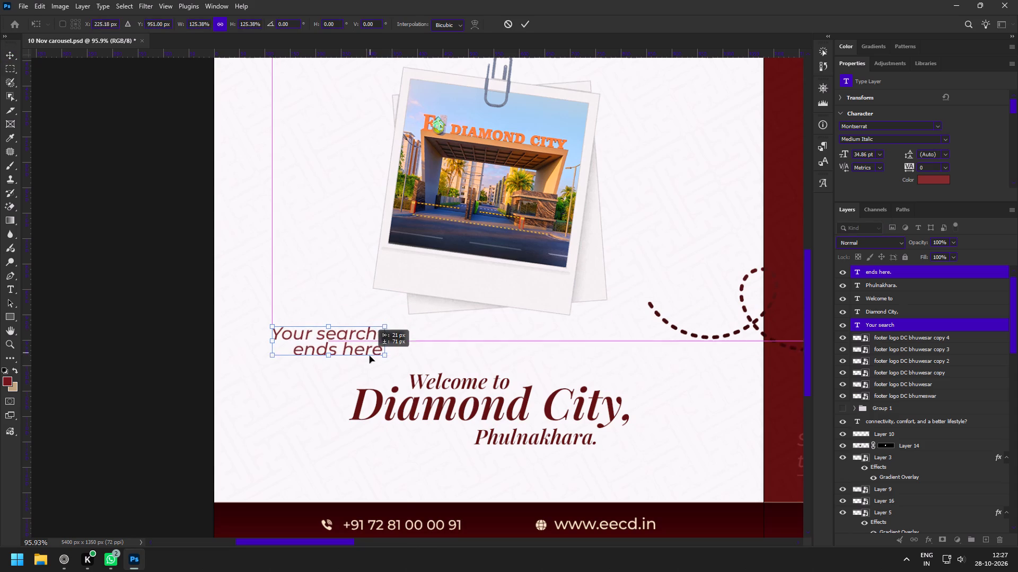
pyautogui.moveTo(370, 356); pyautogui.dragTo(382, 370)
pyautogui.click(524, 22)
# Examine the rearranged text and polaroid composition on the first slide.
pyautogui.press('z')
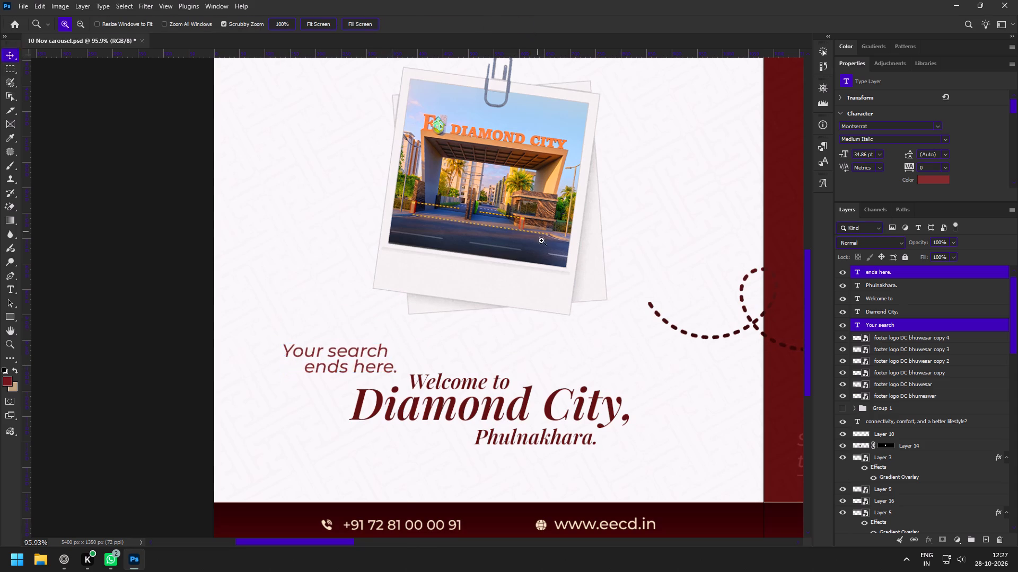
pyautogui.moveTo(542, 242); pyautogui.dragTo(497, 240)
pyautogui.press('space')
pyautogui.press('space')
pyautogui.moveTo(503, 330); pyautogui.dragTo(498, 355)
pyautogui.moveTo(476, 326); pyautogui.dragTo(496, 355)
pyautogui.moveTo(462, 314); pyautogui.dragTo(485, 340)
pyautogui.moveTo(458, 323); pyautogui.dragTo(471, 335)
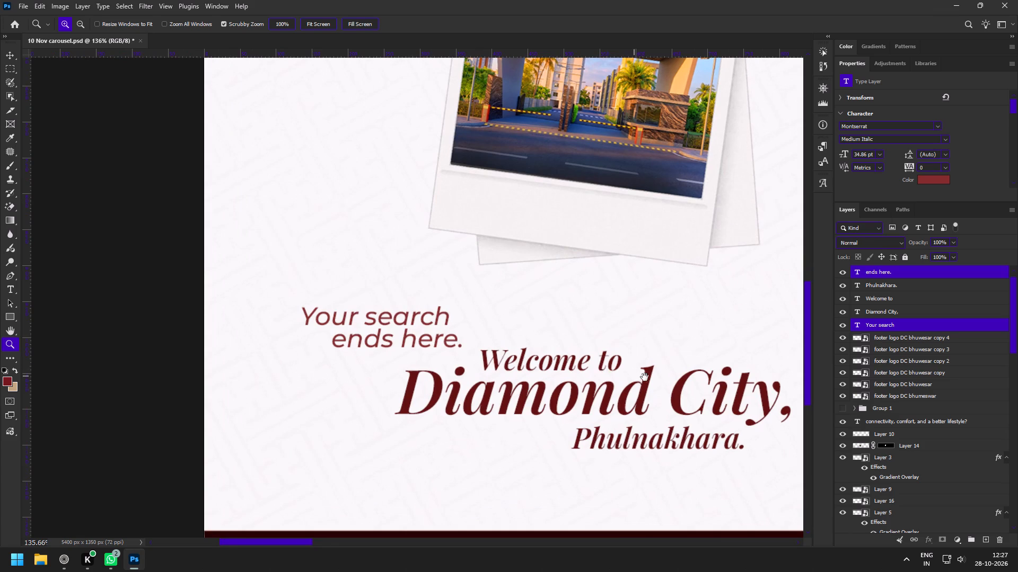
pyautogui.press('space')
pyautogui.press('space')
pyautogui.press('space')
pyautogui.press('space')
pyautogui.press('space')
pyautogui.press('space')
pyautogui.moveTo(644, 378); pyautogui.dragTo(552, 384)
pyautogui.press('space')
pyautogui.moveTo(526, 263); pyautogui.dragTo(514, 352)
pyautogui.moveTo(517, 354); pyautogui.dragTo(492, 346)
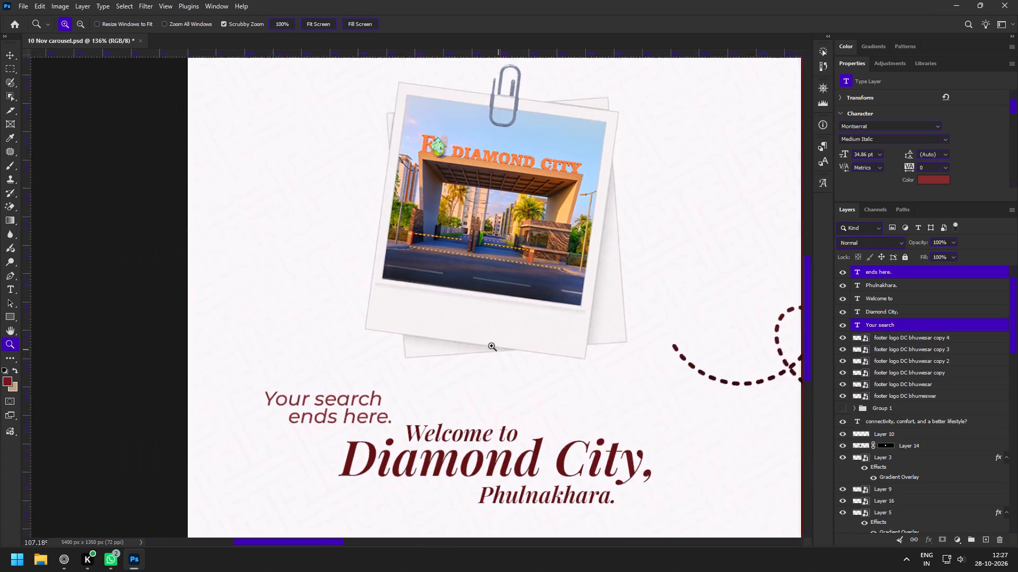
pyautogui.moveTo(492, 346); pyautogui.dragTo(489, 343)
# Enlarge the clipped polaroid photo stack to 79.4% scale and reposition it above the Diamond City text.
pyautogui.press('v')
pyautogui.click(519, 247)
pyautogui.moveTo(600, 249); pyautogui.dragTo(619, 255)
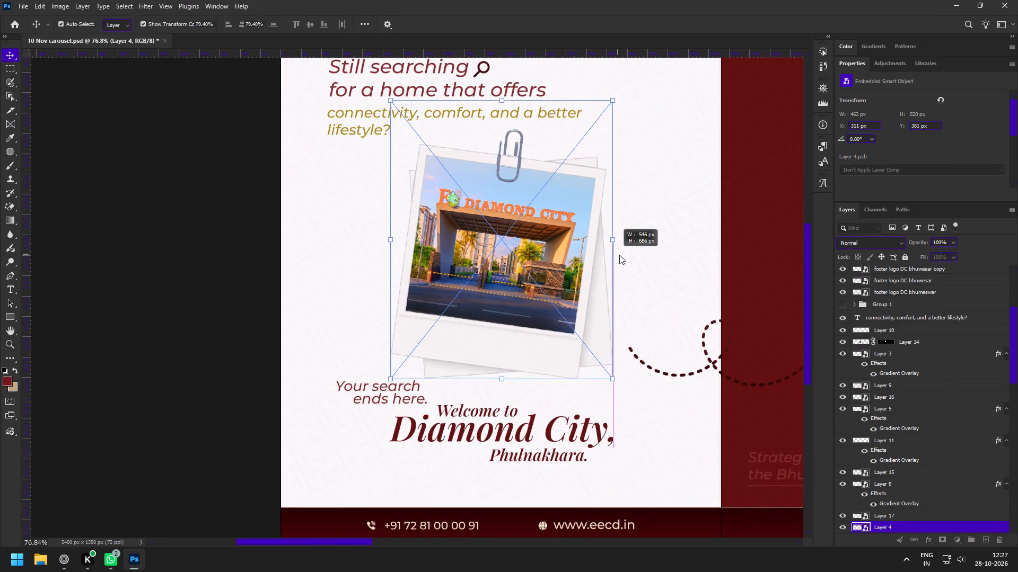
pyautogui.moveTo(619, 255); pyautogui.dragTo(617, 255)
pyautogui.moveTo(573, 255); pyautogui.dragTo(583, 267)
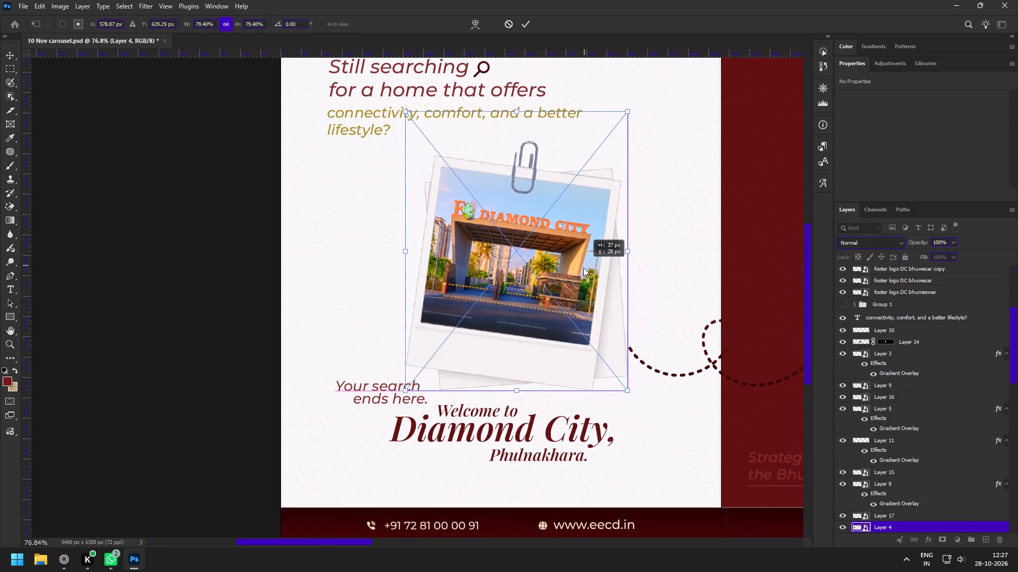
pyautogui.moveTo(583, 267); pyautogui.dragTo(580, 272)
pyautogui.click(528, 24)
# Place the "Your search" line on the polaroid's white bottom border and rotate it about 7° to follow the frame's tilt.
pyautogui.press('z')
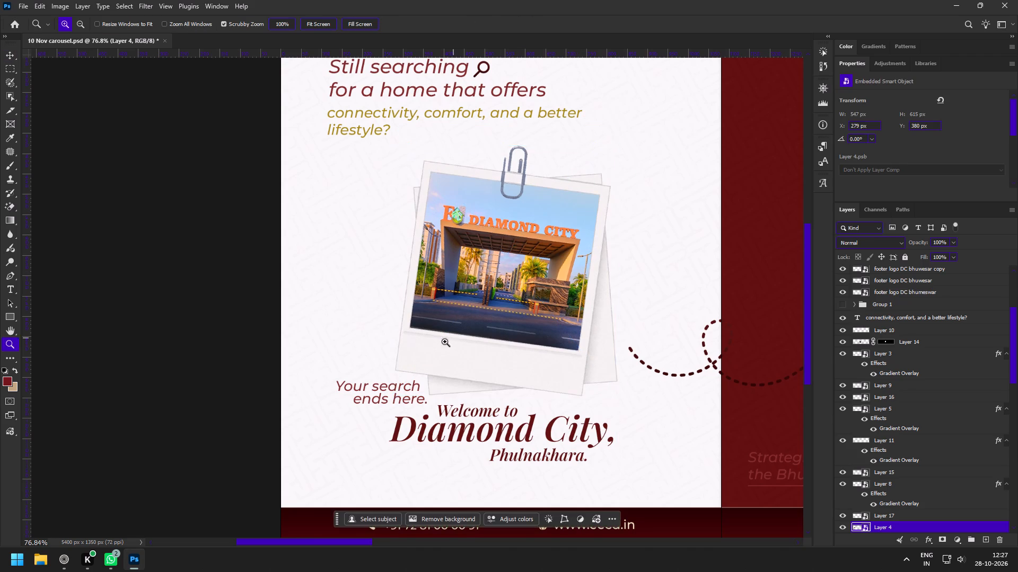
pyautogui.moveTo(438, 344); pyautogui.dragTo(470, 381)
pyautogui.press('v')
pyautogui.click(283, 429)
pyautogui.moveTo(271, 430); pyautogui.dragTo(391, 377)
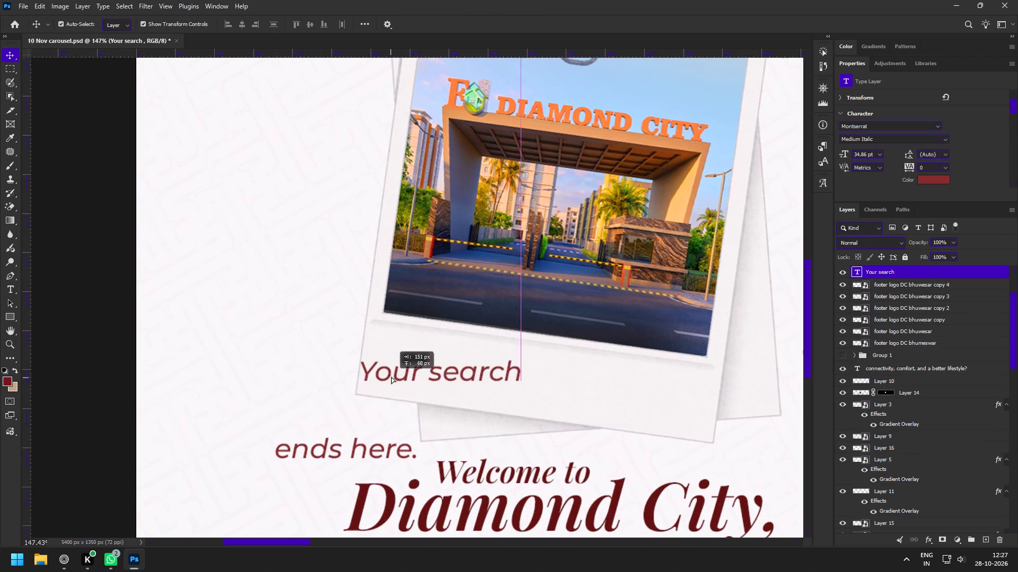
pyautogui.moveTo(391, 377); pyautogui.dragTo(399, 364)
pyautogui.moveTo(543, 344); pyautogui.dragTo(547, 372)
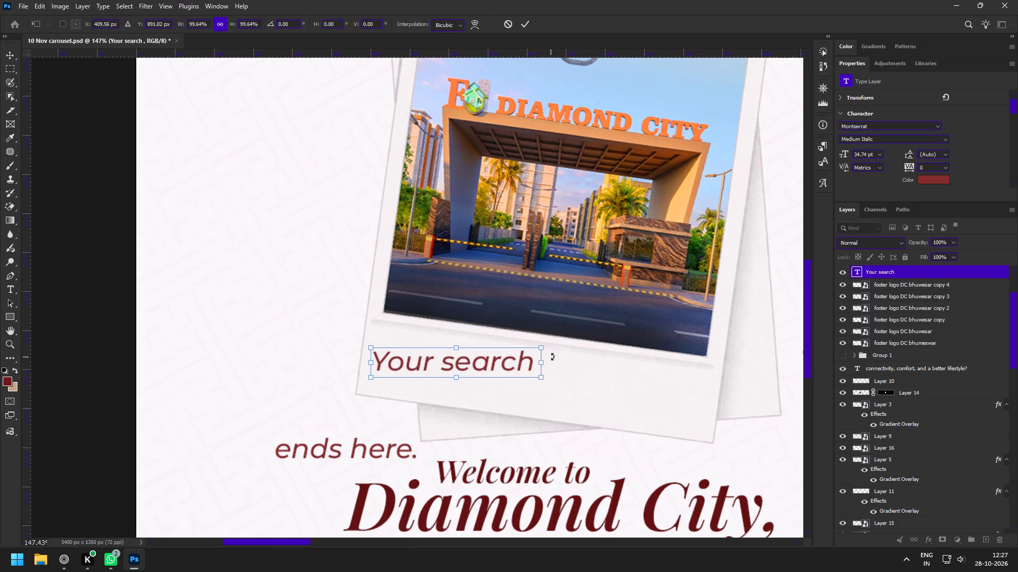
pyautogui.moveTo(553, 357); pyautogui.dragTo(557, 371)
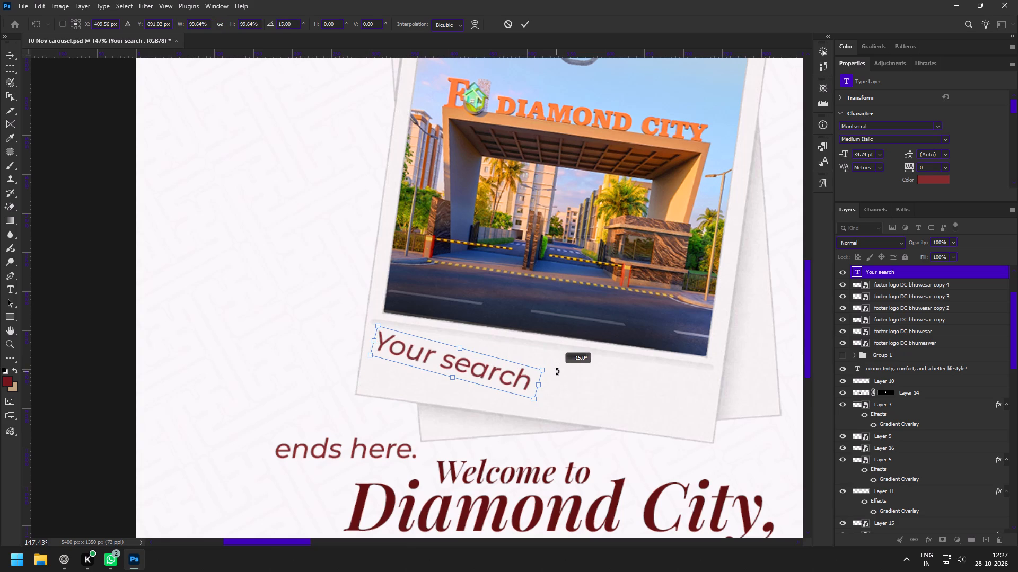
pyautogui.moveTo(557, 371); pyautogui.dragTo(559, 369)
pyautogui.moveTo(519, 371); pyautogui.dragTo(529, 363)
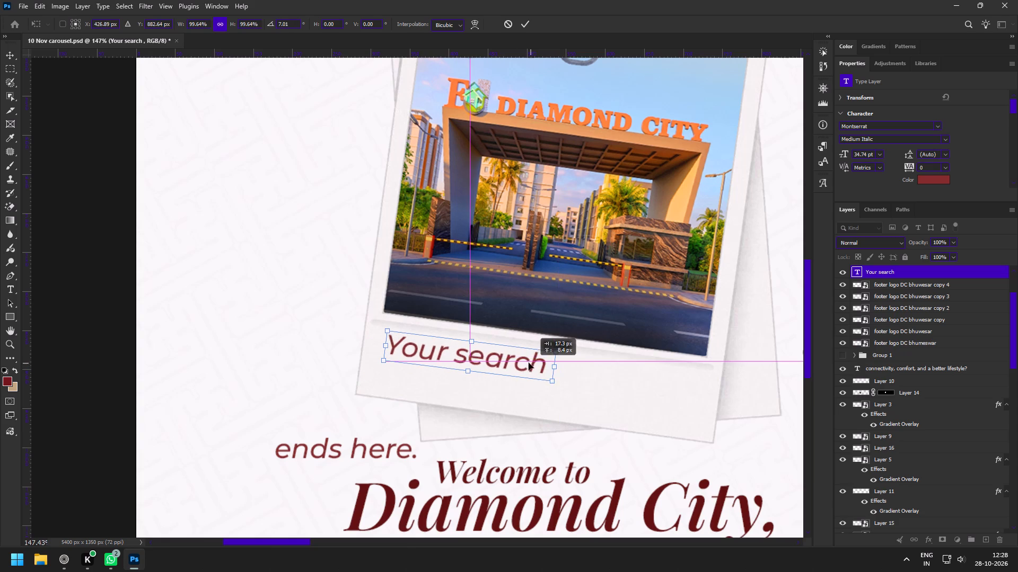
pyautogui.moveTo(529, 363); pyautogui.dragTo(524, 360)
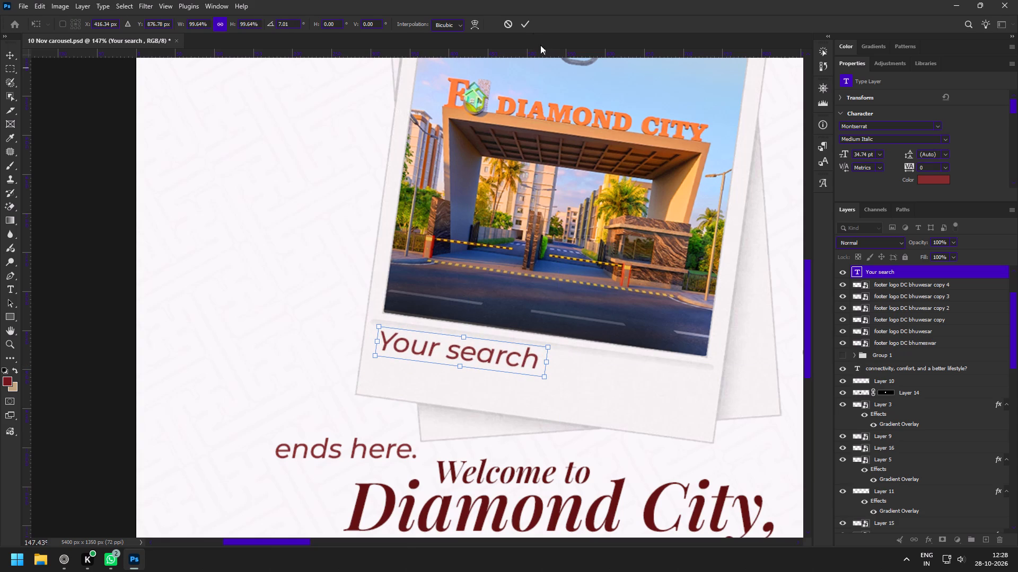
pyautogui.click(526, 19)
# Place the "ends here." line below "Your search" on the polaroid's white border and rotate it about 7° to match.
pyautogui.click(345, 450)
pyautogui.moveTo(368, 449); pyautogui.dragTo(575, 403)
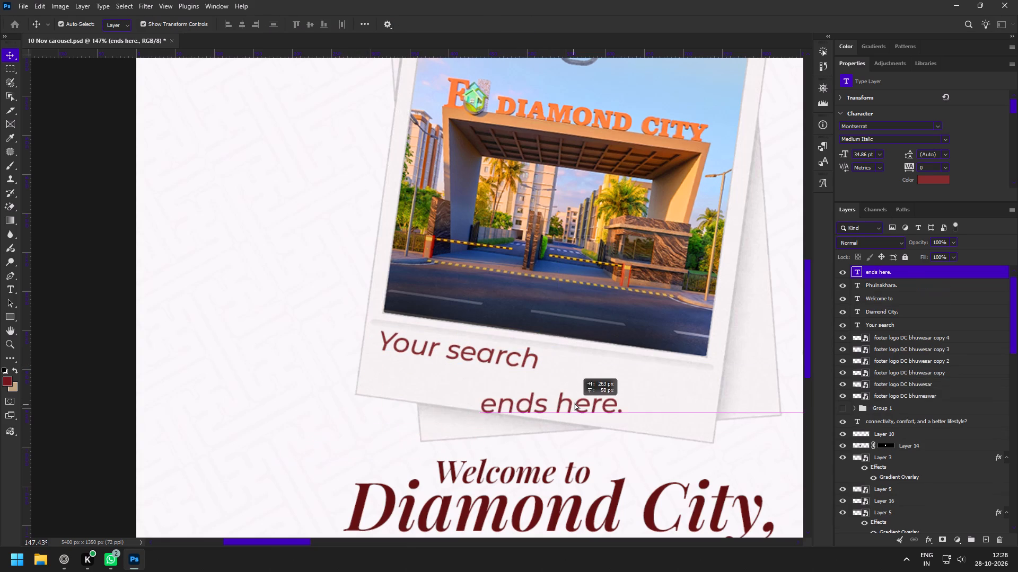
pyautogui.moveTo(575, 403); pyautogui.dragTo(583, 392)
pyautogui.click(638, 382)
pyautogui.moveTo(654, 378); pyautogui.dragTo(664, 386)
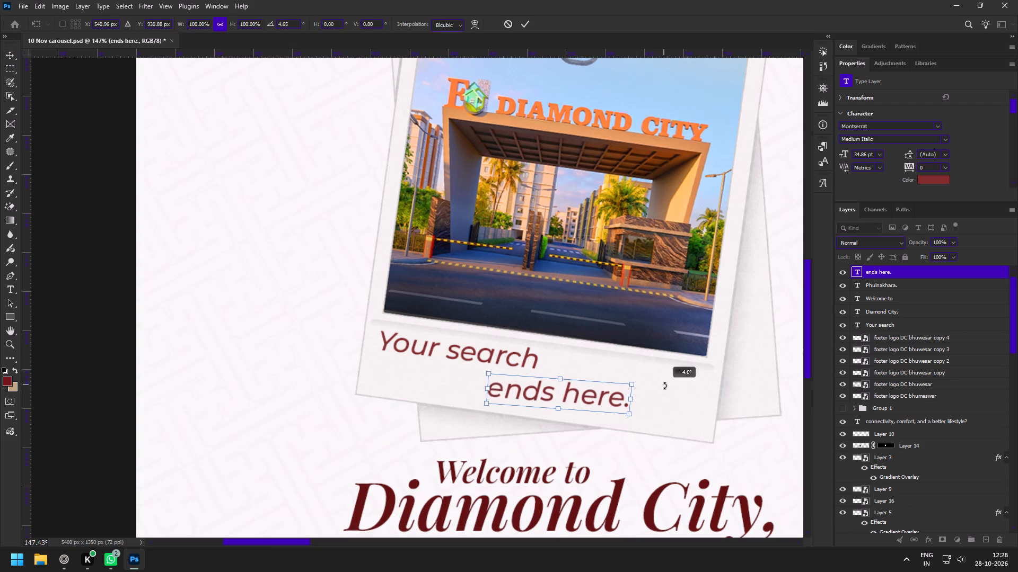
pyautogui.moveTo(664, 386); pyautogui.dragTo(665, 386)
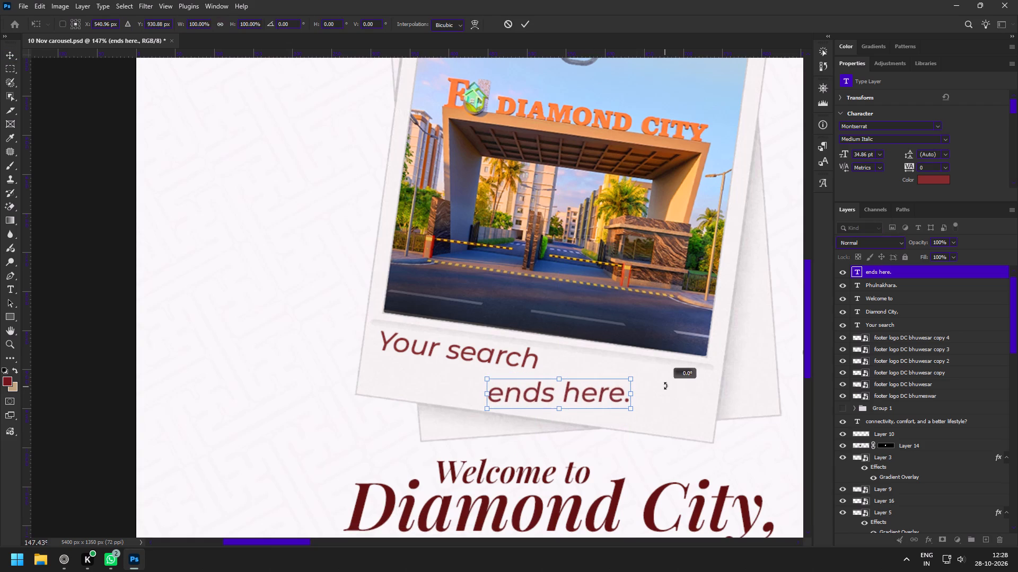
pyautogui.moveTo(665, 386); pyautogui.dragTo(667, 389)
pyautogui.click(532, 23)
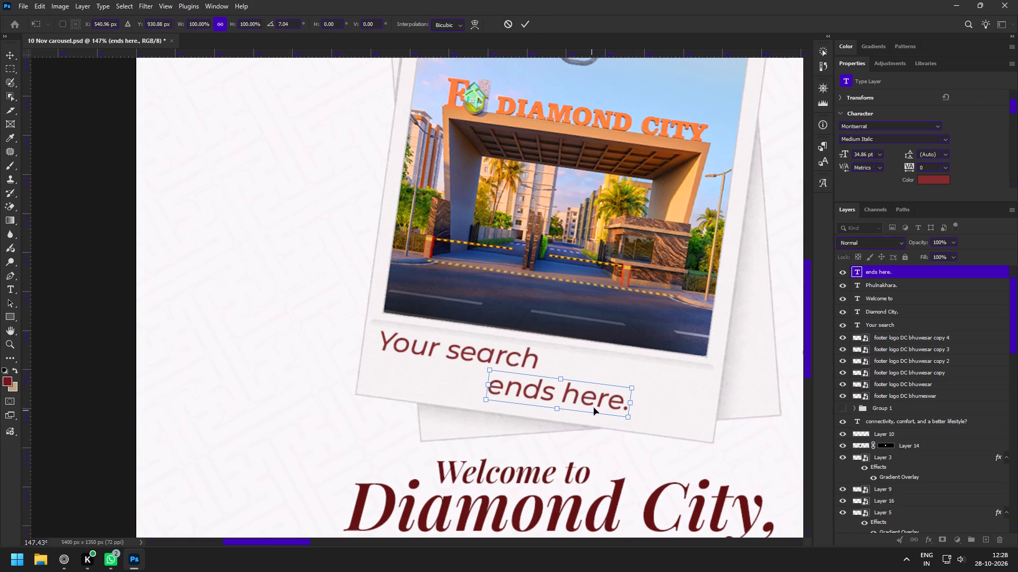
pyautogui.moveTo(594, 404); pyautogui.dragTo(584, 397)
pyautogui.click(522, 25)
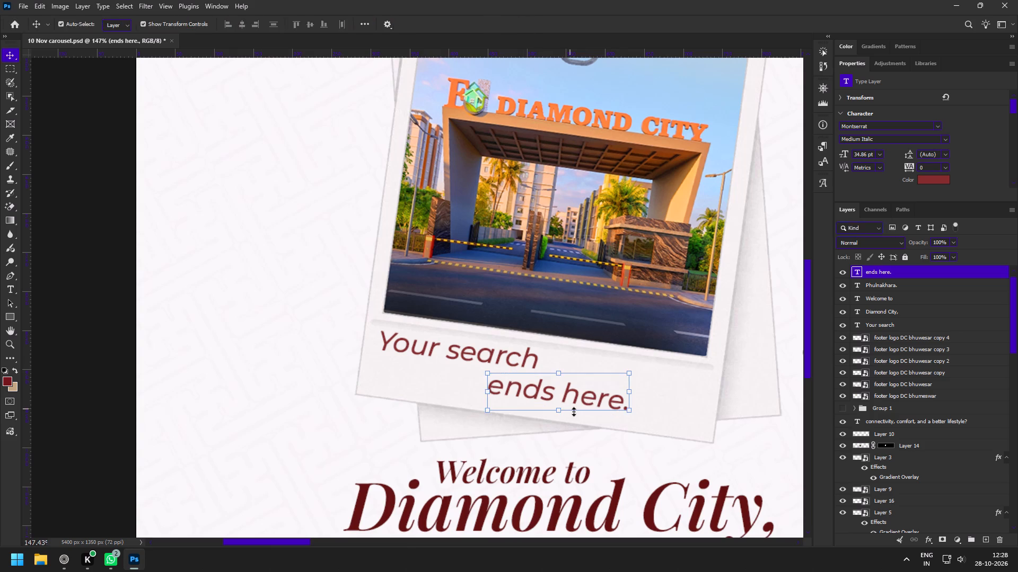
pyautogui.moveTo(582, 397); pyautogui.dragTo(567, 392)
# Move the "Your search" and "ends here." lines together toward the centre of the polaroid's white bottom border.
pyautogui.keyDown('shift'); pyautogui.click(431, 352); pyautogui.keyUp('shift')
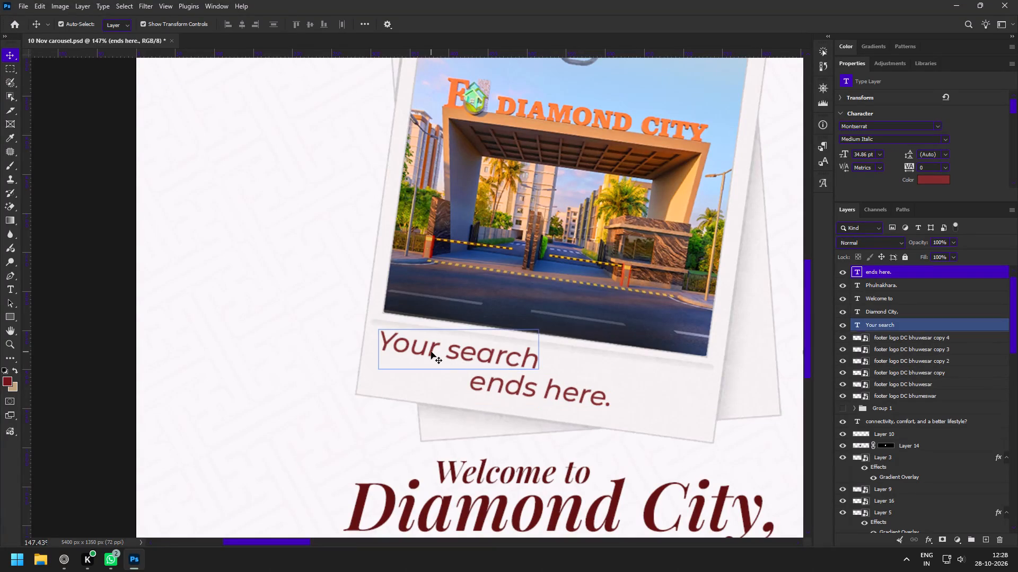
pyautogui.moveTo(443, 352); pyautogui.dragTo(487, 364)
# Enlarge the clipped polaroid stack together with its two caption lines to about 109.5% and nudge them slightly down.
pyautogui.press('z')
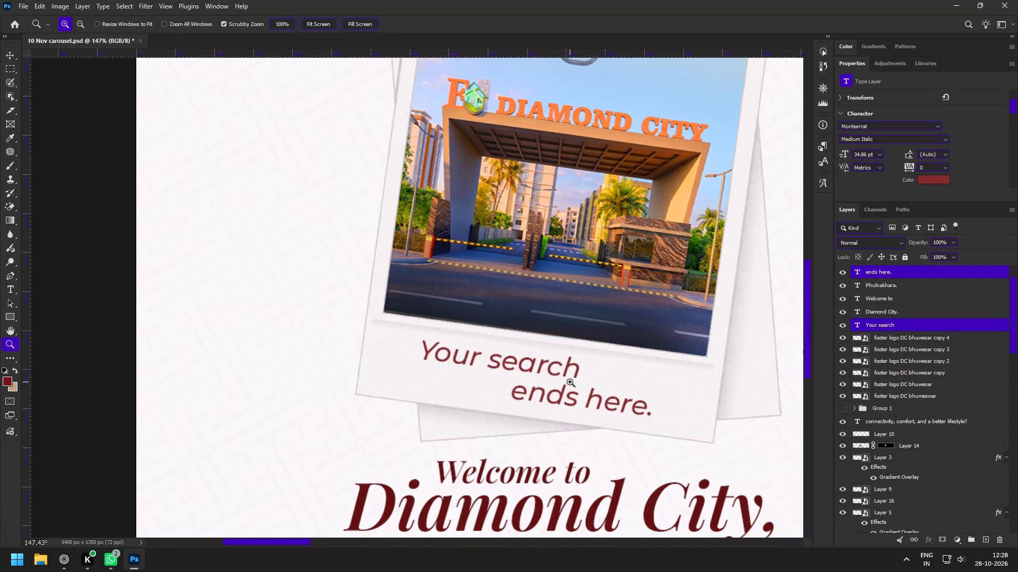
pyautogui.moveTo(570, 382); pyautogui.dragTo(533, 368)
pyautogui.press('space')
pyautogui.press('space')
pyautogui.press('space')
pyautogui.press('space')
pyautogui.press('space')
pyautogui.press('space')
pyautogui.moveTo(593, 384); pyautogui.dragTo(530, 369)
pyautogui.moveTo(524, 367); pyautogui.dragTo(537, 379)
pyautogui.press('v')
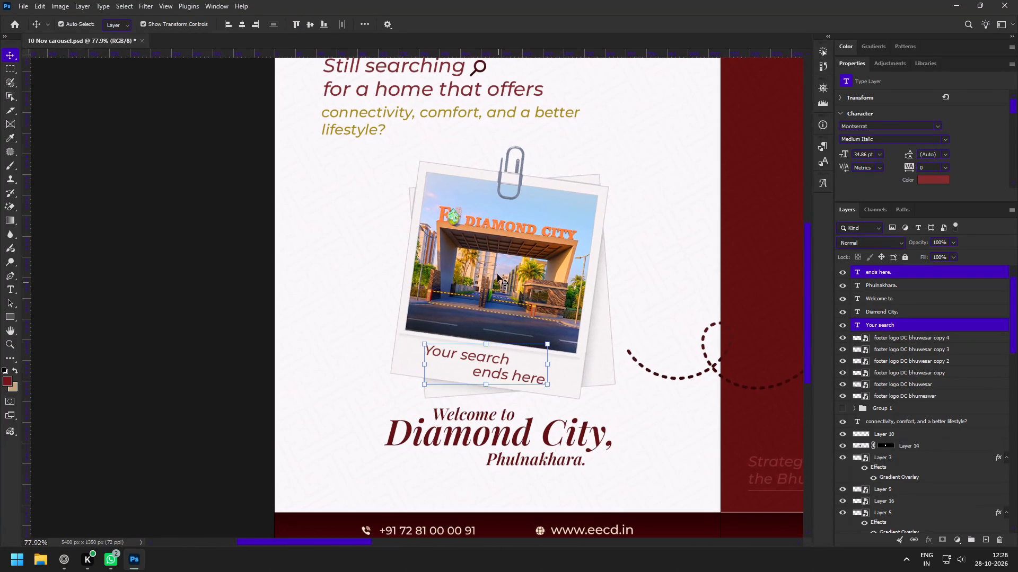
pyautogui.click(497, 274)
pyautogui.keyDown('shift'); pyautogui.click(476, 362); pyautogui.keyUp('shift')
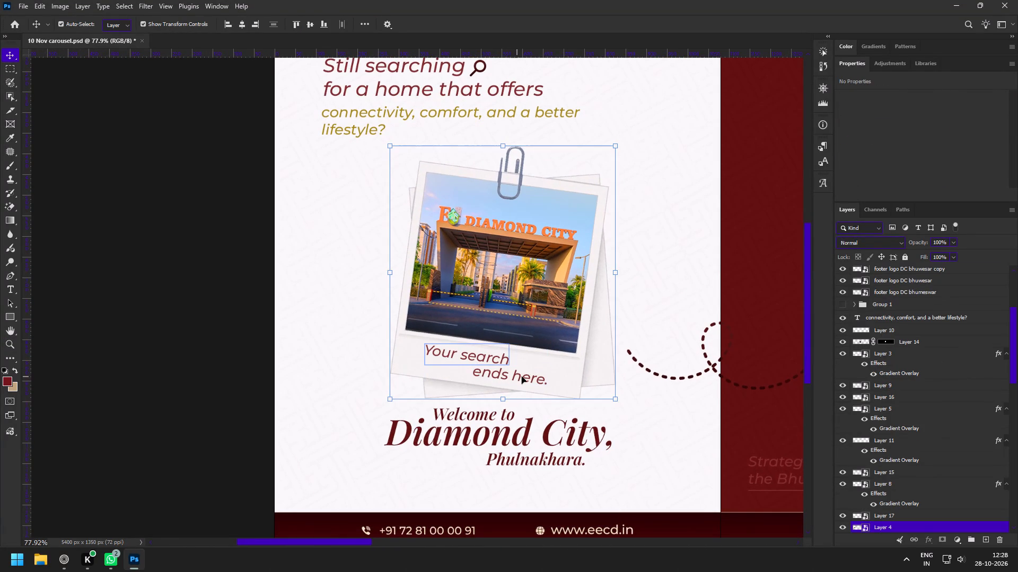
pyautogui.keyDown('shift'); pyautogui.click(523, 378); pyautogui.keyUp('shift')
pyautogui.moveTo(616, 274); pyautogui.dragTo(626, 276)
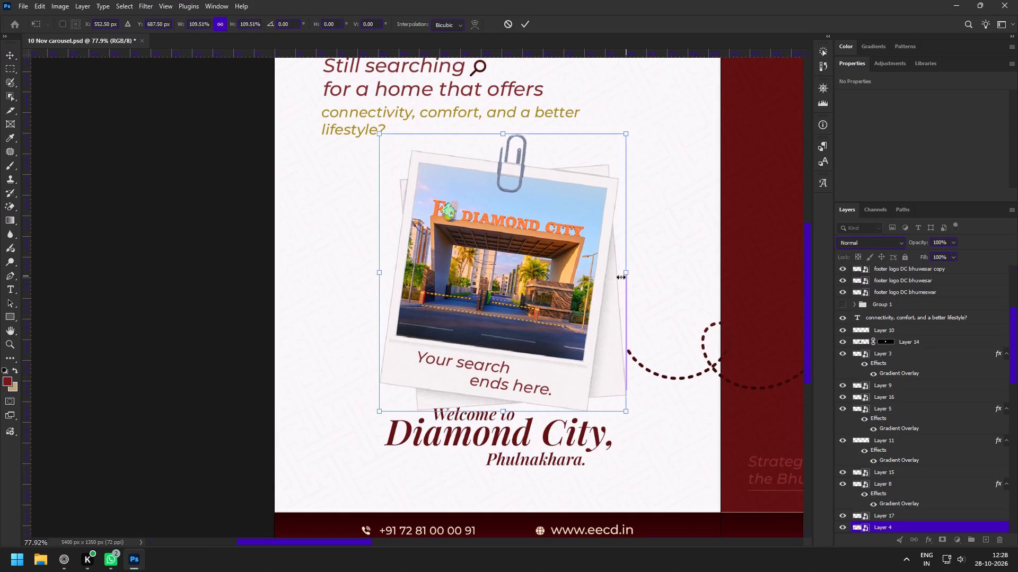
pyautogui.click(563, 290)
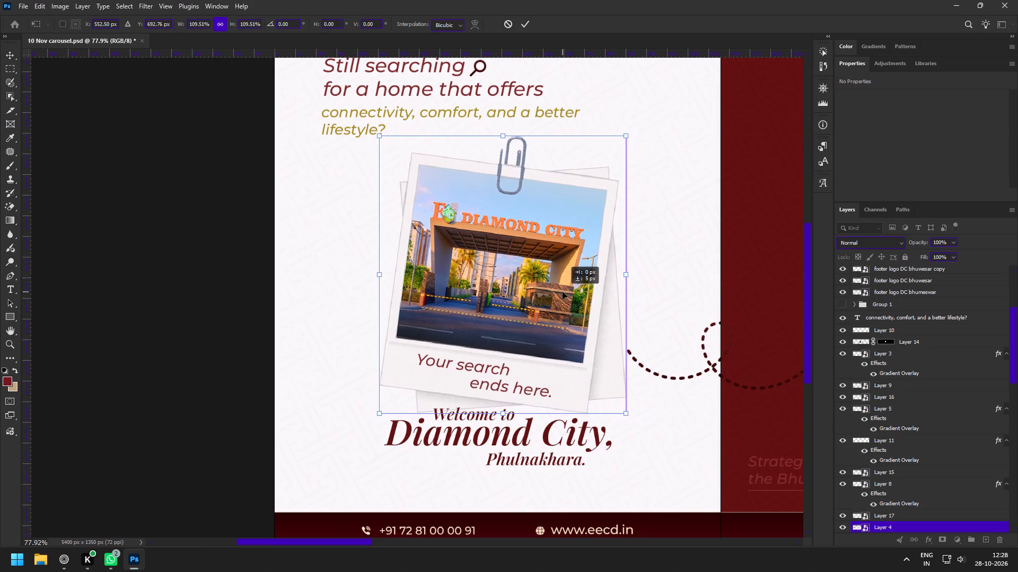
pyautogui.click(522, 25)
# Move the "Welcome to", "Diamond City," and "Phulnakhara." lines together straight down, clear of the enlarged polaroid.
pyautogui.press('space')
pyautogui.moveTo(495, 415); pyautogui.dragTo(501, 338)
pyautogui.press('z')
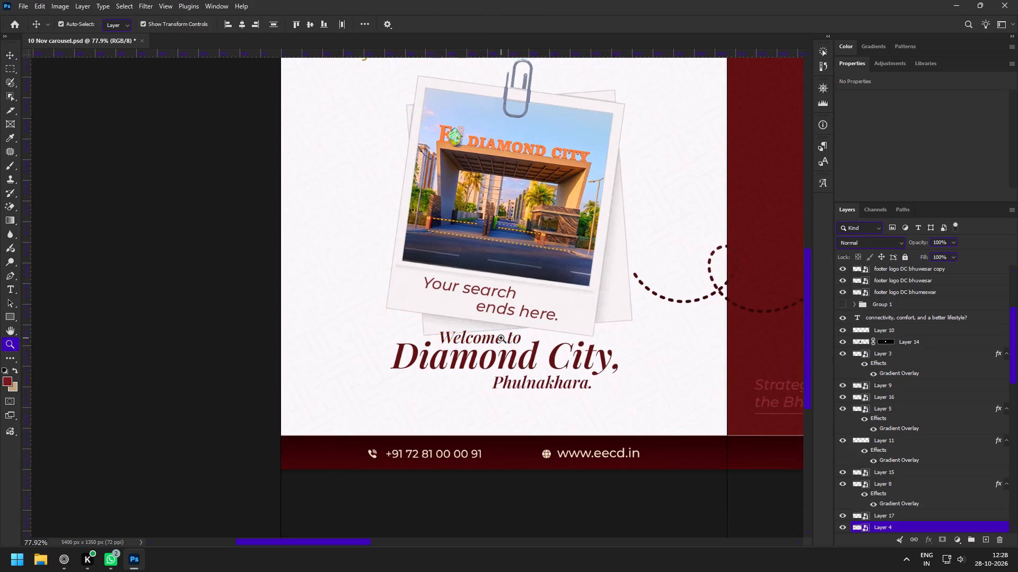
pyautogui.moveTo(502, 338); pyautogui.dragTo(527, 376)
pyautogui.press('v')
pyautogui.click(366, 440)
pyautogui.click(429, 338)
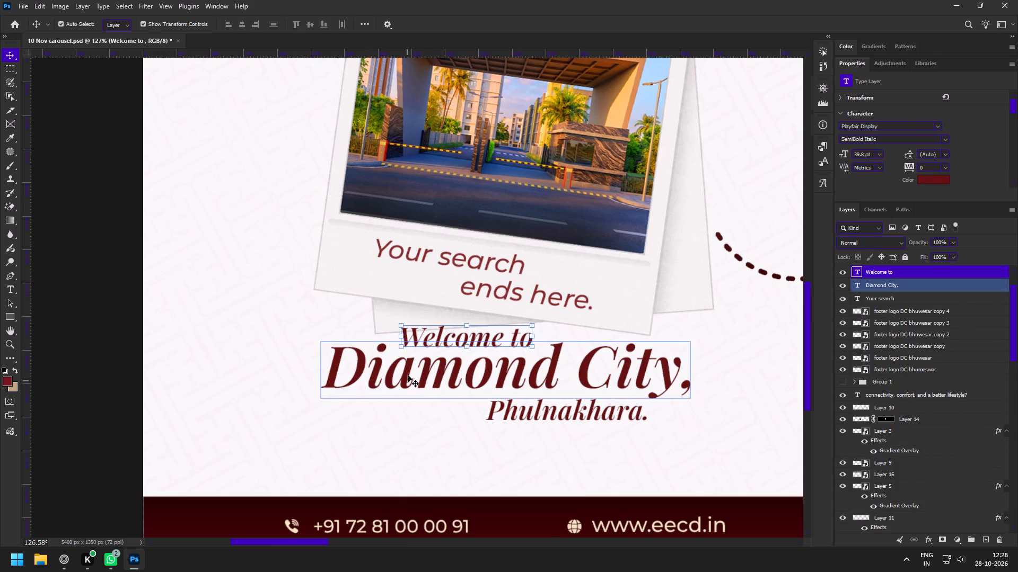
pyautogui.keyDown('shift'); pyautogui.click(408, 375); pyautogui.keyUp('shift')
pyautogui.keyDown('shift'); pyautogui.click(546, 417); pyautogui.keyUp('shift')
pyautogui.moveTo(569, 385); pyautogui.dragTo(568, 410)
# Duplicate the dashed loop arrow layer that crosses from the first slide into the dark red Prime Location slide.
pyautogui.press('z')
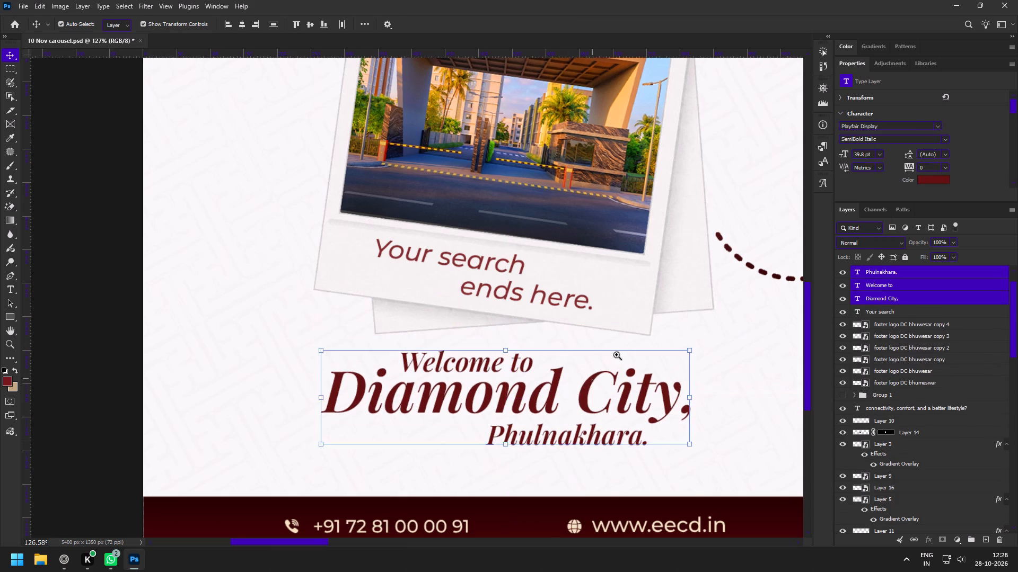
pyautogui.moveTo(617, 354); pyautogui.dragTo(559, 334)
pyautogui.press('space')
pyautogui.press('space')
pyautogui.press('space')
pyautogui.press('space')
pyautogui.press('space')
pyautogui.moveTo(637, 328); pyautogui.dragTo(556, 337)
pyautogui.moveTo(497, 283); pyautogui.dragTo(527, 314)
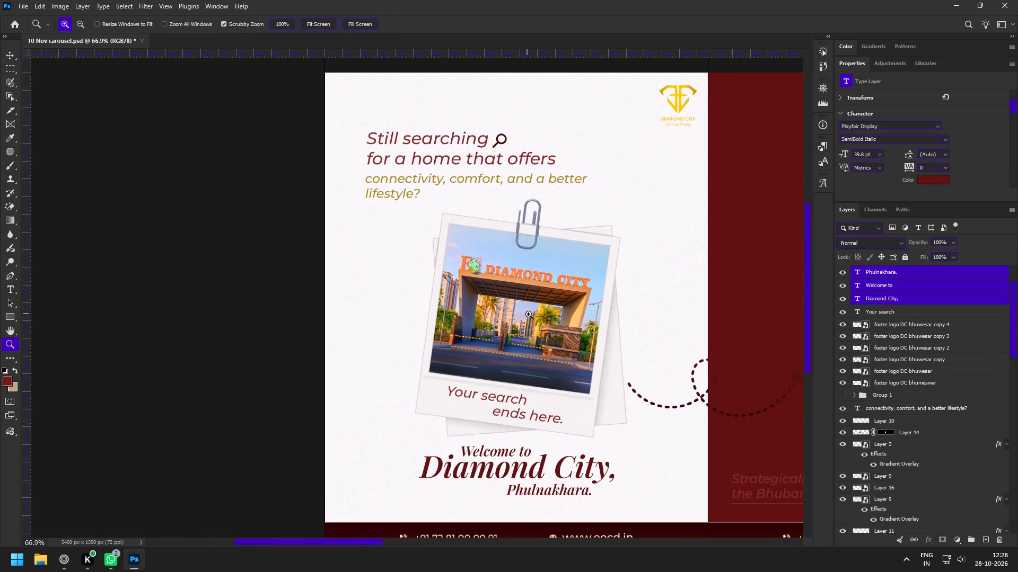
pyautogui.press('space')
pyautogui.press('space')
pyautogui.press('space')
pyautogui.press('space')
pyautogui.press('space')
pyautogui.press('space')
pyautogui.press('space')
pyautogui.press('space')
pyautogui.press('space')
pyautogui.press('space')
pyautogui.press('space')
pyautogui.press('space')
pyautogui.press('space')
pyautogui.moveTo(624, 327); pyautogui.dragTo(482, 308)
pyautogui.click(541, 306)
pyautogui.moveTo(394, 334); pyautogui.dragTo(413, 354)
pyautogui.press('v')
pyautogui.click(487, 336)
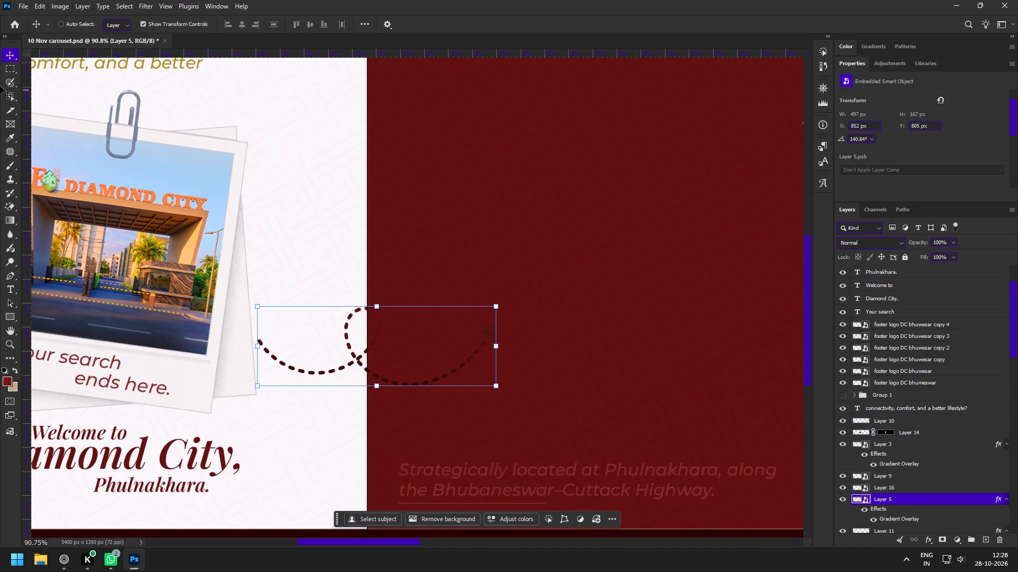
pyautogui.hotkey('ctrl', 'j')
# Hide the arrow copy's effects and whiten its part over the dark red slide using Hue/Saturation with Lightness +100.
pyautogui.click(13, 67)
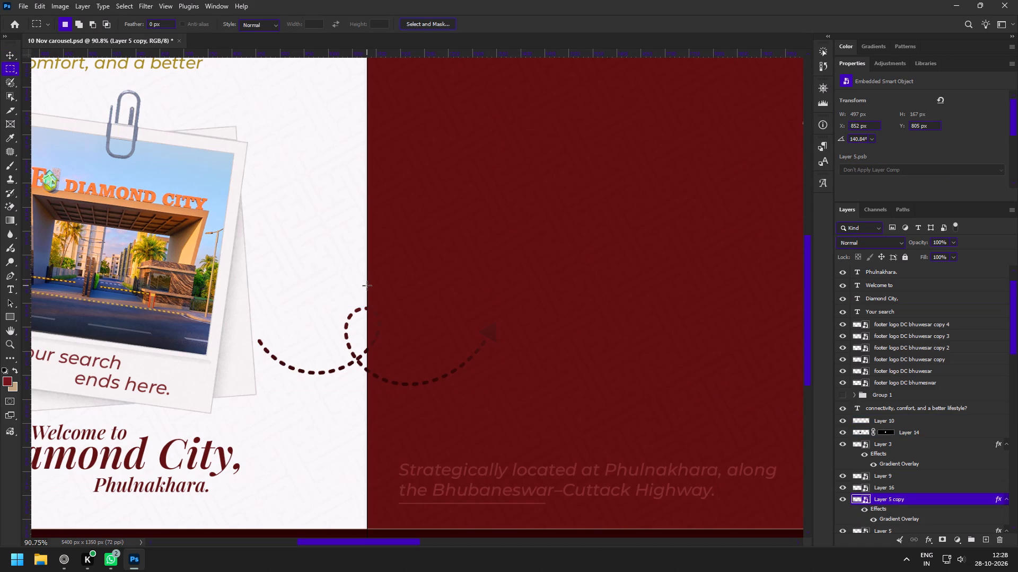
pyautogui.moveTo(366, 285); pyautogui.dragTo(545, 418)
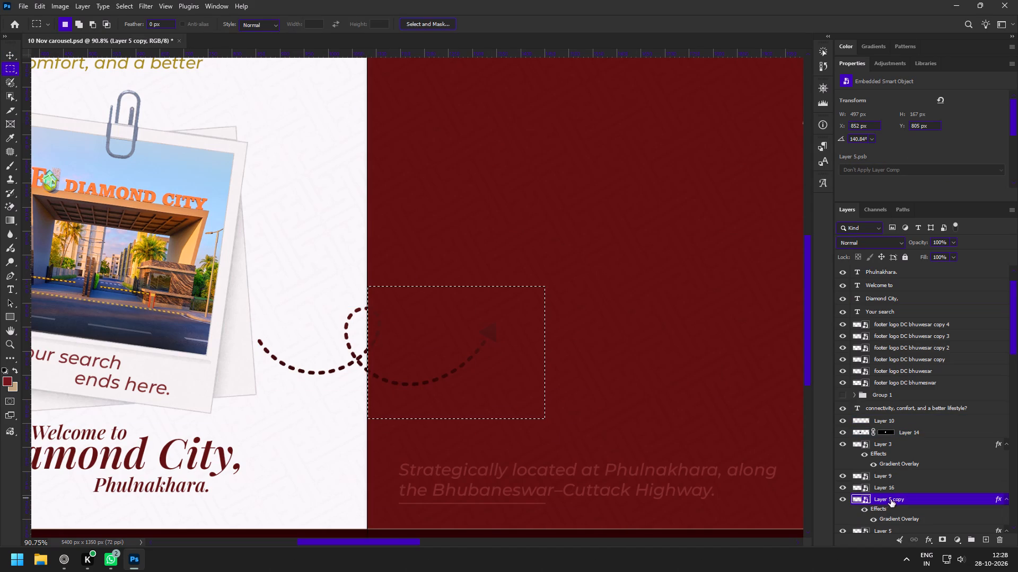
pyautogui.click(863, 510)
pyautogui.click(890, 504)
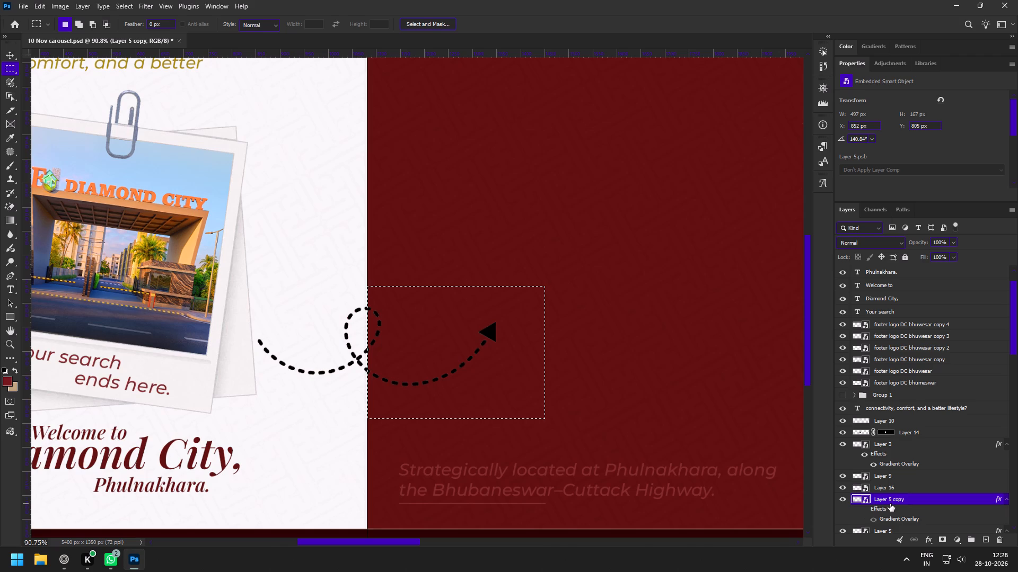
pyautogui.hotkey('ctrl', 'u')
pyautogui.moveTo(687, 308); pyautogui.dragTo(823, 309)
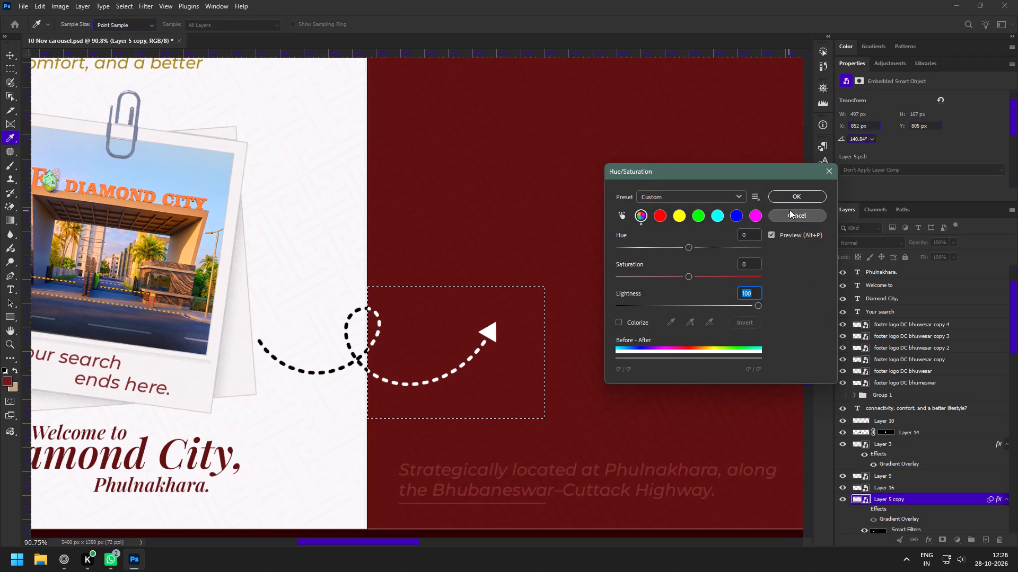
pyautogui.click(793, 196)
# Set the fill and stroke of the line beneath the "Strategically located at Phulnakhara" text to white.
pyautogui.press('z')
pyautogui.moveTo(533, 323); pyautogui.dragTo(496, 302)
pyautogui.press('space')
pyautogui.press('space')
pyautogui.press('space')
pyautogui.press('space')
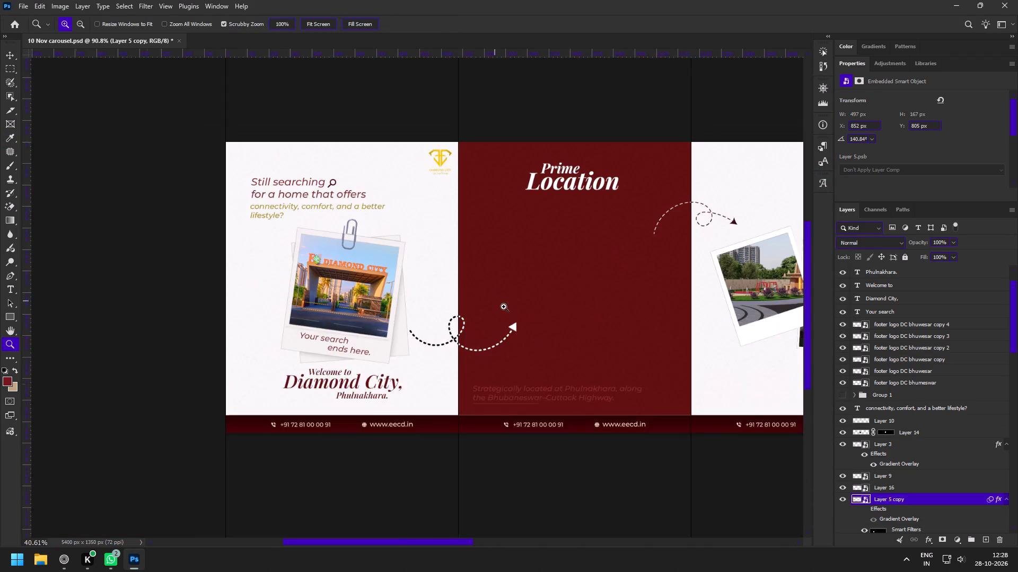
pyautogui.moveTo(542, 339); pyautogui.dragTo(412, 291)
pyautogui.moveTo(395, 343); pyautogui.dragTo(429, 385)
pyautogui.press('v')
pyautogui.click(353, 353)
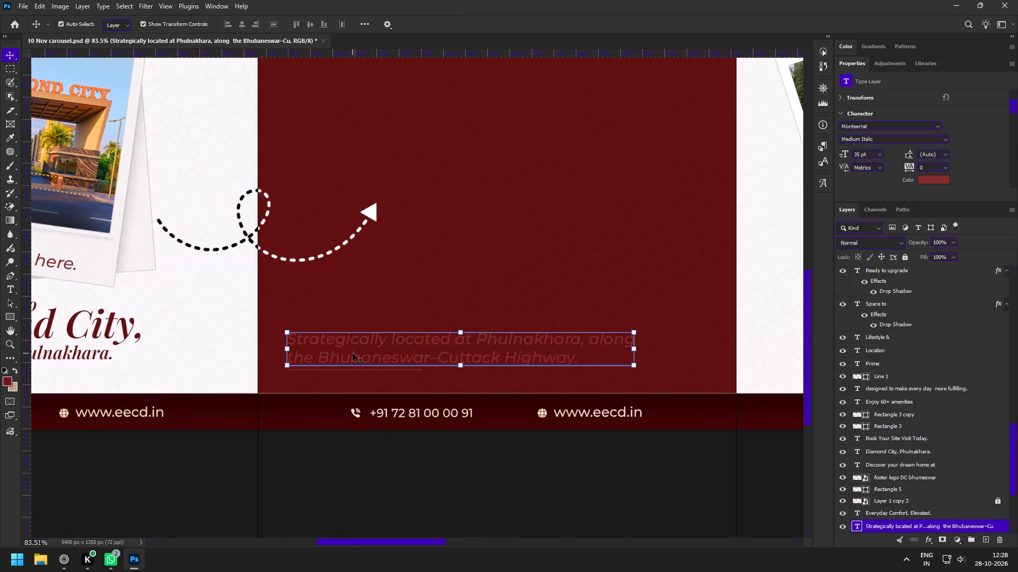
pyautogui.press('z')
pyautogui.moveTo(379, 384); pyautogui.dragTo(434, 438)
pyautogui.press('v')
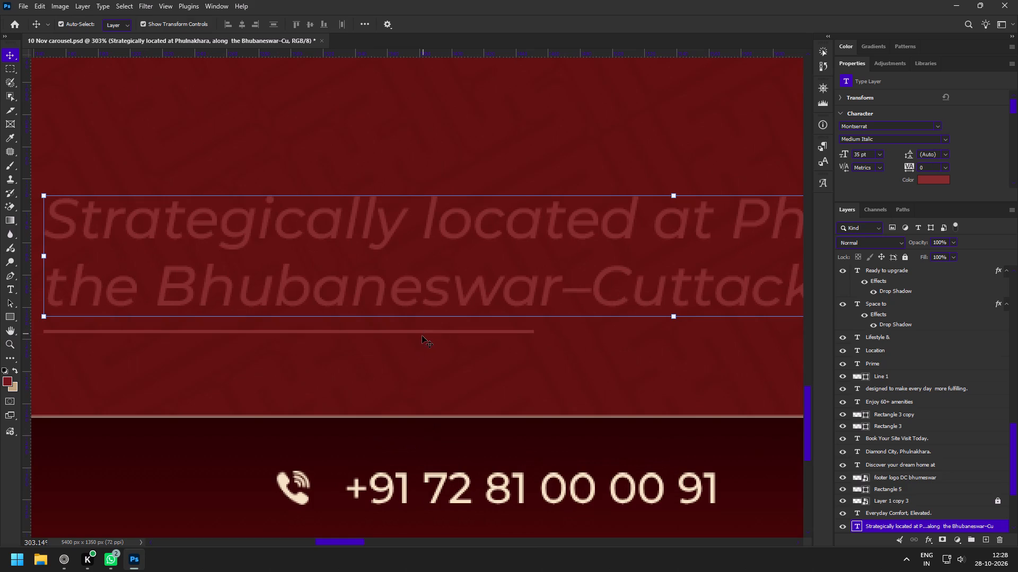
pyautogui.keyDown('shift'); pyautogui.click(423, 333); pyautogui.keyUp('shift')
pyautogui.scroll(-3, 874, 160)
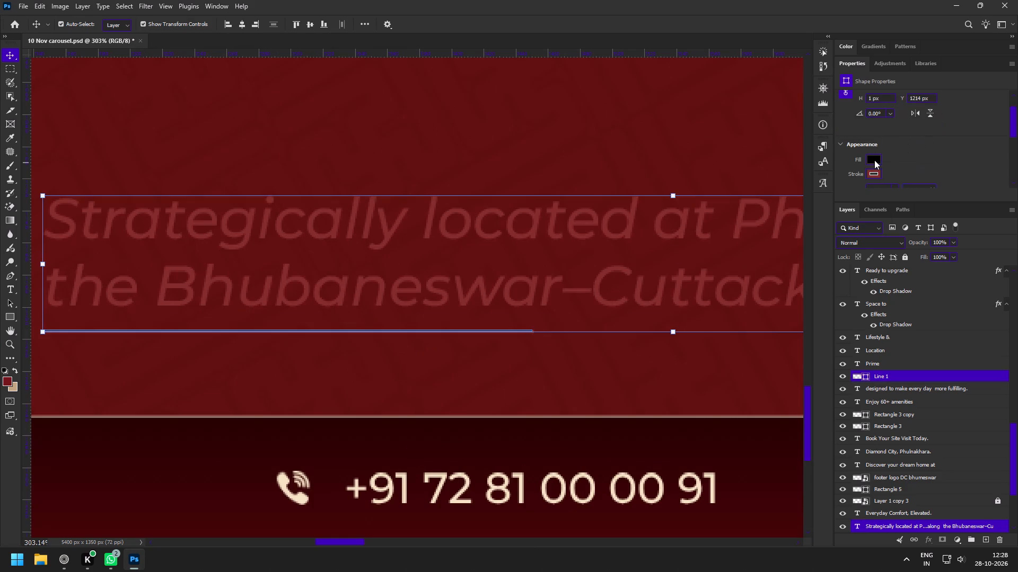
pyautogui.click(874, 160)
pyautogui.click(865, 218)
pyautogui.click(917, 141)
pyautogui.click(870, 177)
pyautogui.click(849, 229)
# Set the "Strategically located at Phulnakhara, along the Bhubaneswar–Cuttack Highway." text colour to white, ffffff.
pyautogui.press('z')
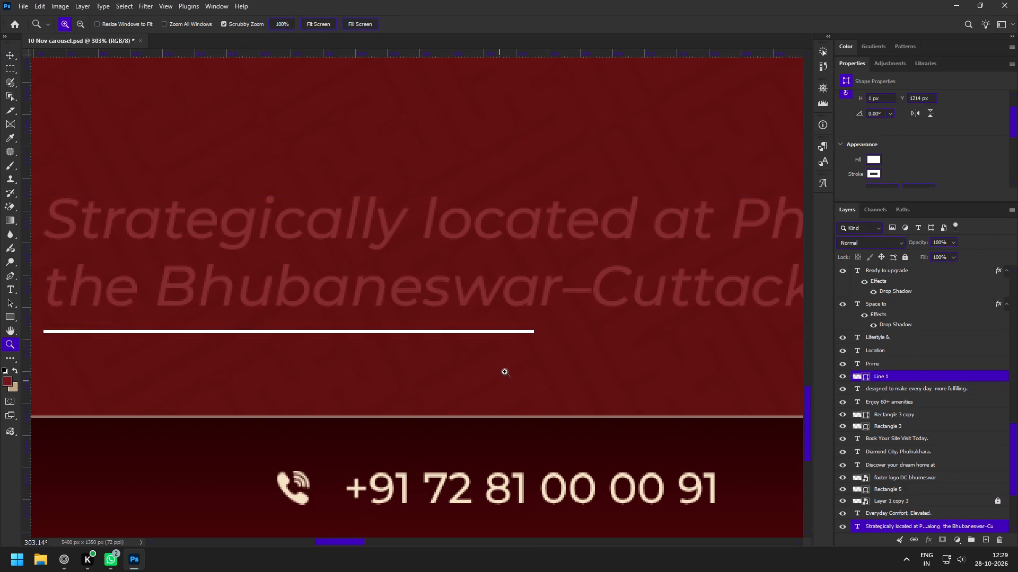
pyautogui.moveTo(502, 372); pyautogui.dragTo(469, 364)
pyautogui.press('v')
pyautogui.click(328, 469)
pyautogui.click(350, 321)
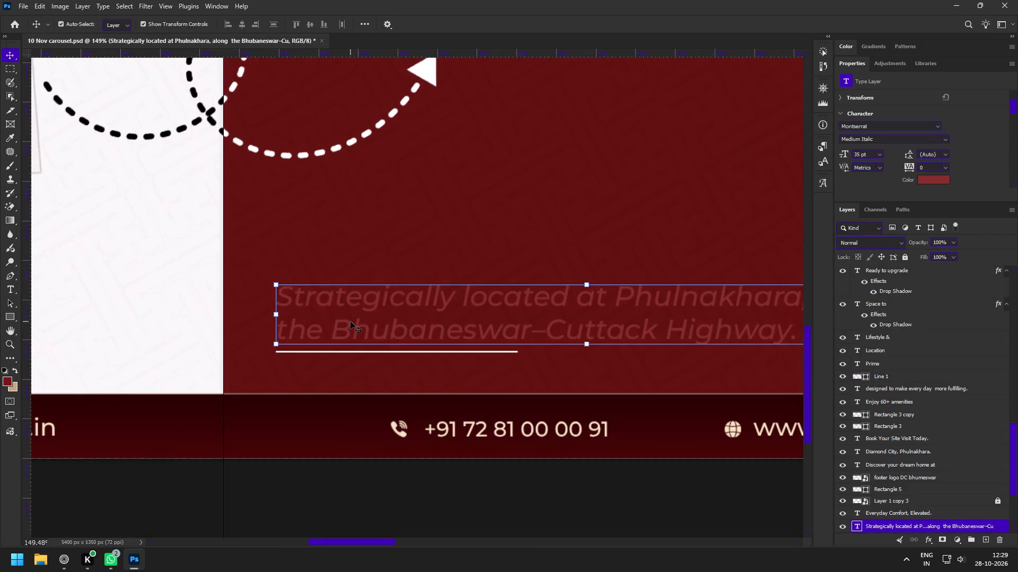
pyautogui.click(946, 176)
pyautogui.moveTo(659, 336); pyautogui.dragTo(547, 256)
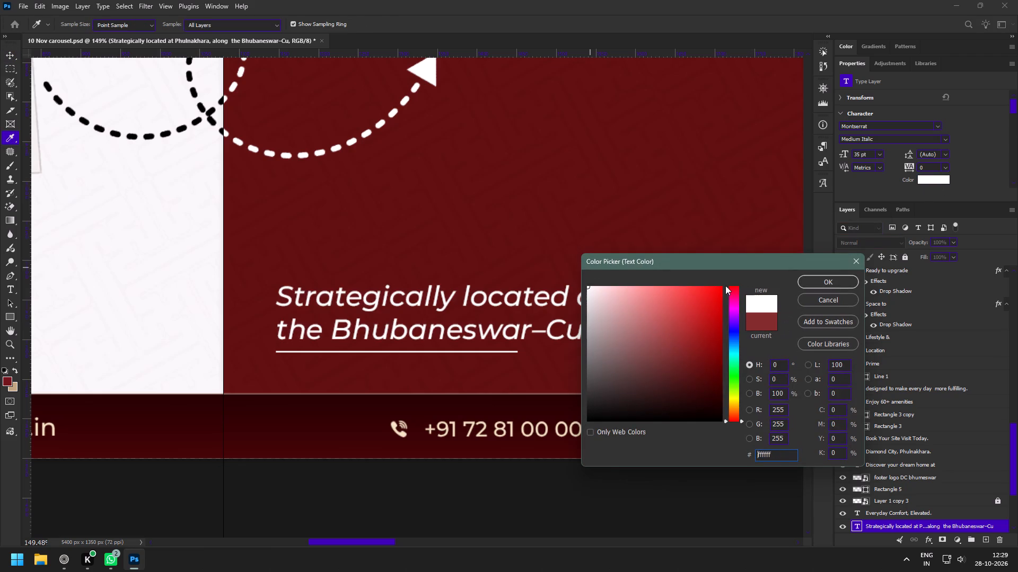
pyautogui.click(818, 282)
# Examine the dark red Prime Location slide's layout, from the bottom text up to the heading.
pyautogui.press('z')
pyautogui.moveTo(603, 332); pyautogui.dragTo(568, 317)
pyautogui.press('space')
pyautogui.press('space')
pyautogui.press('space')
pyautogui.press('space')
pyautogui.press('space')
pyautogui.press('space')
pyautogui.press('space')
pyautogui.press('space')
pyautogui.press('space')
pyautogui.press('space')
pyautogui.press('space')
pyautogui.press('space')
pyautogui.press('space')
pyautogui.press('space')
pyautogui.press('space')
pyautogui.press('space')
pyautogui.press('space')
pyautogui.press('space')
pyautogui.press('space')
pyautogui.press('space')
pyautogui.moveTo(647, 289); pyautogui.dragTo(559, 379)
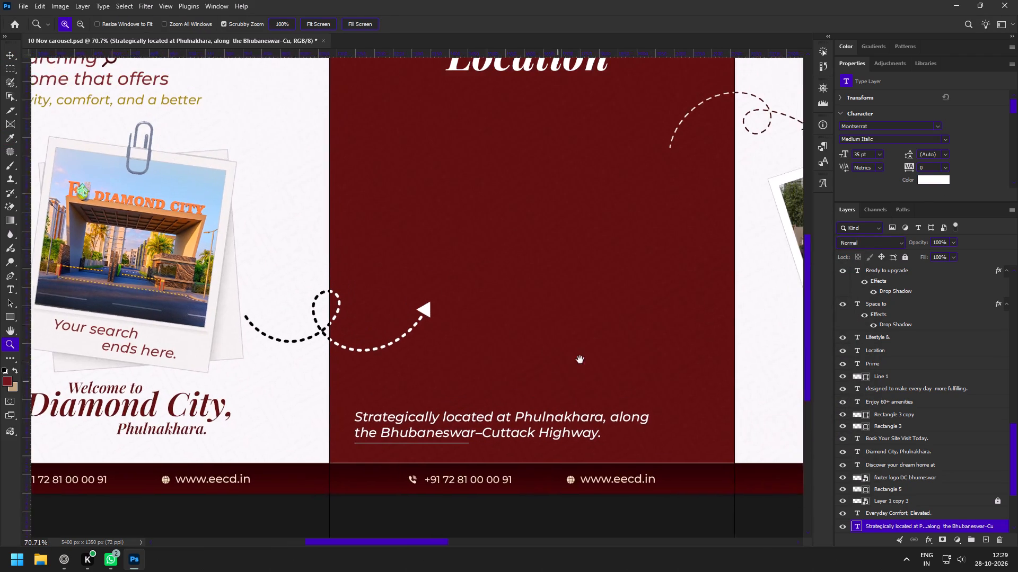
pyautogui.moveTo(628, 319); pyautogui.dragTo(599, 369)
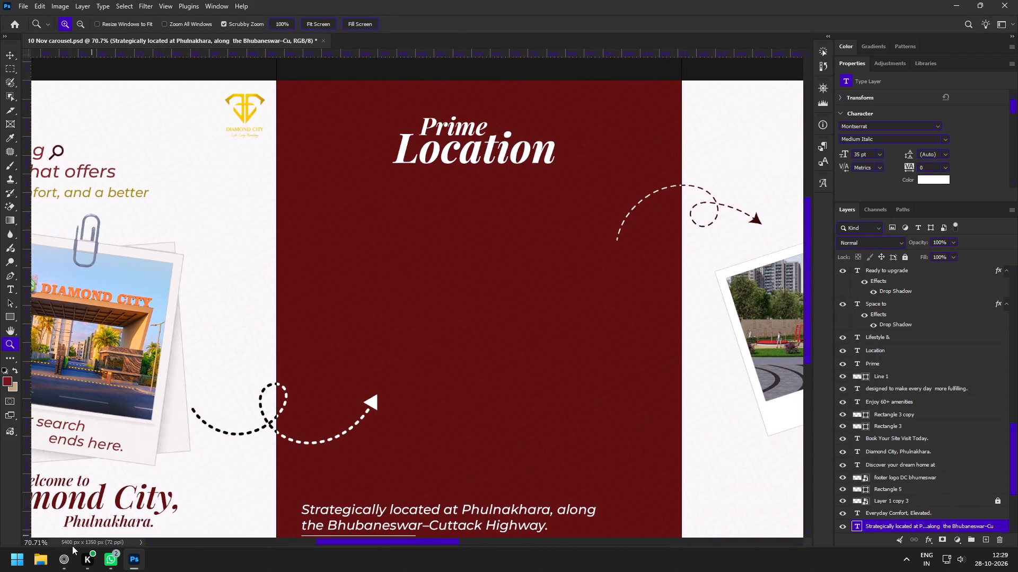
# Switch to the browser and examine the Pinterest polaroid and photo-frame layouts for ideas for the Prime Location slide.
pyautogui.click(61, 564)
pyautogui.scroll(-3, 406, 318)
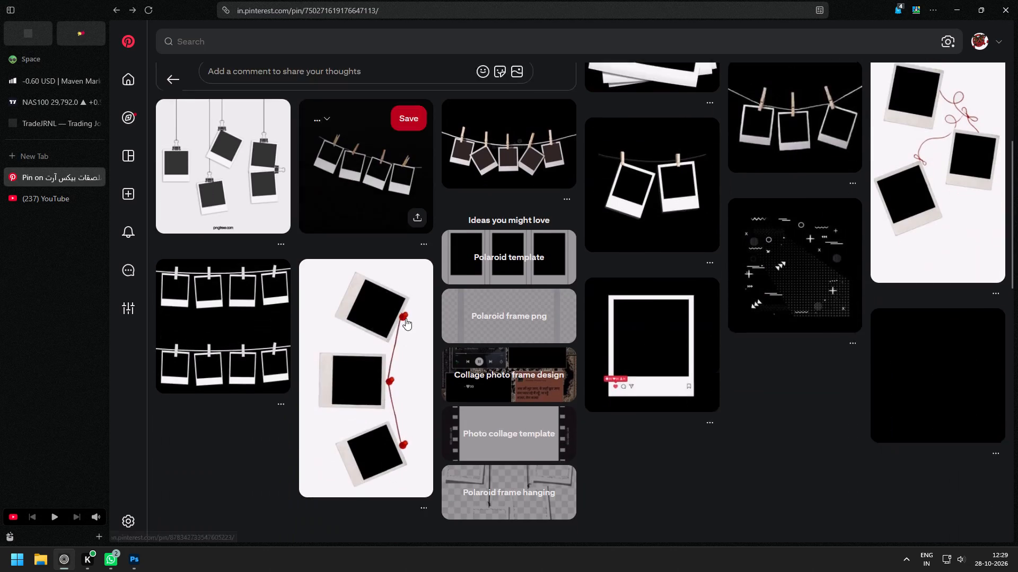
pyautogui.scroll(2, 432, 374)
pyautogui.scroll(-1, 432, 373)
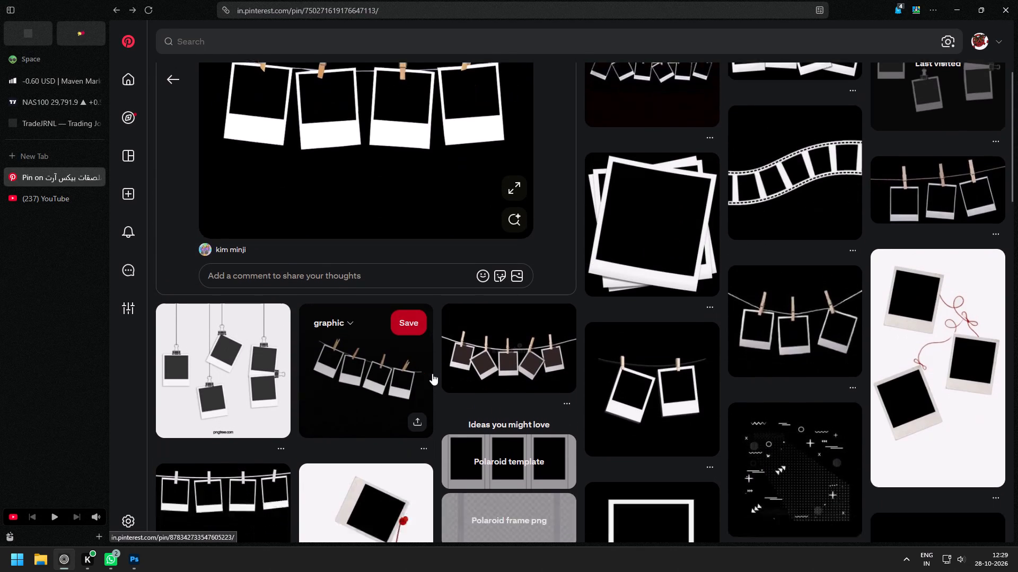
pyautogui.scroll(-1, 432, 373)
pyautogui.scroll(-1, 666, 315)
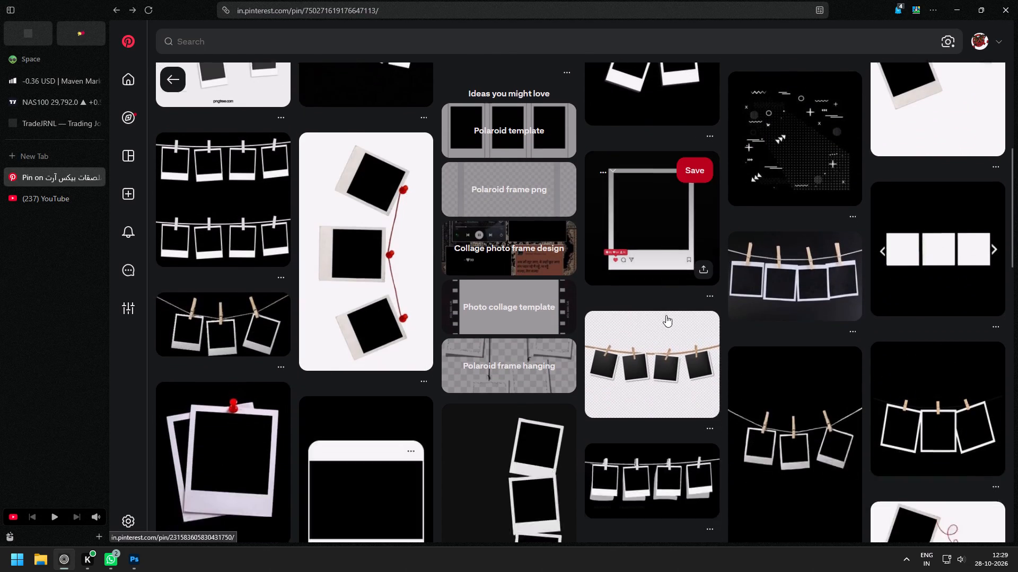
pyautogui.scroll(-4, 666, 315)
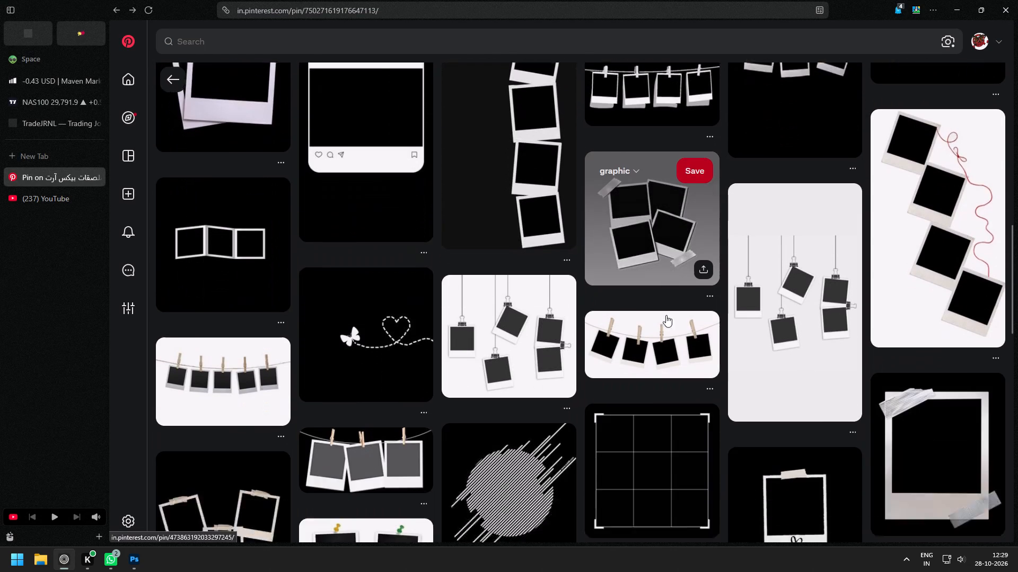
pyautogui.scroll(-1, 665, 317)
pyautogui.scroll(-2, 669, 404)
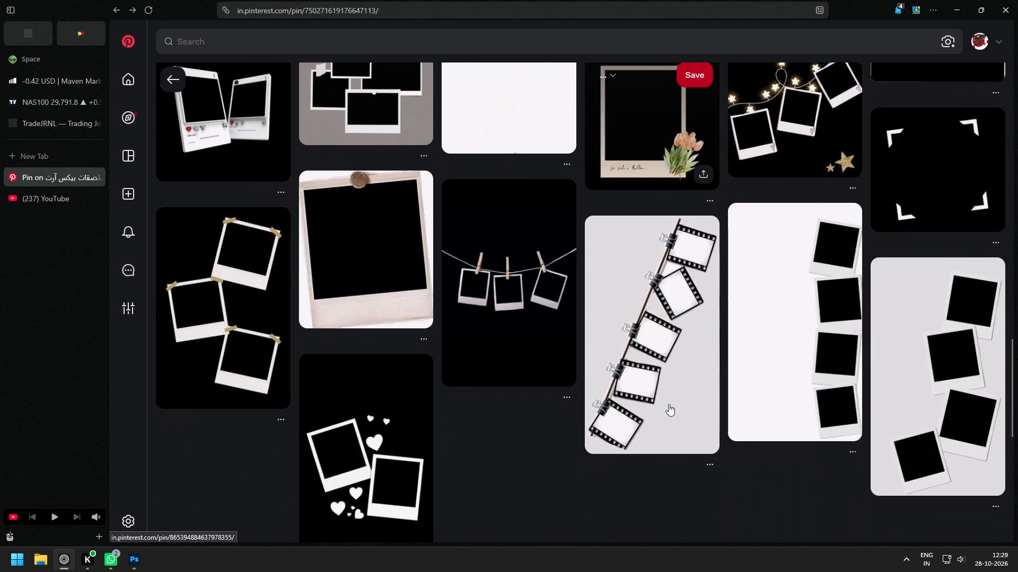
pyautogui.scroll(-1, 669, 404)
pyautogui.scroll(1, 669, 404)
pyautogui.scroll(-1, 669, 404)
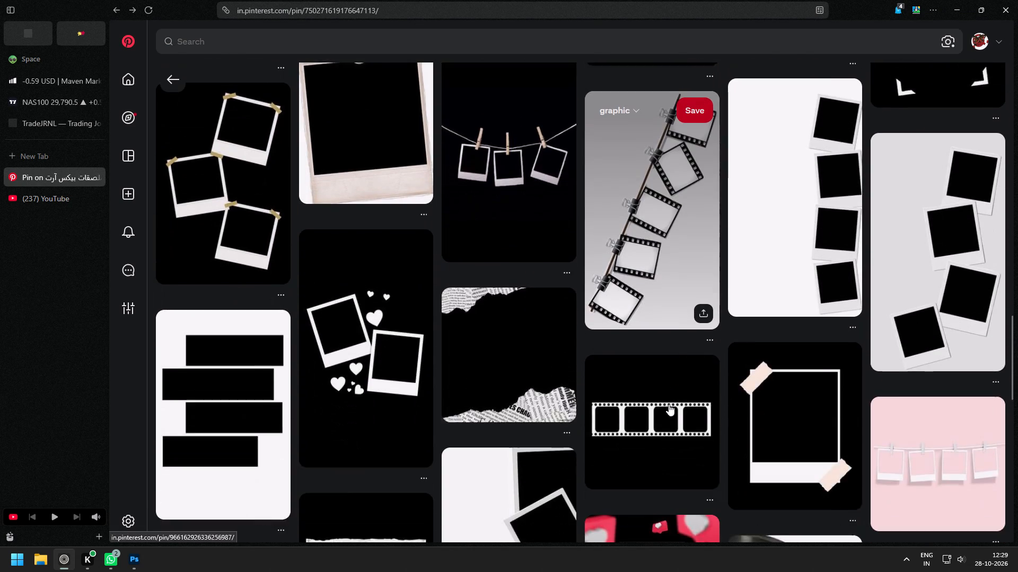
pyautogui.scroll(-3, 669, 404)
pyautogui.scroll(10, 668, 431)
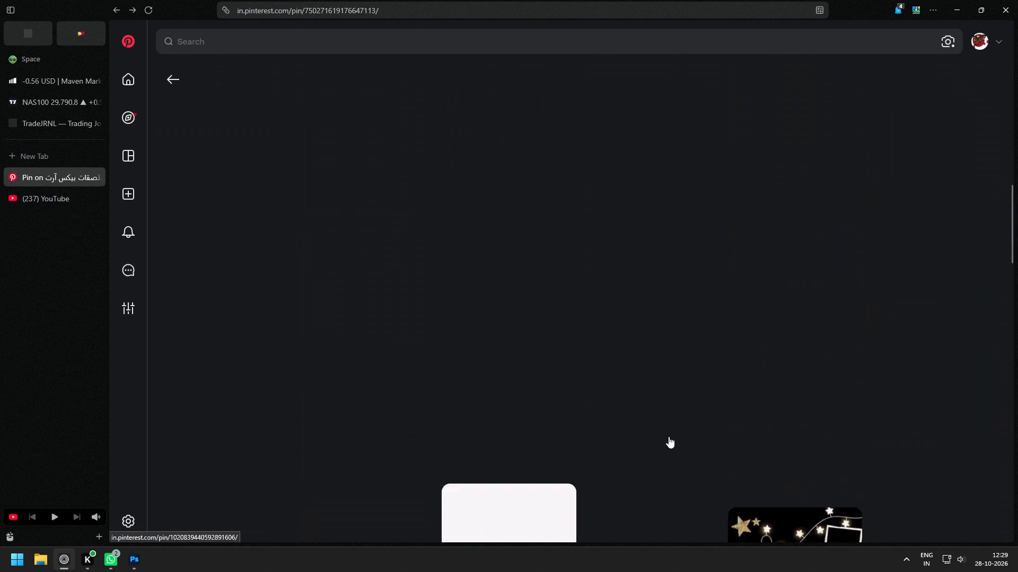
pyautogui.scroll(6, 669, 436)
pyautogui.click(241, 26)
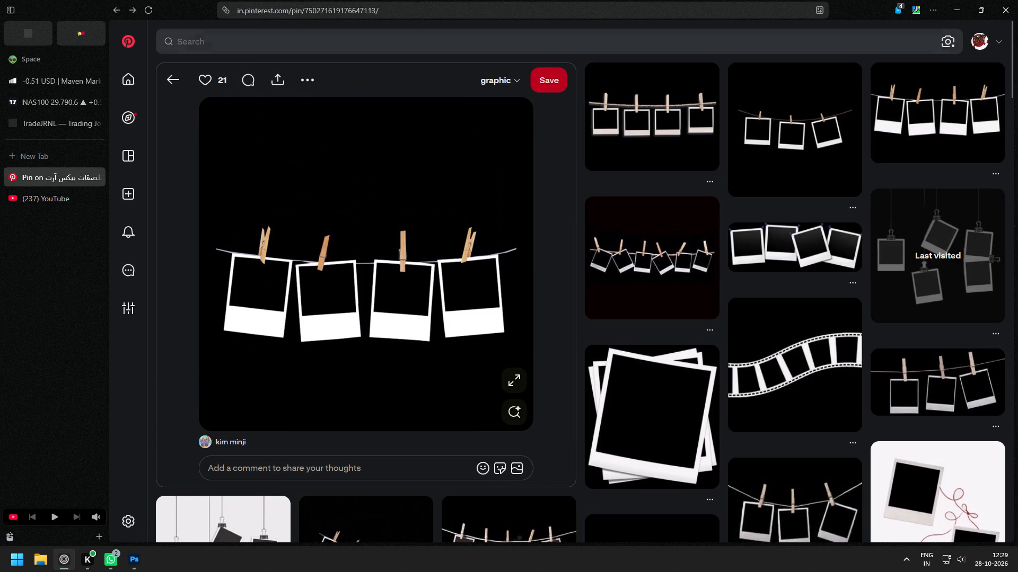
pyautogui.click(130, 568)
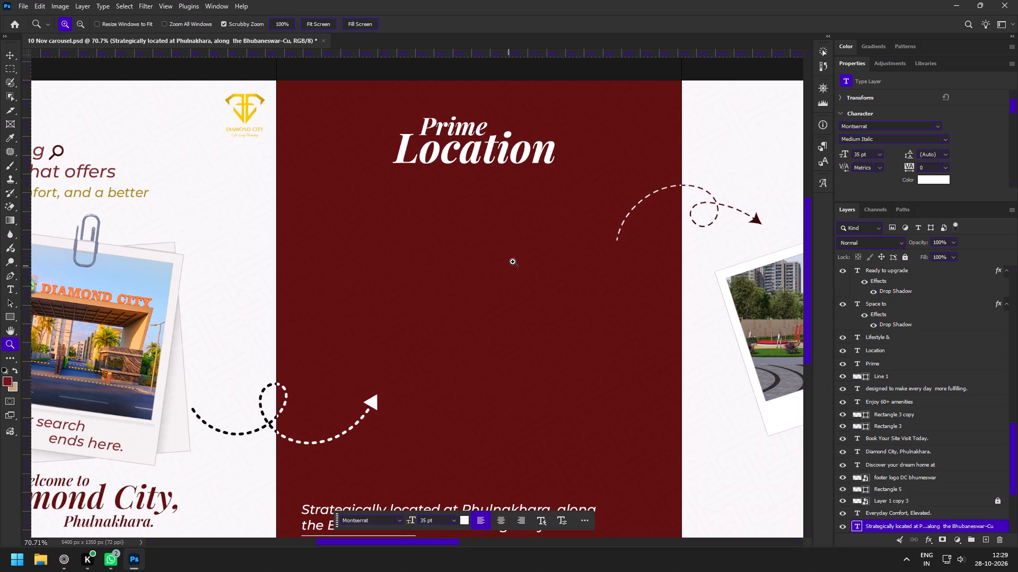
# Open the Dimond City Ested state folder in File Explorer and select the Cinematic Aerial Residential Township image.
pyautogui.click(38, 571)
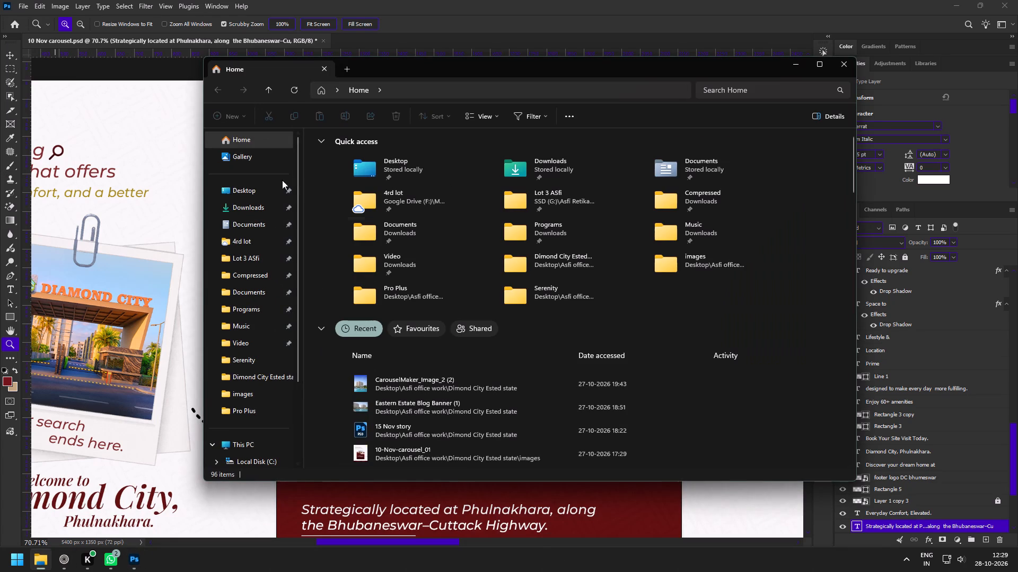
pyautogui.click(252, 378)
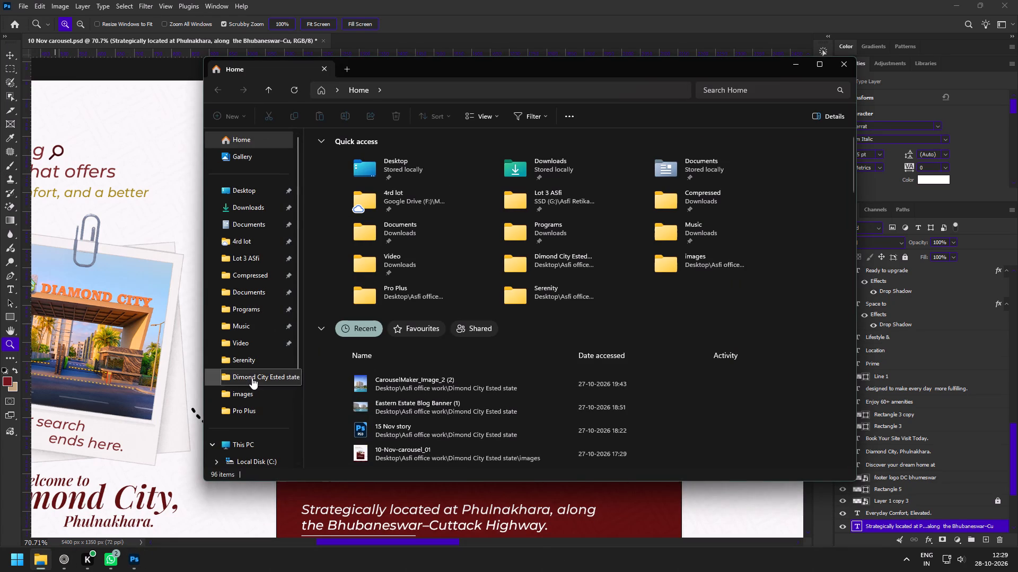
pyautogui.scroll(-1, 505, 278)
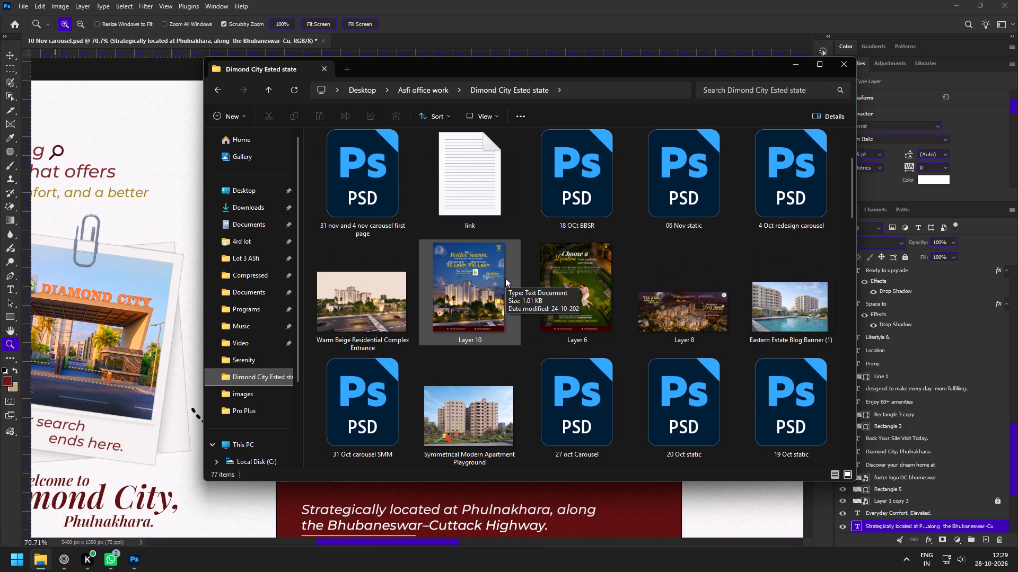
pyautogui.scroll(-1, 680, 319)
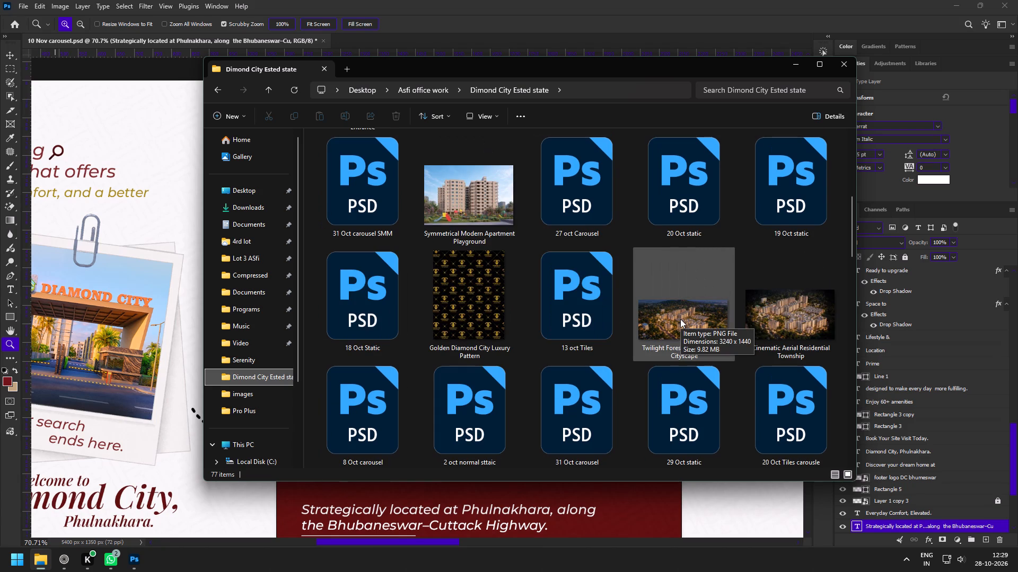
pyautogui.click(809, 320)
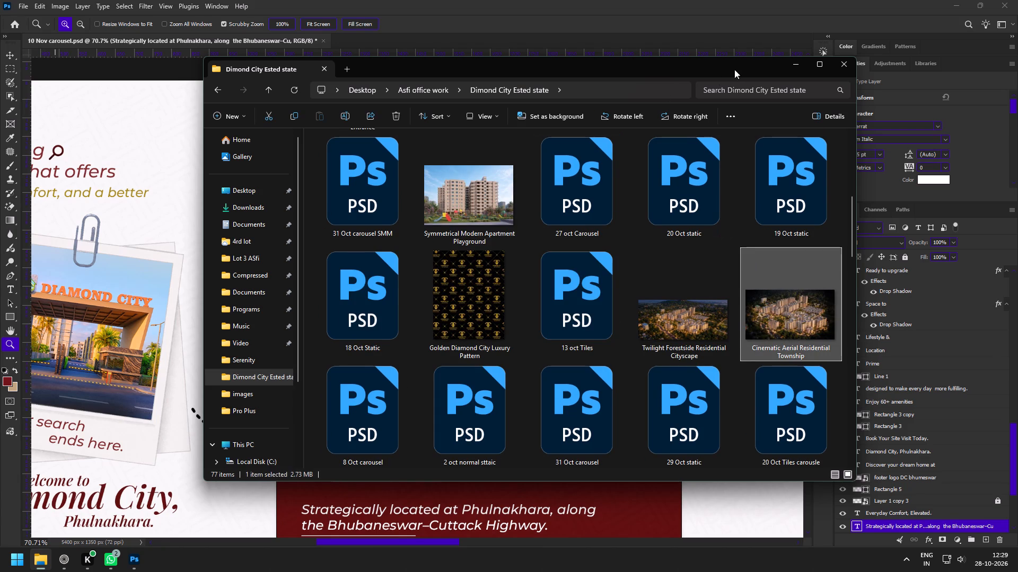
pyautogui.moveTo(729, 69); pyautogui.dragTo(227, 51)
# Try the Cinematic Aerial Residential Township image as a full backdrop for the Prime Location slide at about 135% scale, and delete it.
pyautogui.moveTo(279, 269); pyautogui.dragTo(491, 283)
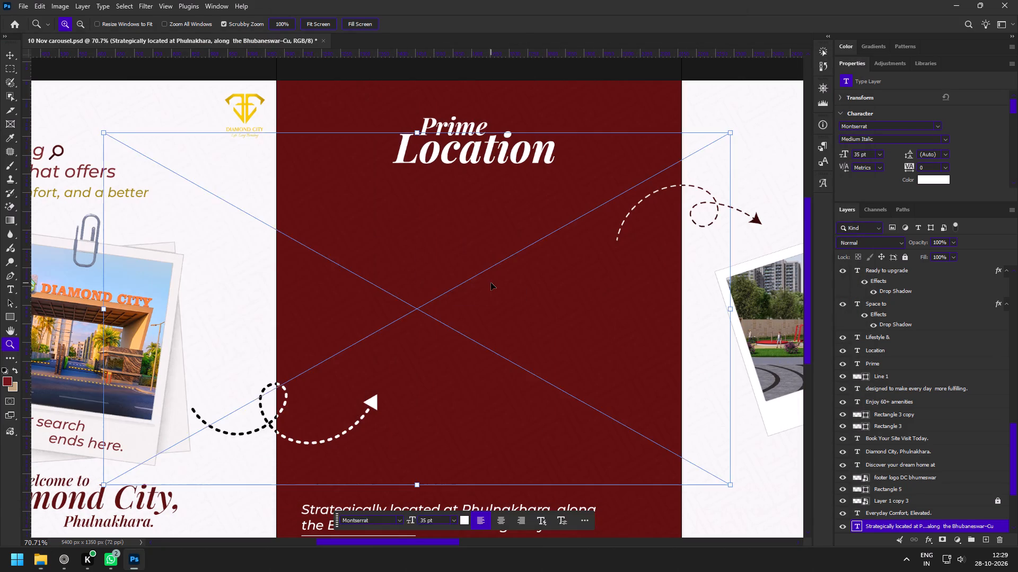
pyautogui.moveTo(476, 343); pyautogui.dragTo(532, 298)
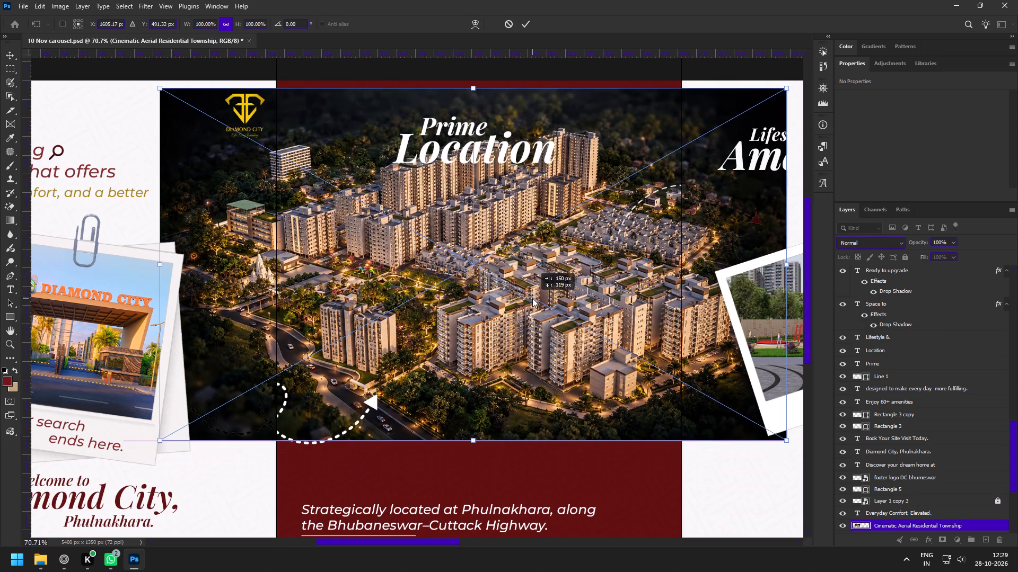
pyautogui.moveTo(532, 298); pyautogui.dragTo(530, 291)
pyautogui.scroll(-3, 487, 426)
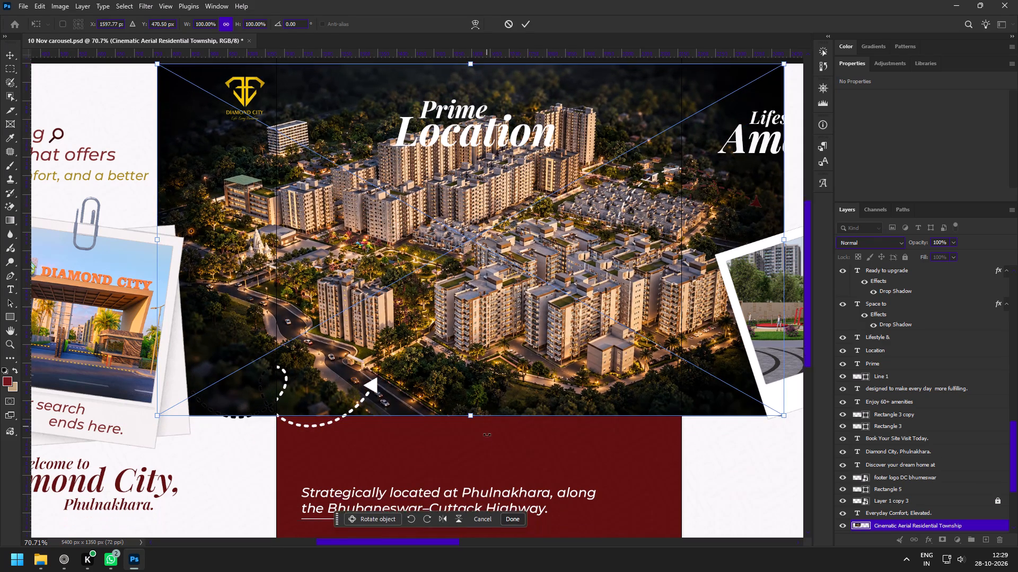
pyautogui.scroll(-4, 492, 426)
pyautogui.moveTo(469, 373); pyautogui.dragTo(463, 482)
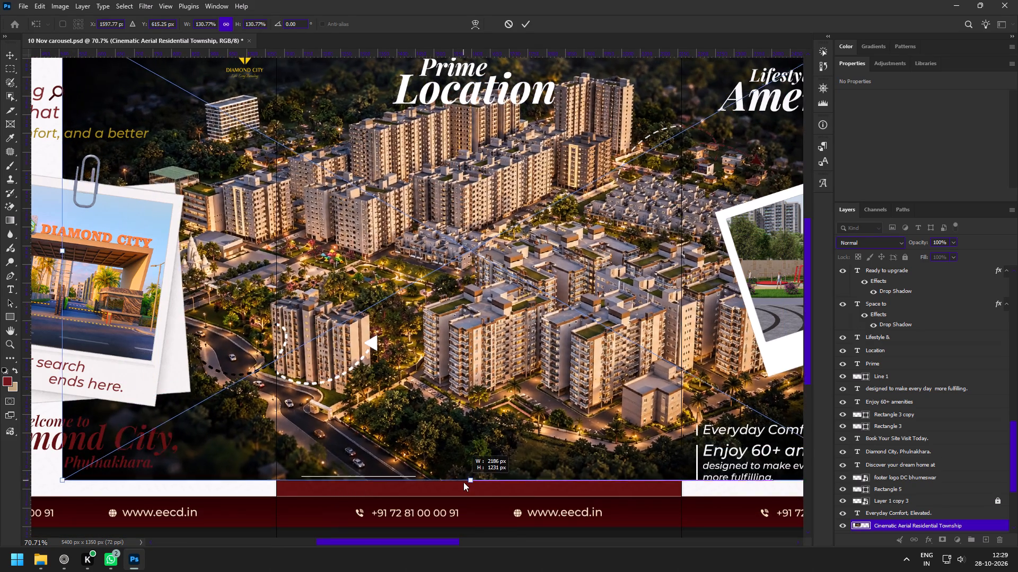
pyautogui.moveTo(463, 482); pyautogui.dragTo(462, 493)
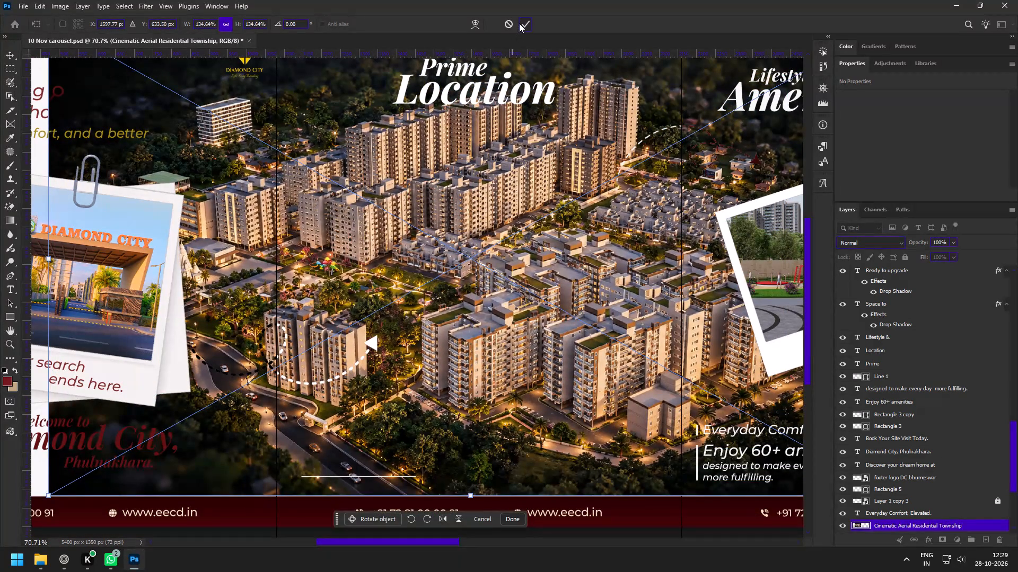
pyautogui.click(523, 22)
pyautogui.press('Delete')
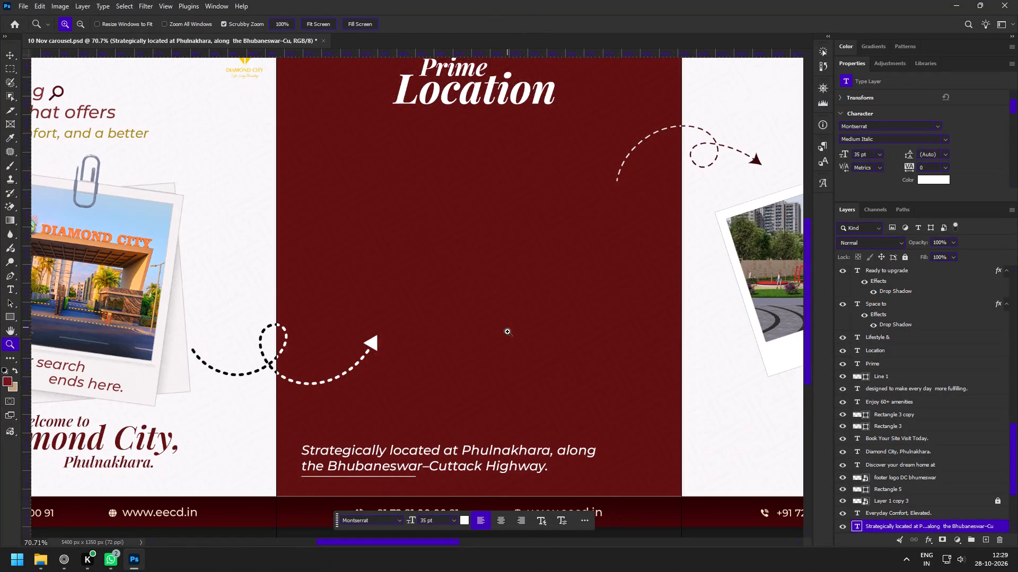
# Place the Cinematic Aerial Residential Township image directly above the dark red background layer of the Prime Location slide.
pyautogui.press('v')
pyautogui.click(512, 339)
pyautogui.scroll(-4, 898, 427)
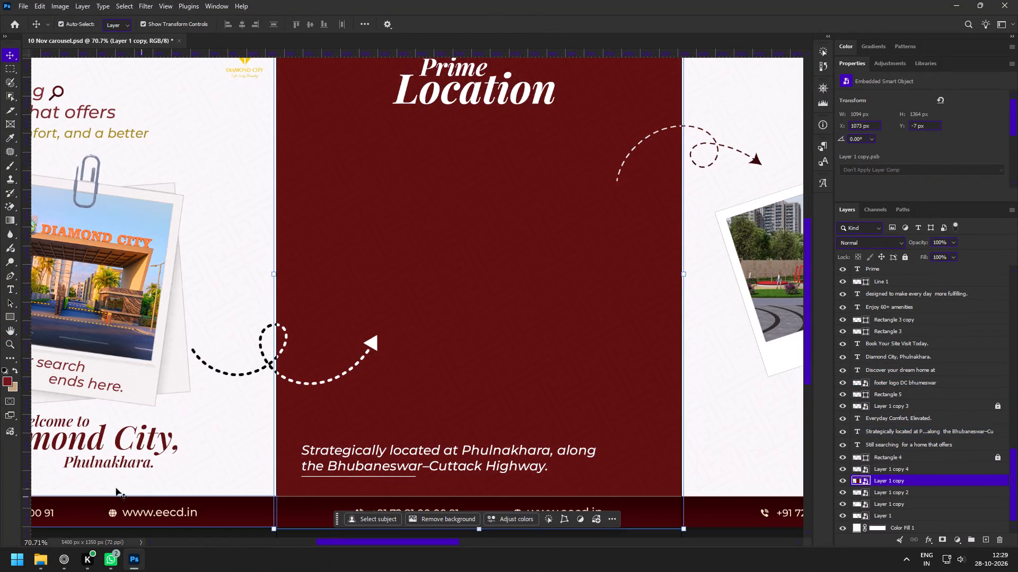
pyautogui.click(37, 562)
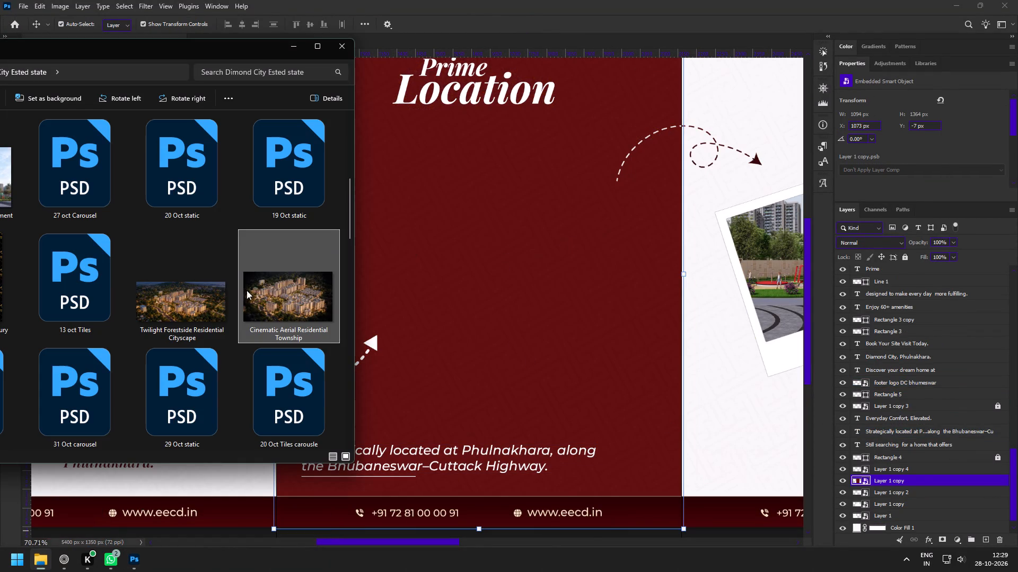
pyautogui.moveTo(267, 289); pyautogui.dragTo(445, 268)
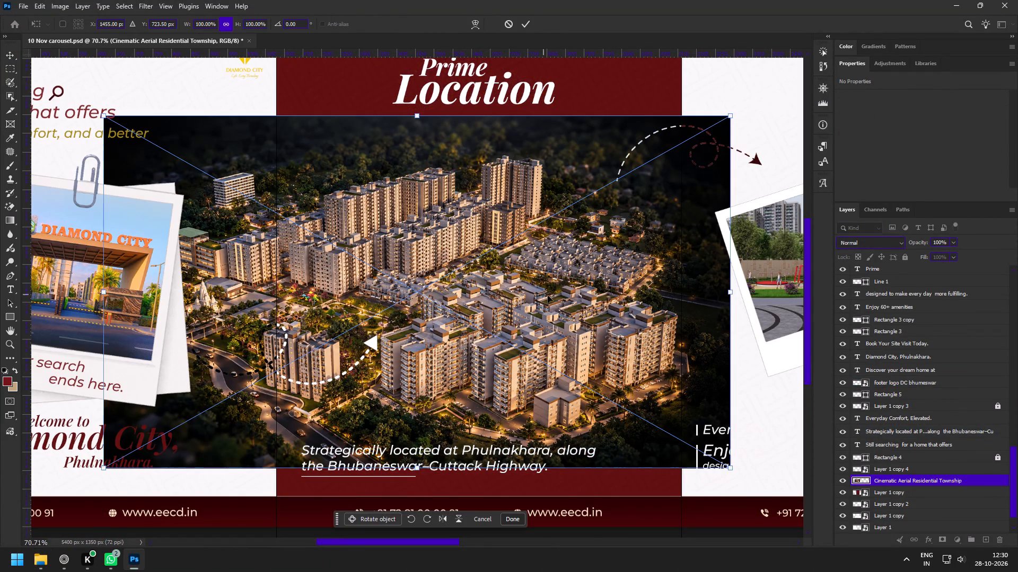
# Scale the aerial image to about 64.6% so it spans the slide's 1080 px width, positioned between the heading and bottom text.
pyautogui.moveTo(560, 299); pyautogui.dragTo(587, 285)
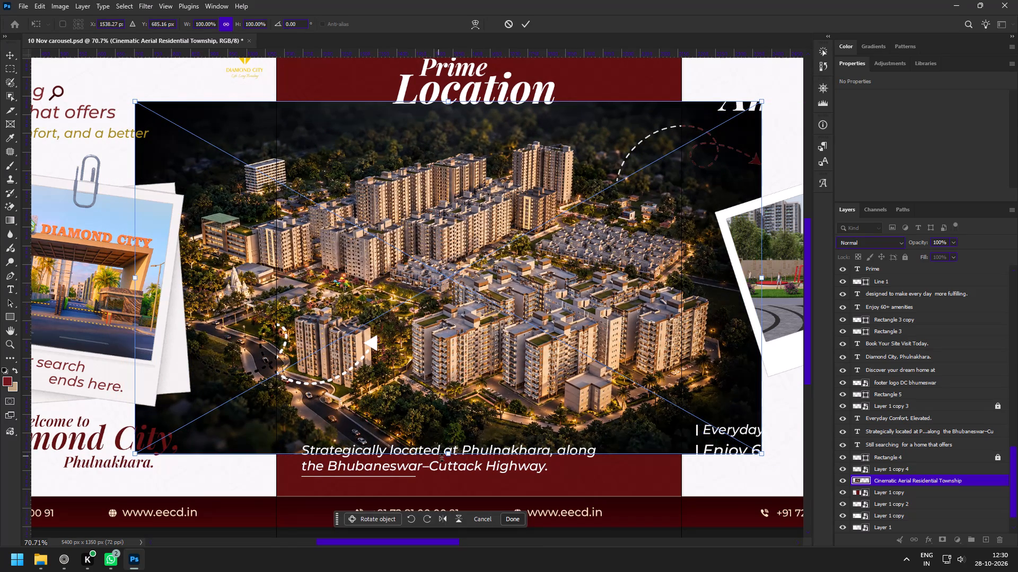
pyautogui.moveTo(452, 455); pyautogui.dragTo(453, 401)
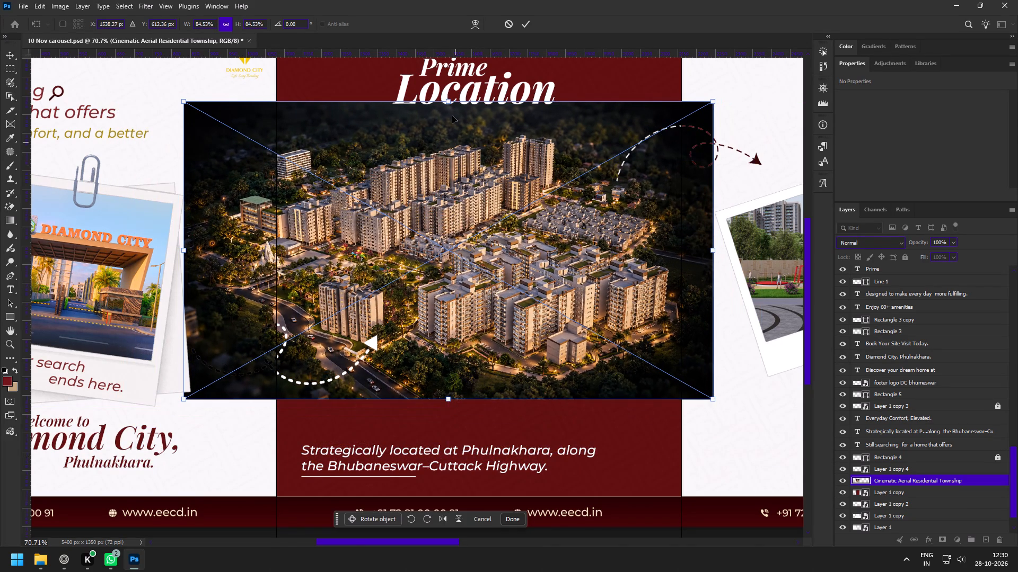
pyautogui.moveTo(449, 100); pyautogui.dragTo(446, 114)
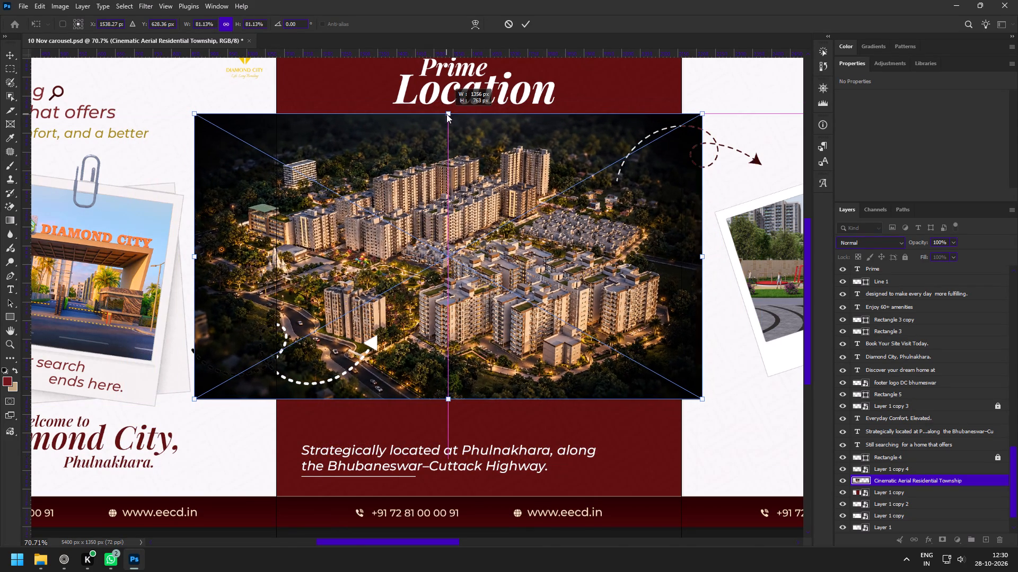
pyautogui.moveTo(446, 114); pyautogui.dragTo(447, 112)
pyautogui.moveTo(447, 402); pyautogui.dragTo(451, 432)
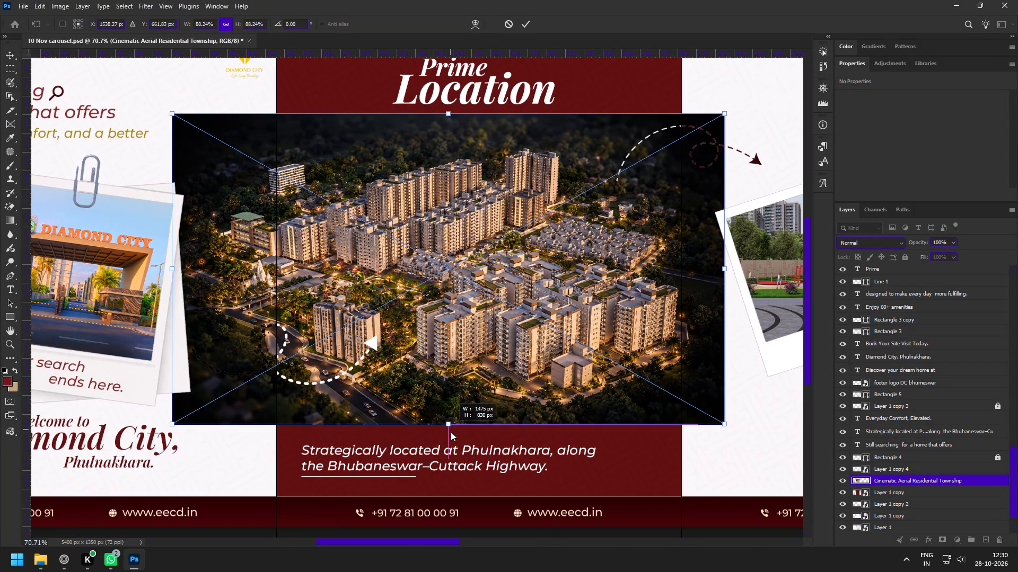
pyautogui.moveTo(451, 432); pyautogui.dragTo(451, 434)
pyautogui.moveTo(496, 373); pyautogui.dragTo(493, 382)
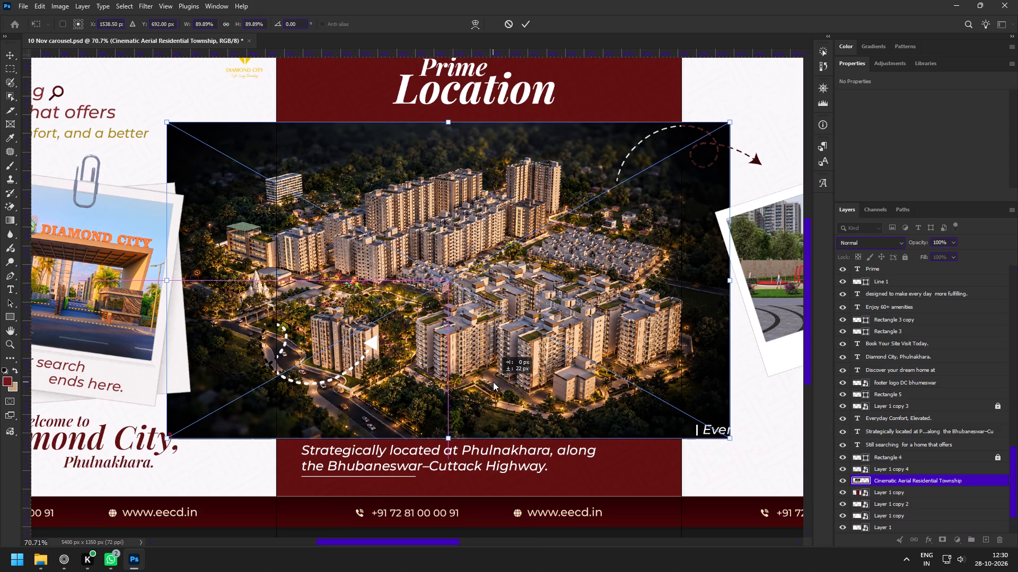
pyautogui.moveTo(493, 382); pyautogui.dragTo(493, 381)
pyautogui.keyDown('alt'); pyautogui.moveTo(731, 277); pyautogui.dragTo(698, 275); pyautogui.keyUp('alt')
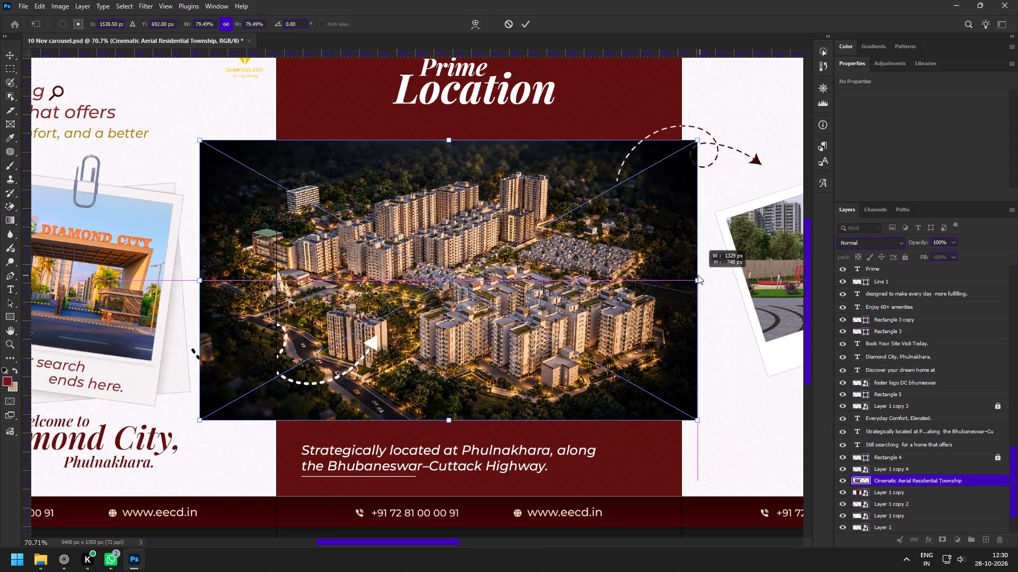
pyautogui.keyDown('alt'); pyautogui.moveTo(698, 275); pyautogui.dragTo(680, 274); pyautogui.keyUp('alt')
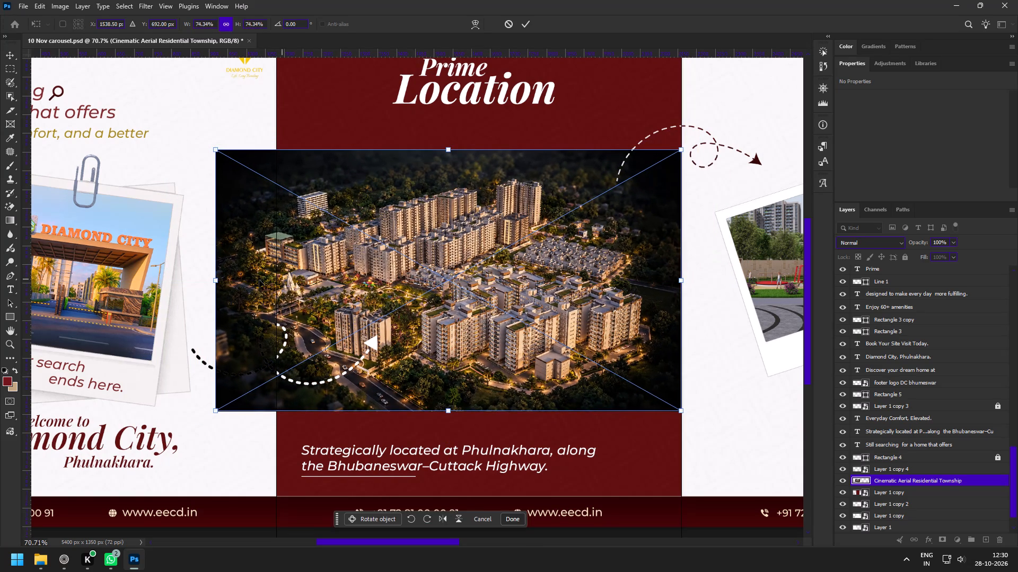
pyautogui.moveTo(217, 277); pyautogui.dragTo(279, 273)
pyautogui.keyDown('shift'); pyautogui.moveTo(464, 281); pyautogui.dragTo(465, 231); pyautogui.keyUp('shift')
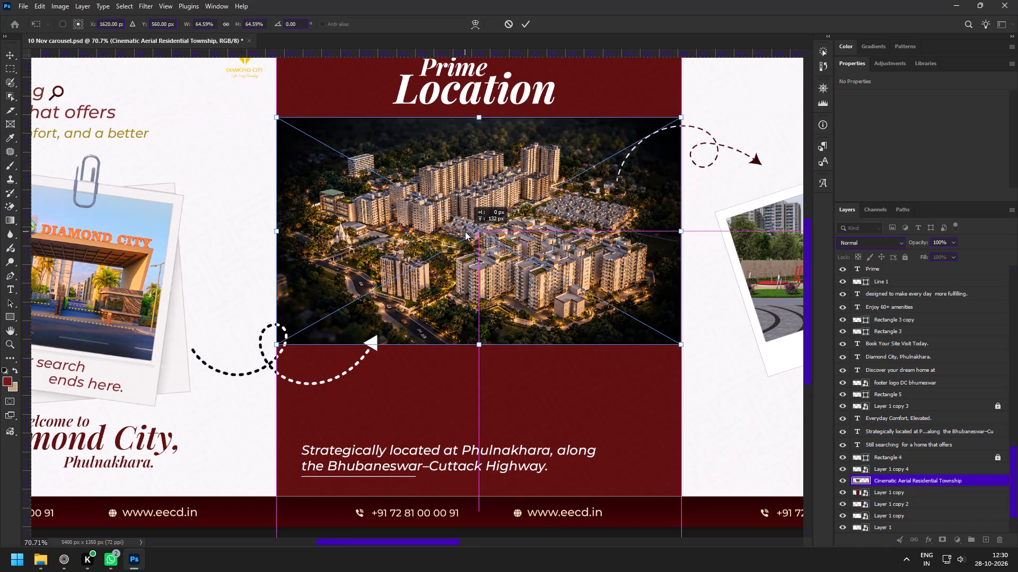
pyautogui.keyDown('shift'); pyautogui.moveTo(465, 231); pyautogui.dragTo(466, 262); pyautogui.keyUp('shift')
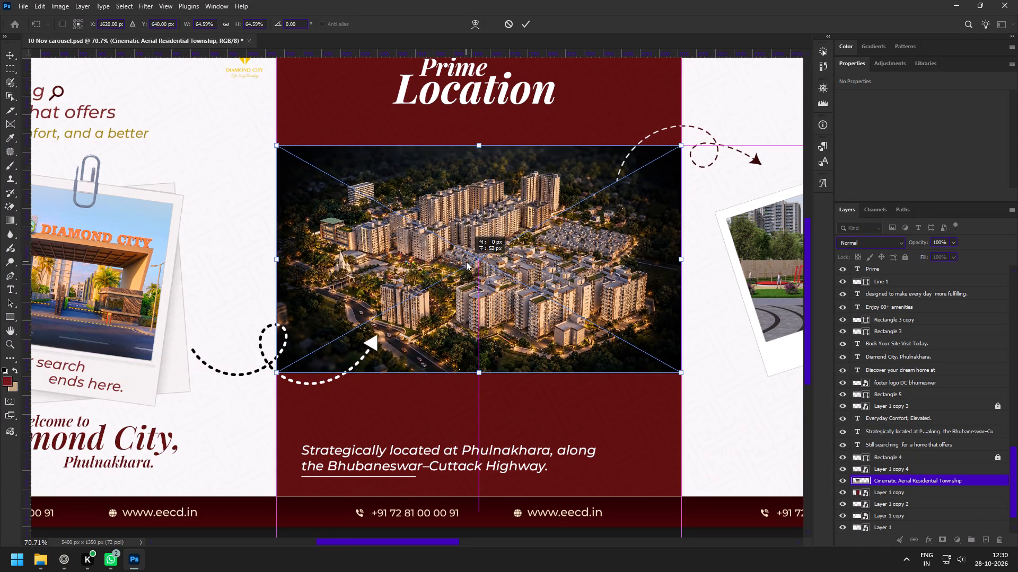
pyautogui.keyDown('shift'); pyautogui.moveTo(466, 262); pyautogui.dragTo(466, 257); pyautogui.keyUp('shift')
pyautogui.press('z')
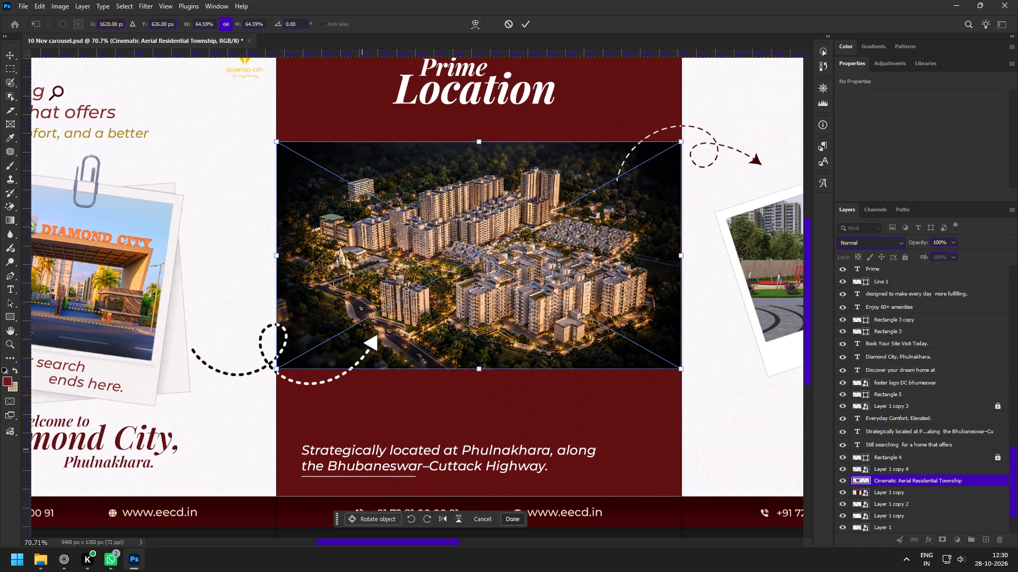
pyautogui.click(528, 23)
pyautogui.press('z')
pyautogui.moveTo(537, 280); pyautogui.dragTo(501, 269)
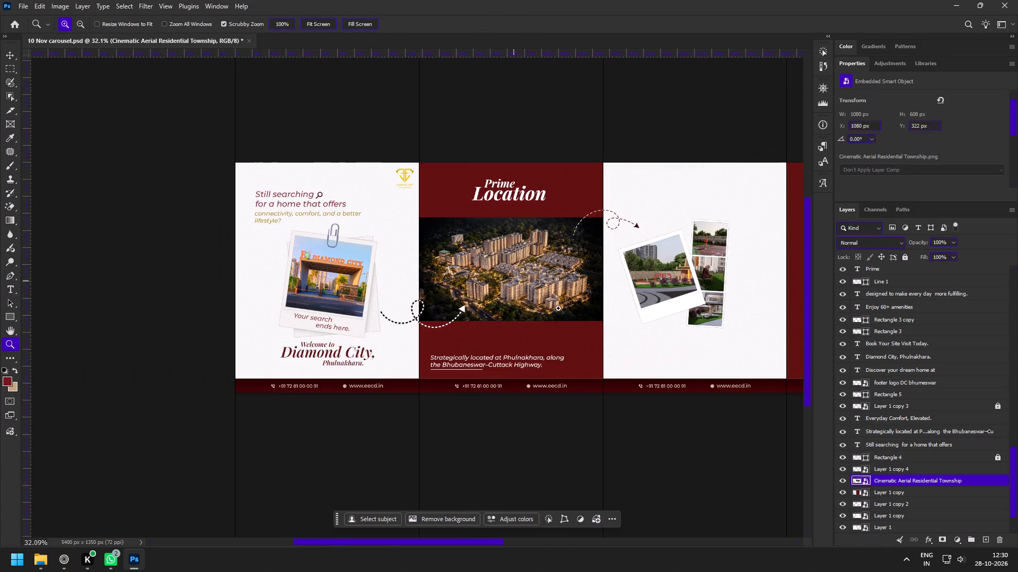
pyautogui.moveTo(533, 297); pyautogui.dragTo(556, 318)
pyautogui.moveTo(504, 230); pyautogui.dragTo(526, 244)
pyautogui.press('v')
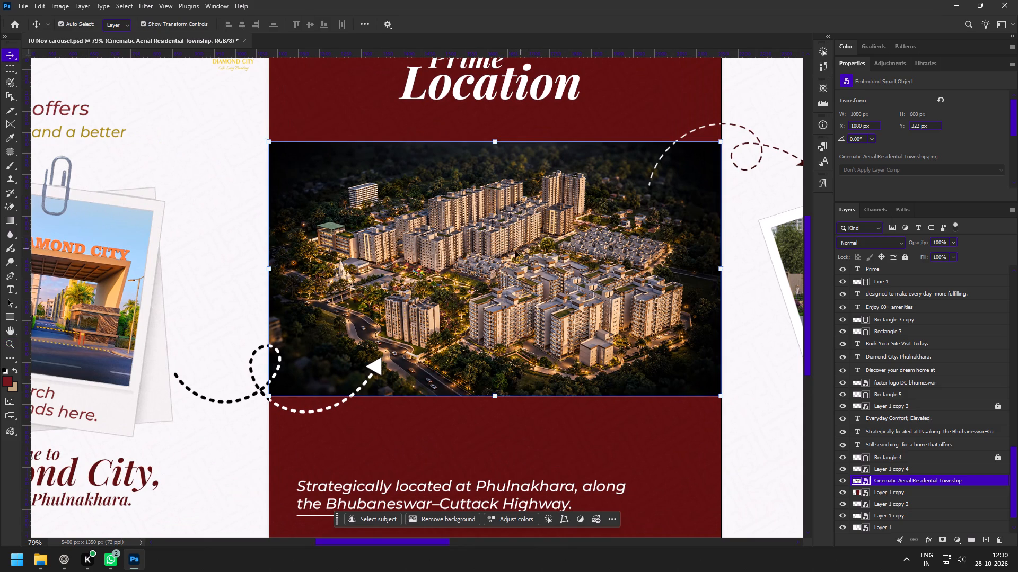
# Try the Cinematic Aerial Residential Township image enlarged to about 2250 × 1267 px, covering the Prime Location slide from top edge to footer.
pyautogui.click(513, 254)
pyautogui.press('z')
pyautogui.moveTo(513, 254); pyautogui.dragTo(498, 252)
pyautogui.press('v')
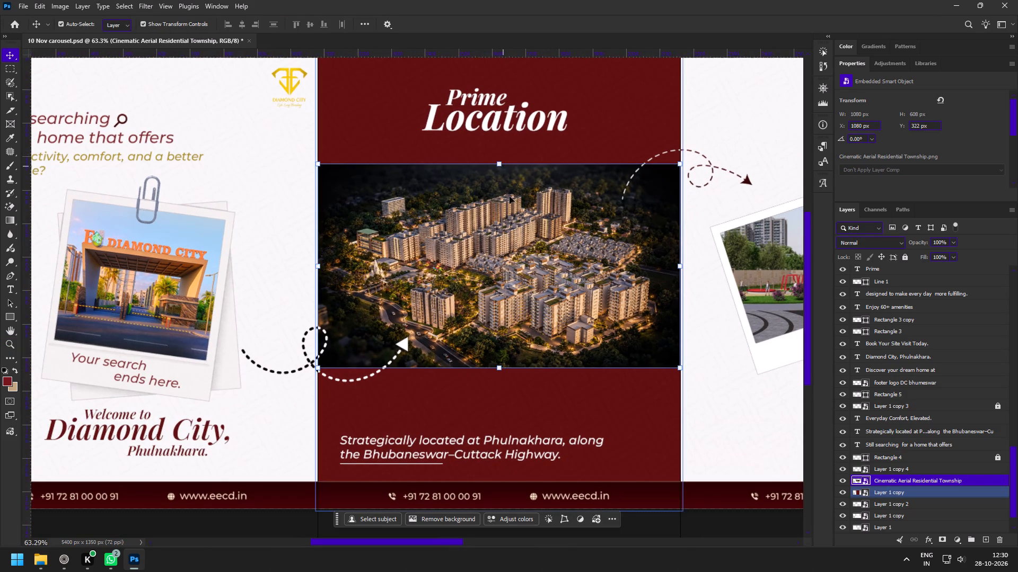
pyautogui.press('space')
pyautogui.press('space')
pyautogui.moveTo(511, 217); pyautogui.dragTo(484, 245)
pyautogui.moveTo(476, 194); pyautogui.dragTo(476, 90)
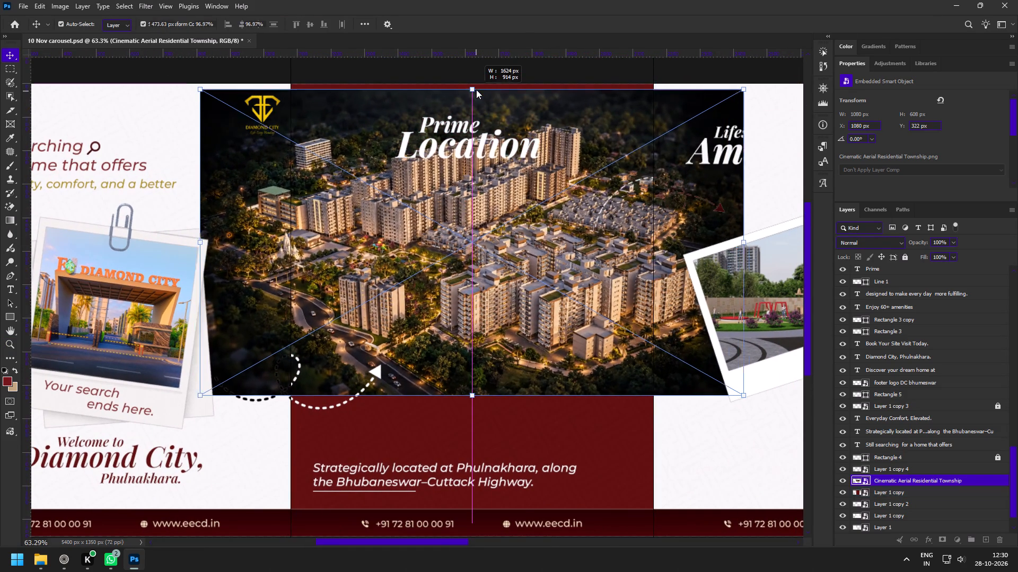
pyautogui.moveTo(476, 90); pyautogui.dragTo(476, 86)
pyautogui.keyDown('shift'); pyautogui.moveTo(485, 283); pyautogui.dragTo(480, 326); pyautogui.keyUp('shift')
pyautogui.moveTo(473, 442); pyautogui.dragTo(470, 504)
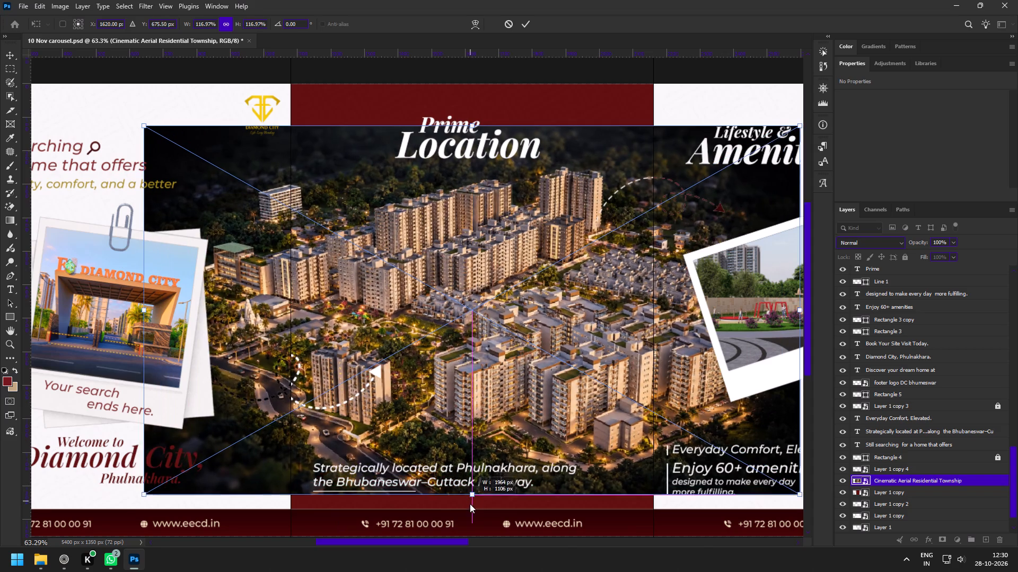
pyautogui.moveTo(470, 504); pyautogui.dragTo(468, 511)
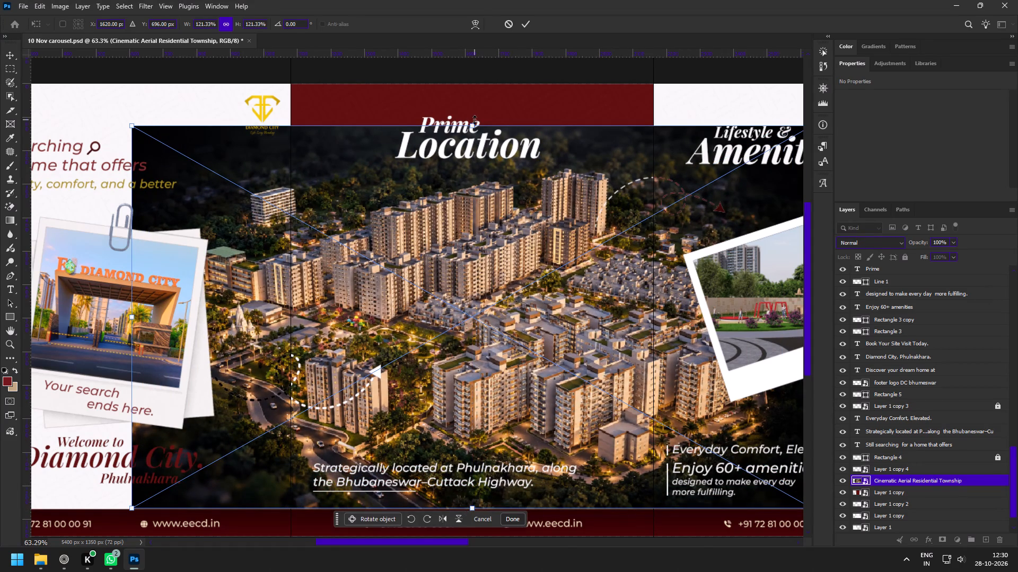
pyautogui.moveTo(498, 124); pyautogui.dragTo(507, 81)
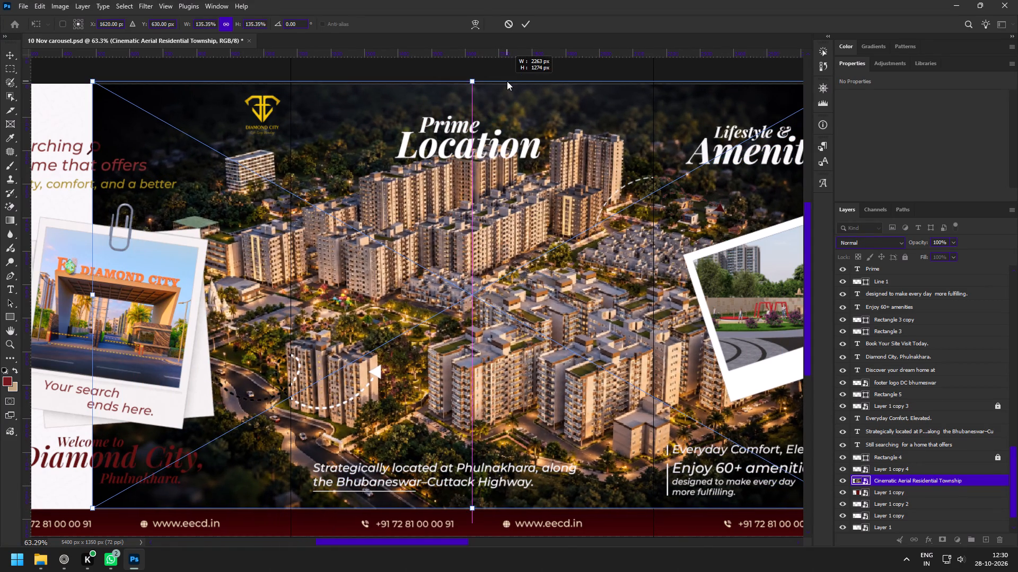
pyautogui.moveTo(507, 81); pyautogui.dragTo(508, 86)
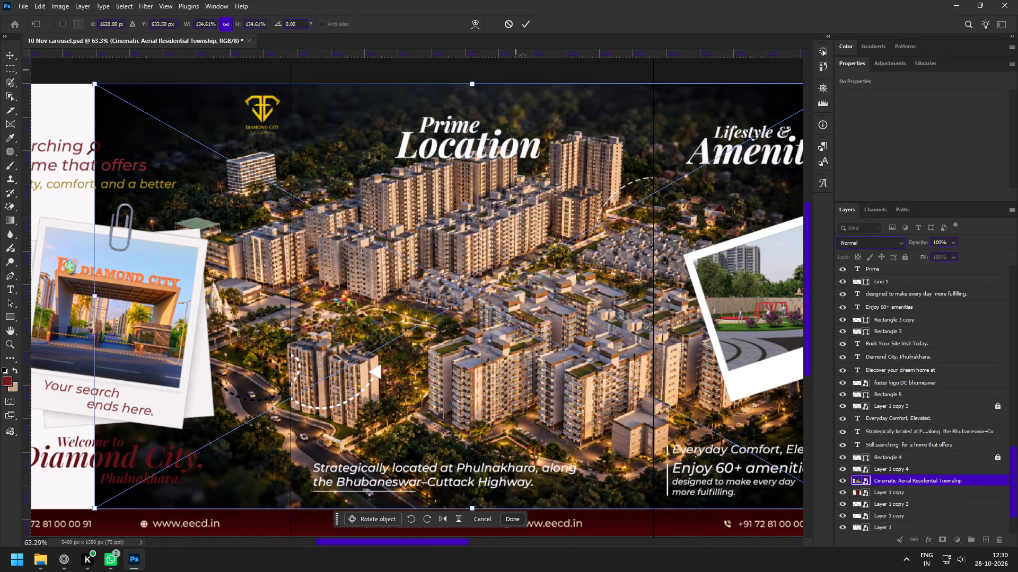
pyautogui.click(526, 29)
# Clip the Cinematic Aerial Residential Township layer to the dark red Layer 1 copy beneath it.
pyautogui.scroll(-3, 479, 329)
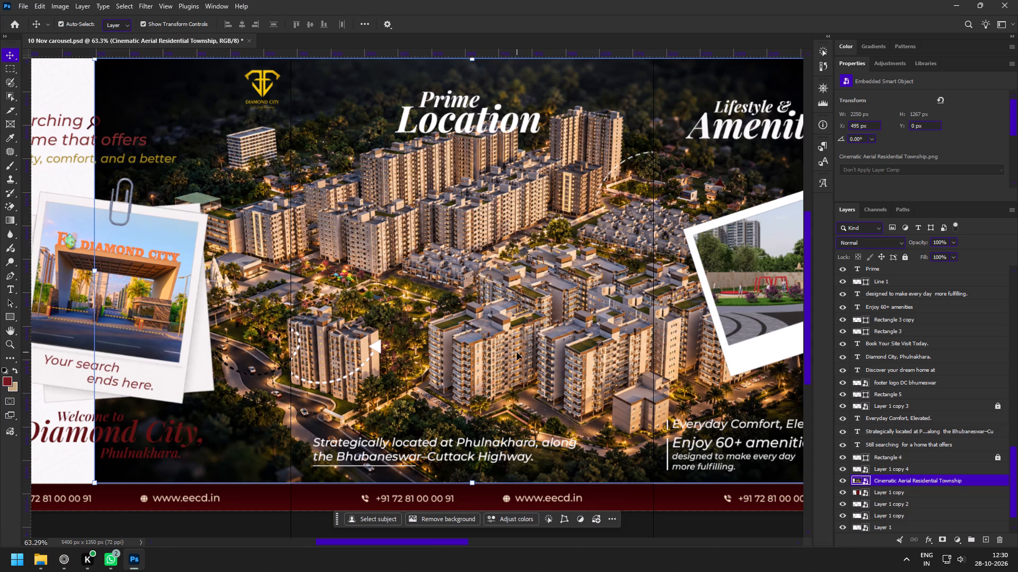
pyautogui.keyDown('alt'); pyautogui.click(884, 487); pyautogui.keyUp('alt')
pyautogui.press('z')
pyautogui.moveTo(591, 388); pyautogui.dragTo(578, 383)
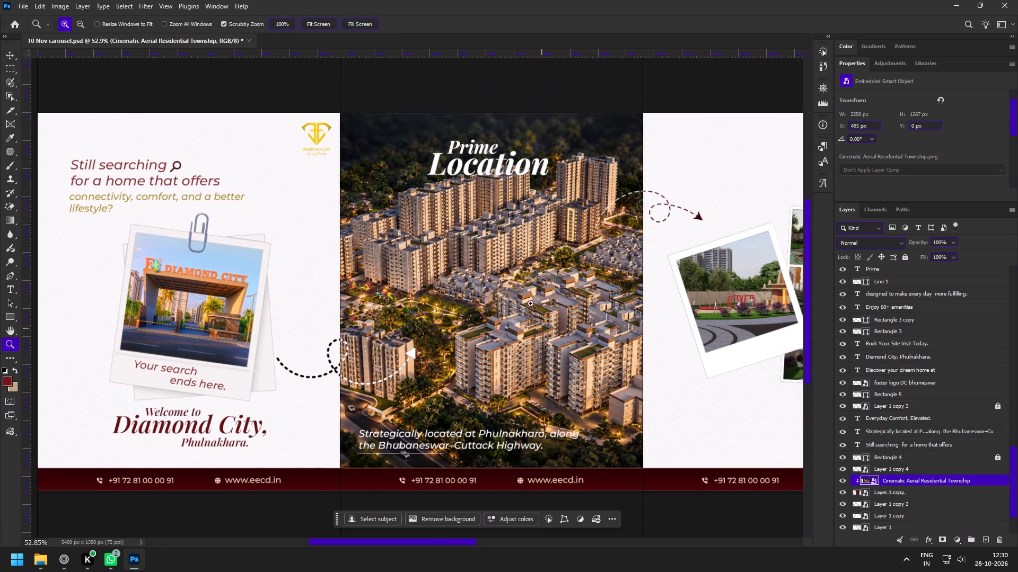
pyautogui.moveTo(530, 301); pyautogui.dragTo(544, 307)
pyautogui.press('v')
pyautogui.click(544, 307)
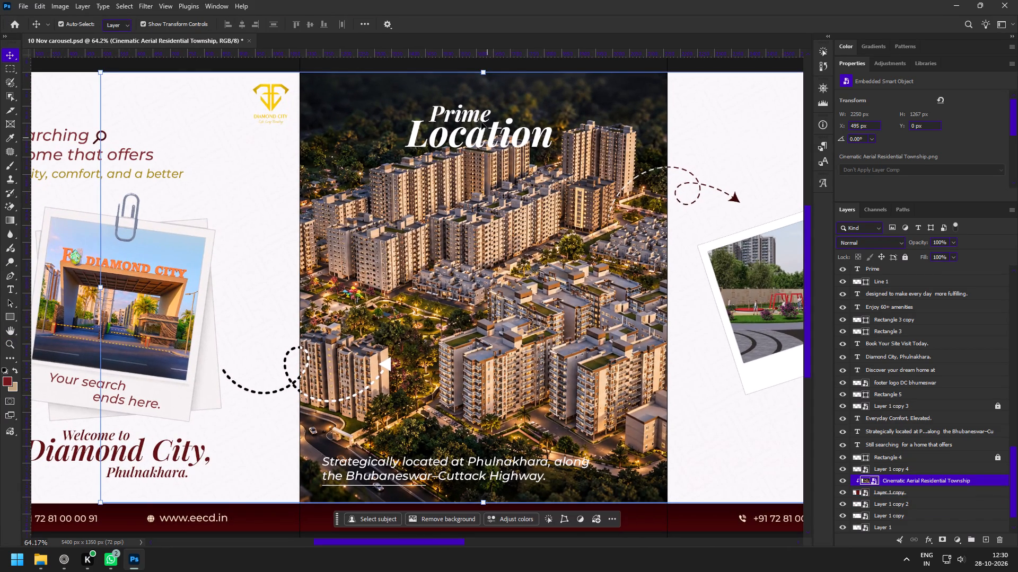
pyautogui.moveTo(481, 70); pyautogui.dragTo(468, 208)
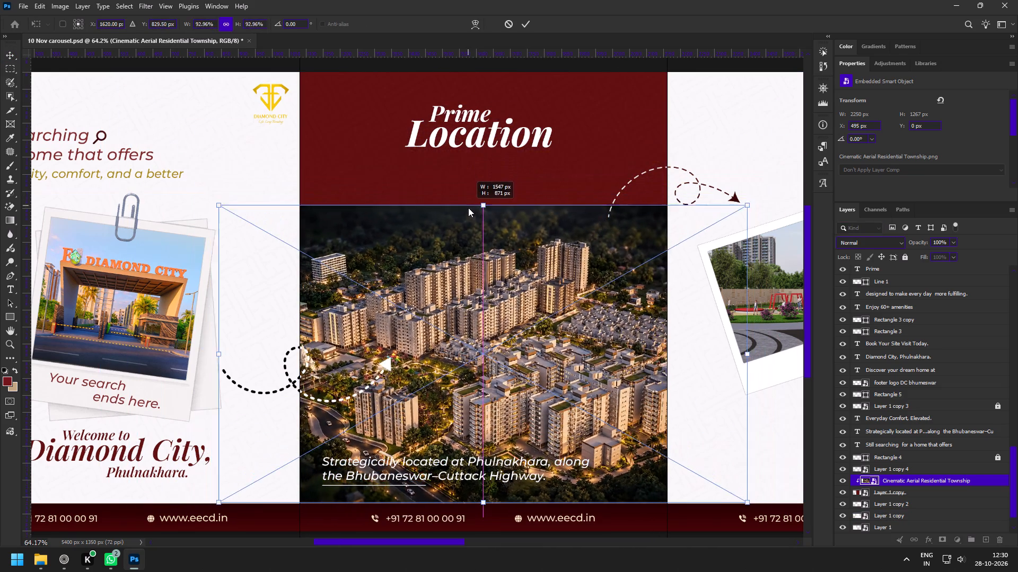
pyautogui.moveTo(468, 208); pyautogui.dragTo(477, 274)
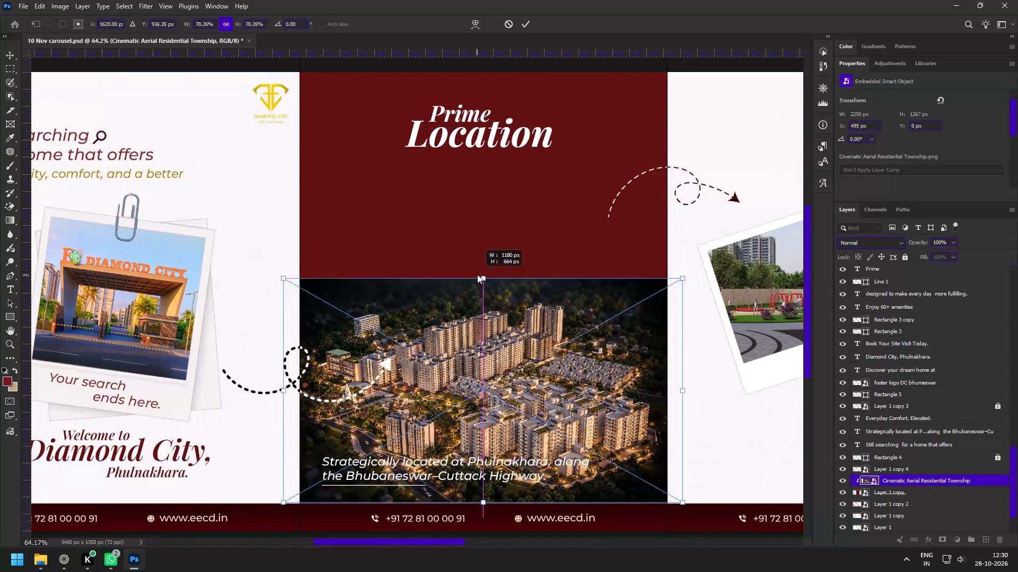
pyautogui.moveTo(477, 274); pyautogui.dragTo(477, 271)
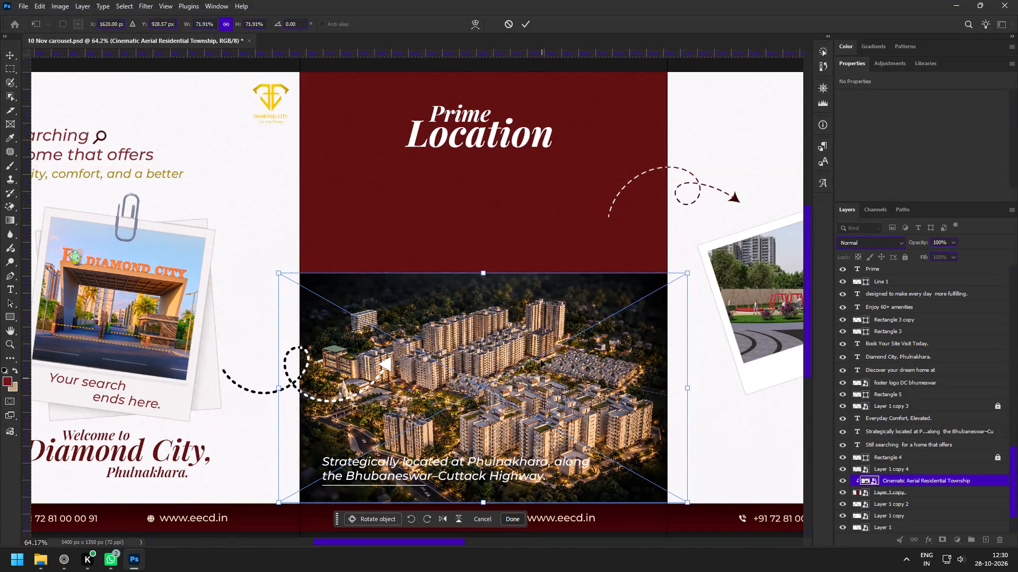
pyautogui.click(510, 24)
# Scale the aerial township image about its centre to 972 × 547 px, leaving dark red margins between the heading and bottom text.
pyautogui.press('v')
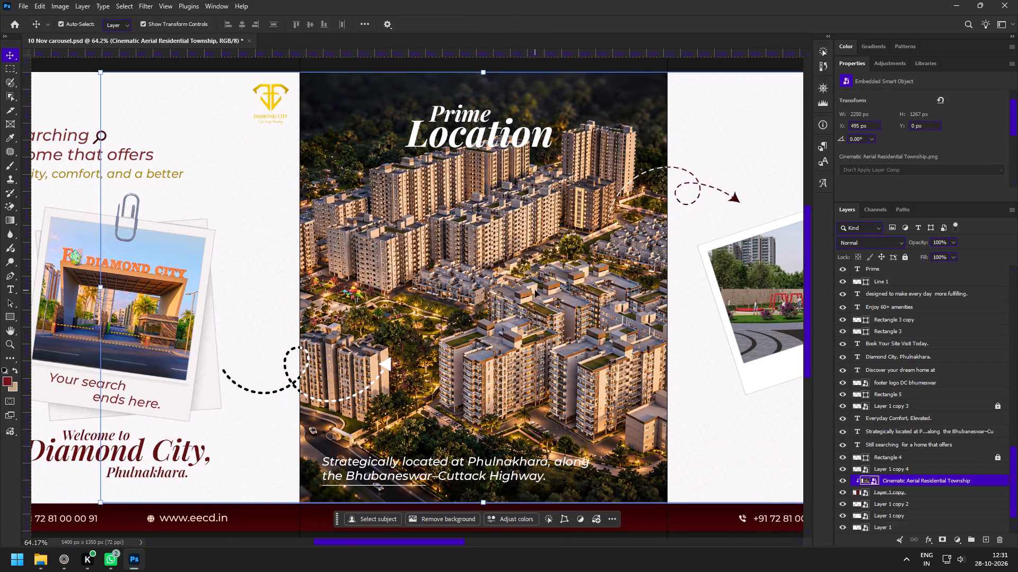
pyautogui.keyDown('alt'); pyautogui.moveTo(486, 68); pyautogui.dragTo(481, 193); pyautogui.keyUp('alt')
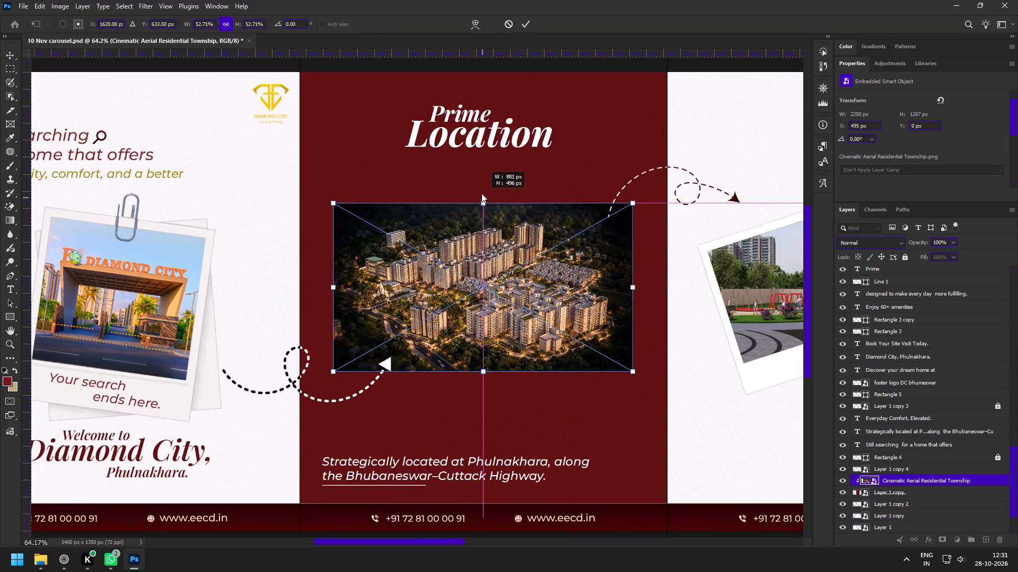
pyautogui.keyDown('alt'); pyautogui.moveTo(481, 193); pyautogui.dragTo(481, 192); pyautogui.keyUp('alt')
pyautogui.click(530, 26)
pyautogui.press('z')
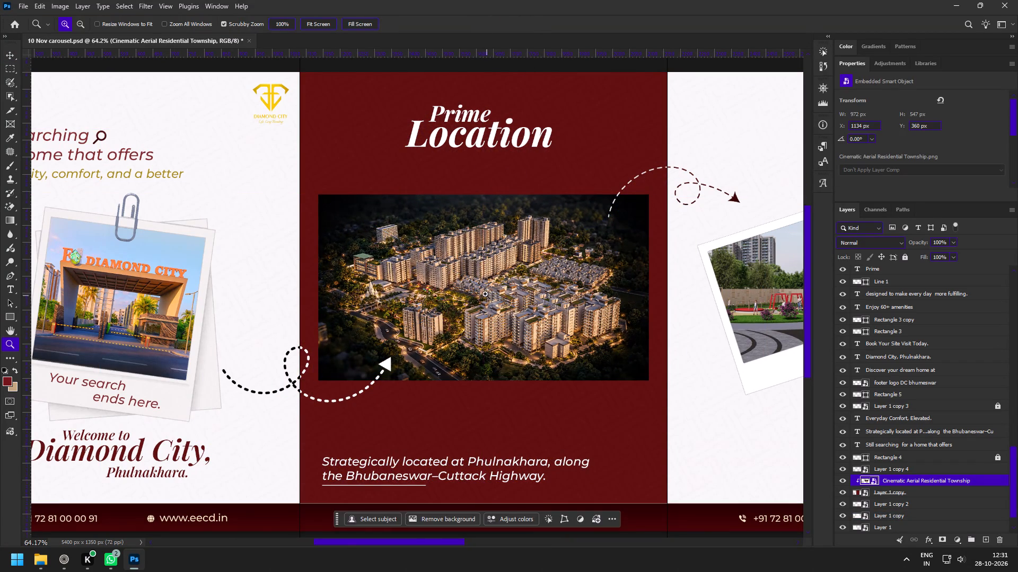
pyautogui.moveTo(485, 294); pyautogui.dragTo(496, 300)
pyautogui.press('space')
pyautogui.press('space')
pyautogui.moveTo(534, 343); pyautogui.dragTo(524, 320)
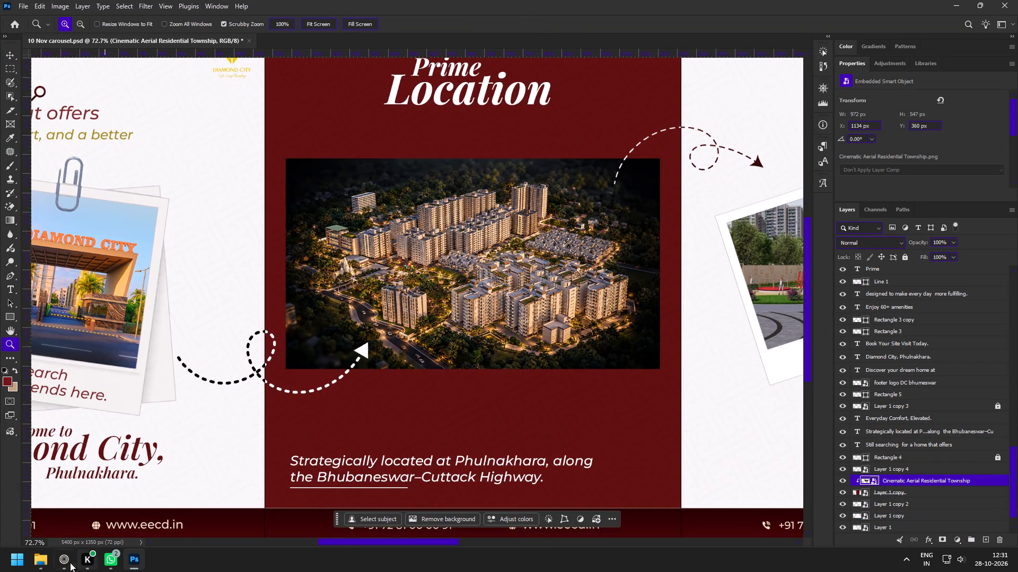
# Switch to the Zen browser and look through Pinterest's related polaroid frame pins for a suitable photo frame.
pyautogui.click(68, 564)
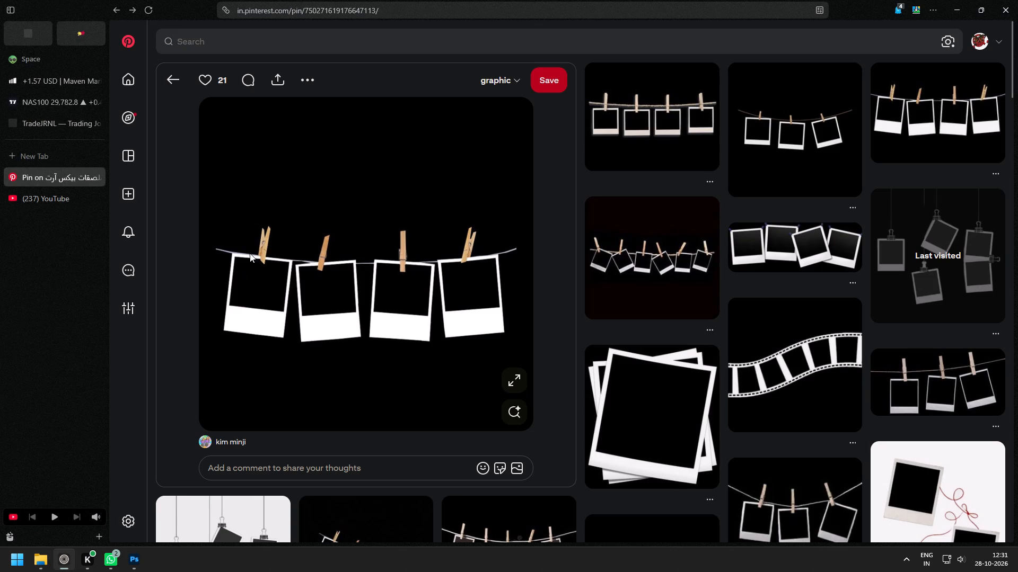
pyautogui.scroll(-2, 711, 242)
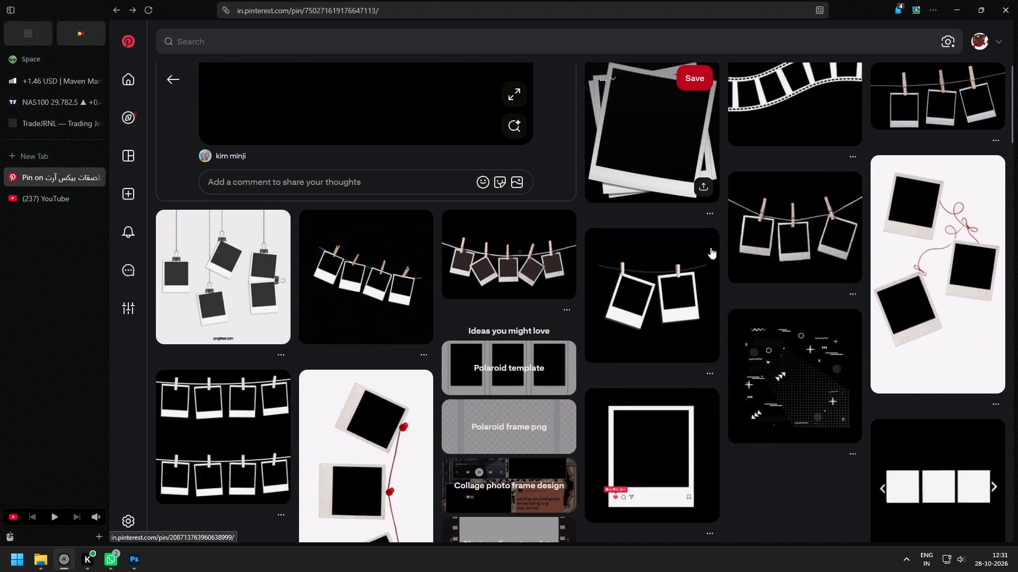
pyautogui.scroll(-2, 710, 247)
pyautogui.scroll(-3, 690, 336)
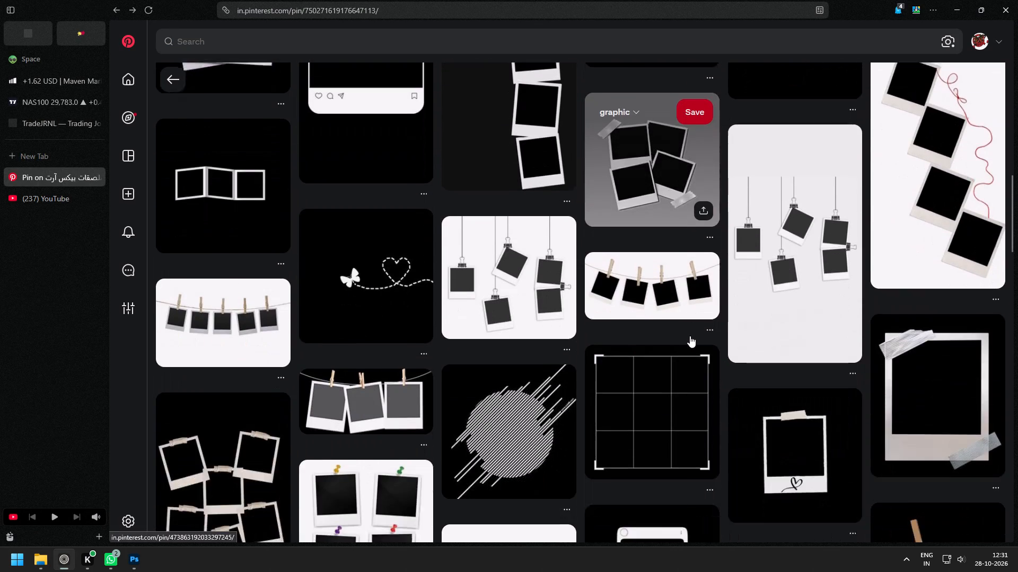
pyautogui.scroll(-4, 690, 336)
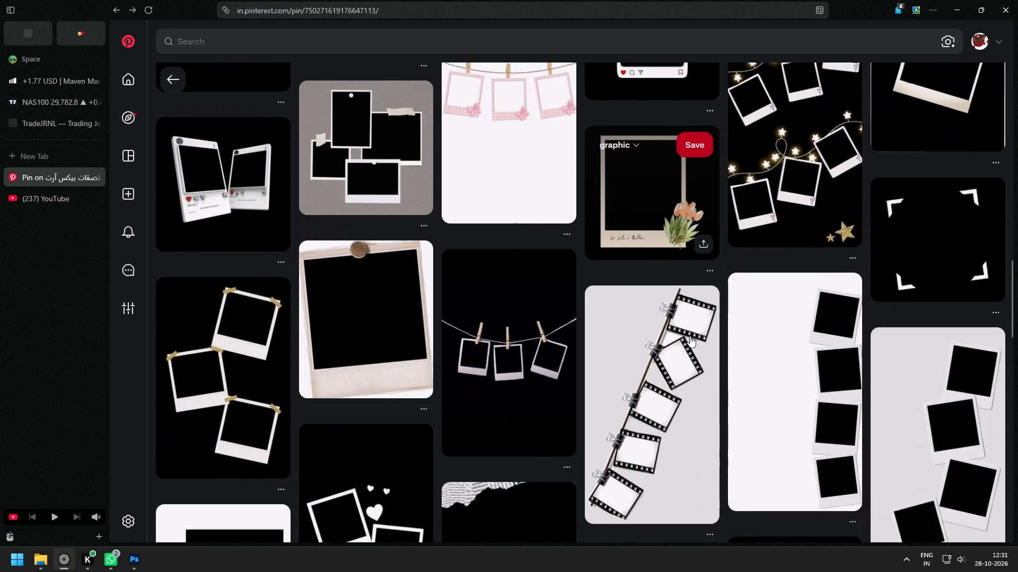
pyautogui.scroll(-3, 690, 336)
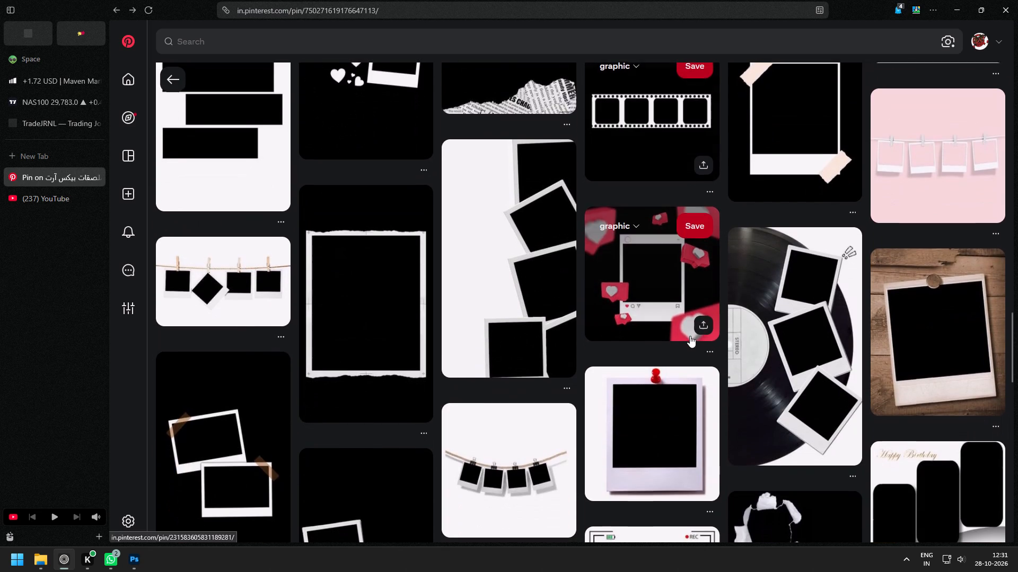
pyautogui.scroll(-1, 643, 361)
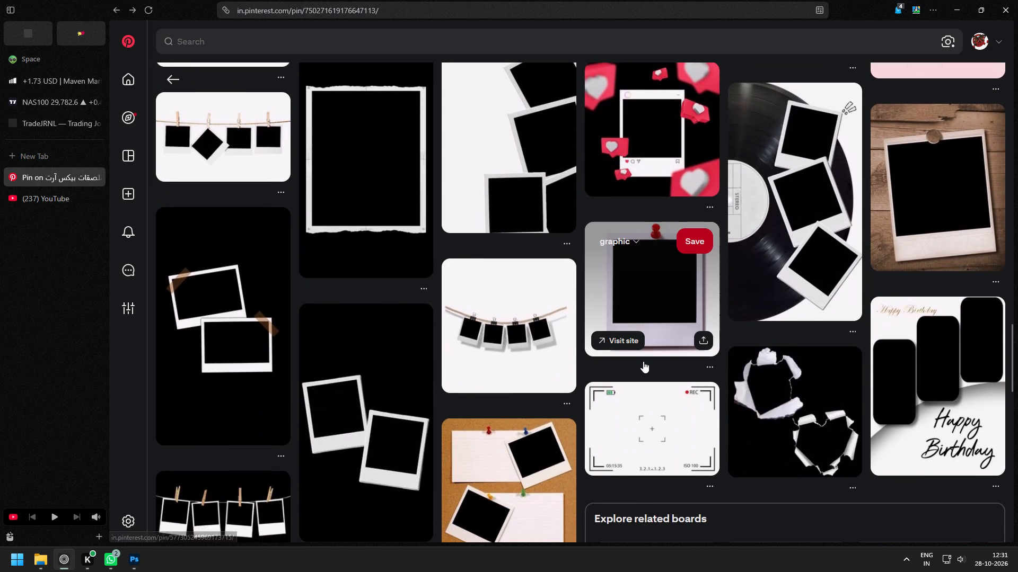
pyautogui.scroll(-2, 643, 361)
pyautogui.scroll(-1, 571, 362)
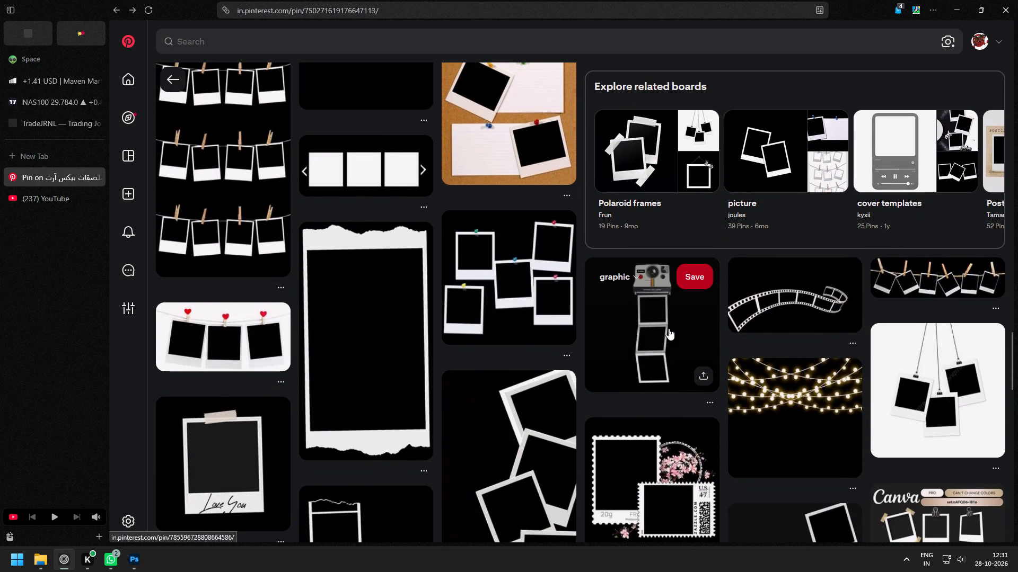
pyautogui.scroll(-3, 747, 335)
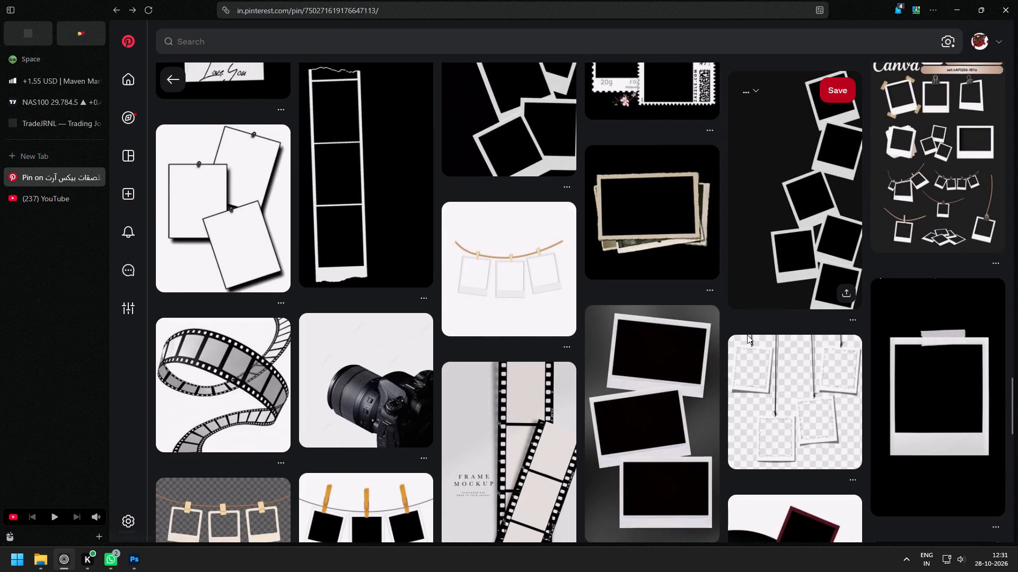
pyautogui.scroll(-1, 747, 335)
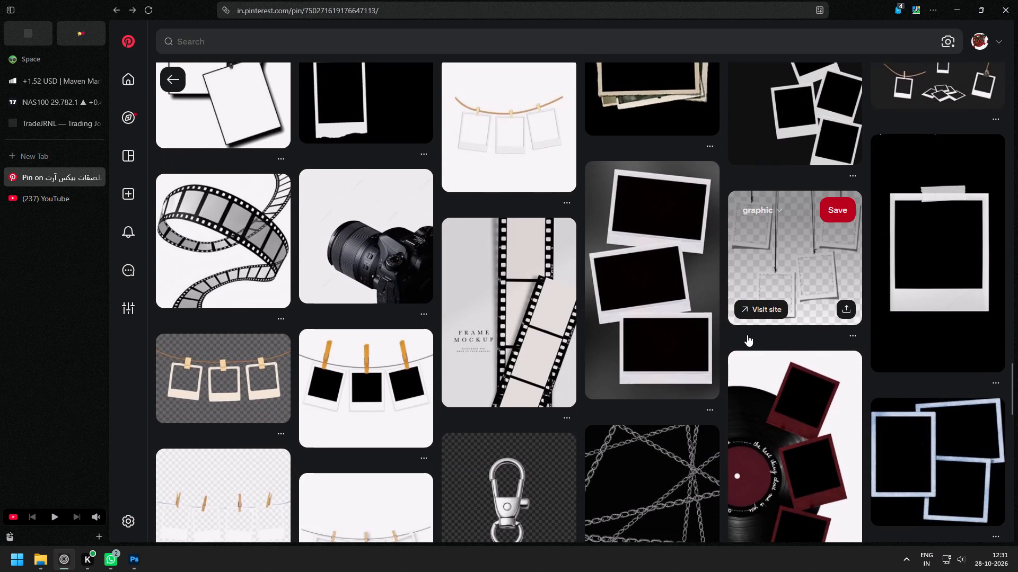
# Copy the single white polaroid frame with tape from its pin and paste it into the Photoshop carousel above the aerial image.
pyautogui.click(946, 246)
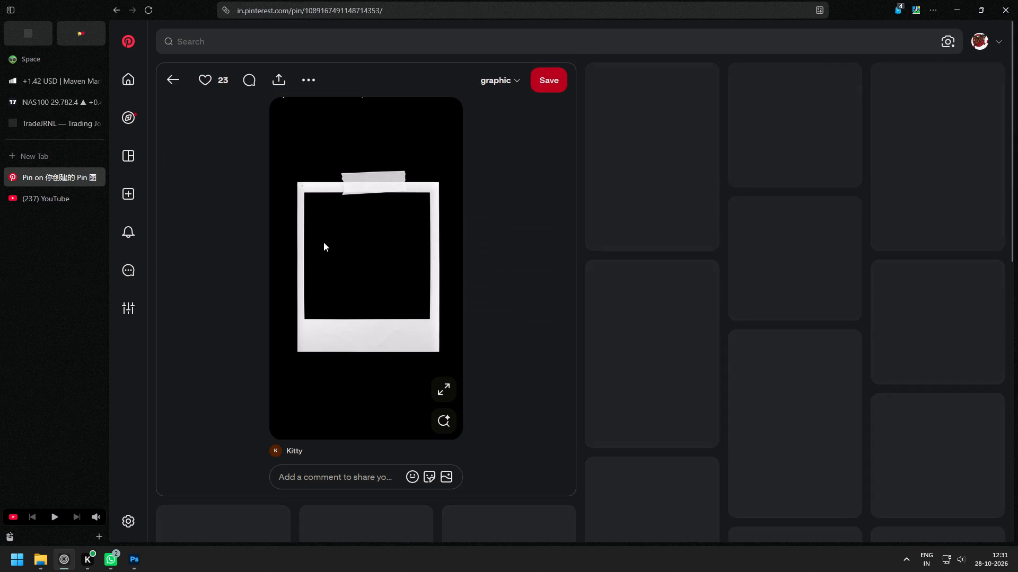
pyautogui.rightClick(344, 216)
pyautogui.click(397, 257)
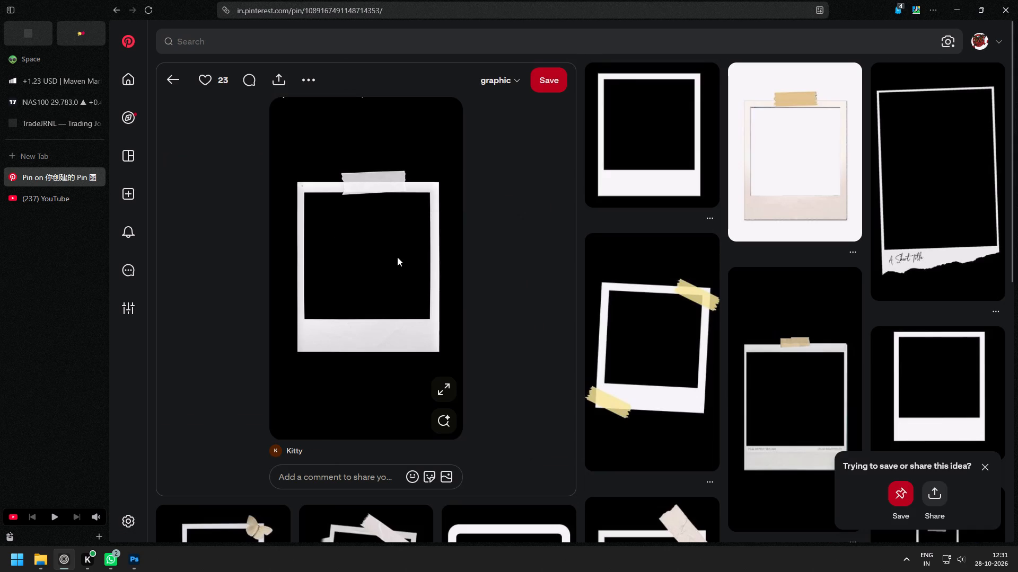
pyautogui.click(130, 568)
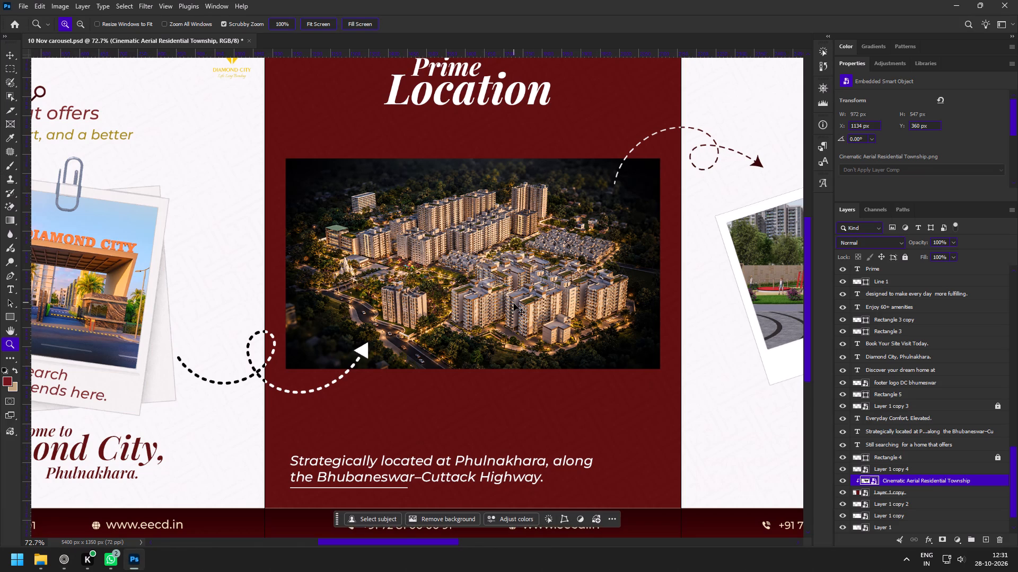
pyautogui.hotkey('ctrl', 'v')
# Erase the pasted frame's black background, both around the polaroid and inside its photo opening.
pyautogui.press('e')
pyautogui.click(533, 253)
pyautogui.click(476, 255)
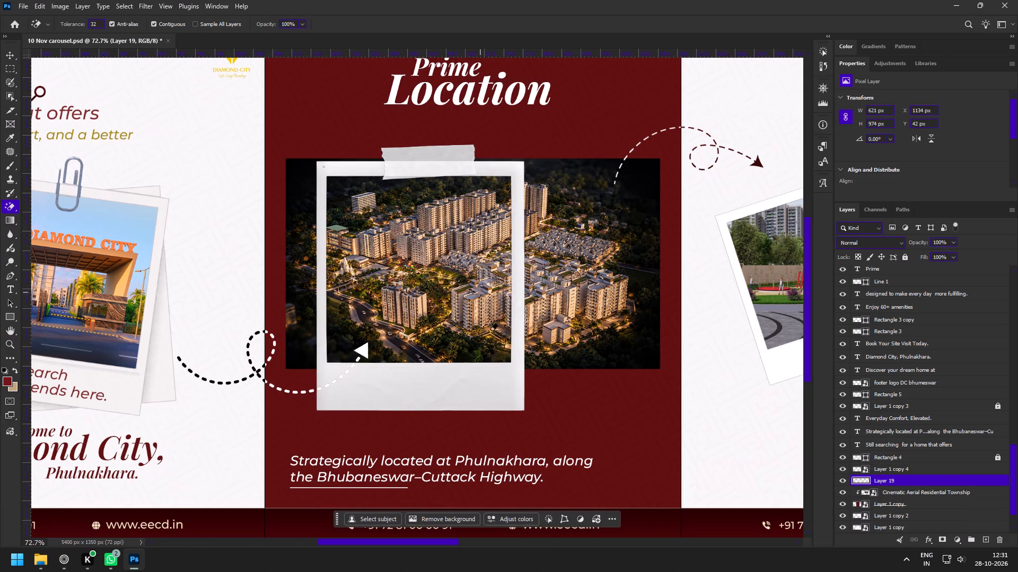
# Move the polaroid frame down over the aerial image and delete the stray specks above it from Layer 19.
pyautogui.press('v')
pyautogui.moveTo(474, 405); pyautogui.dragTo(524, 399)
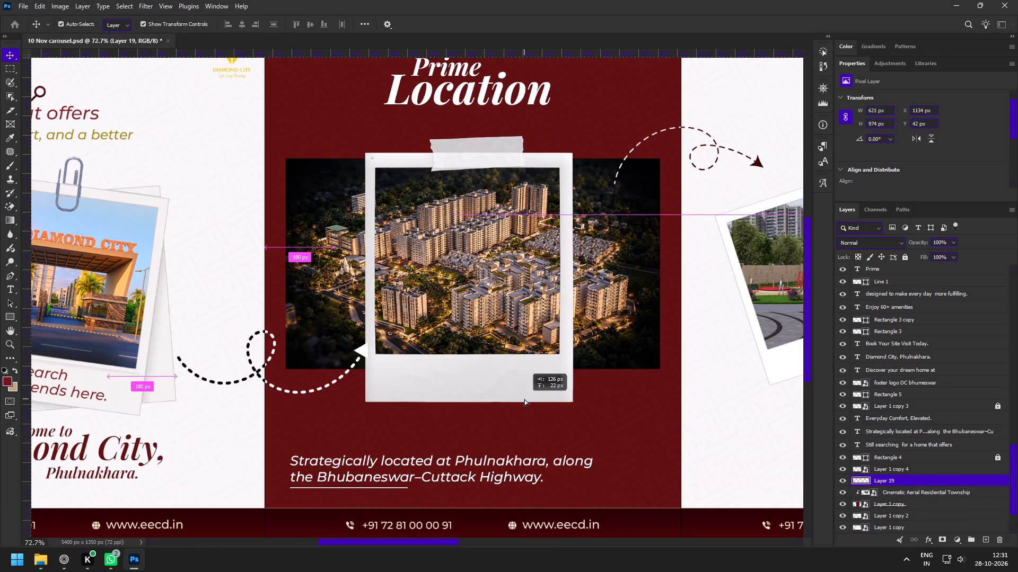
pyautogui.moveTo(524, 399); pyautogui.dragTo(575, 433)
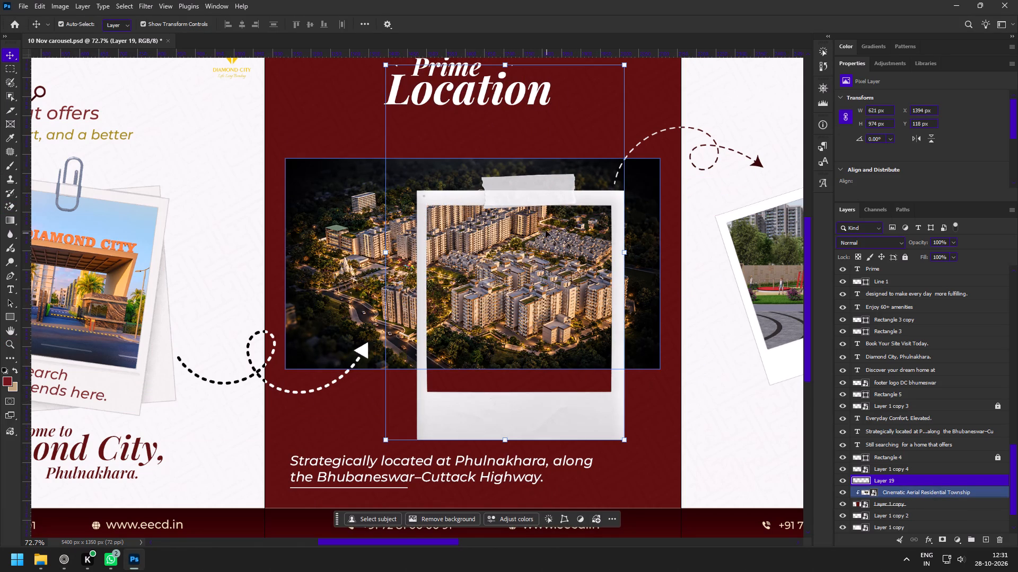
pyautogui.moveTo(521, 201); pyautogui.dragTo(434, 281)
pyautogui.click(7, 66)
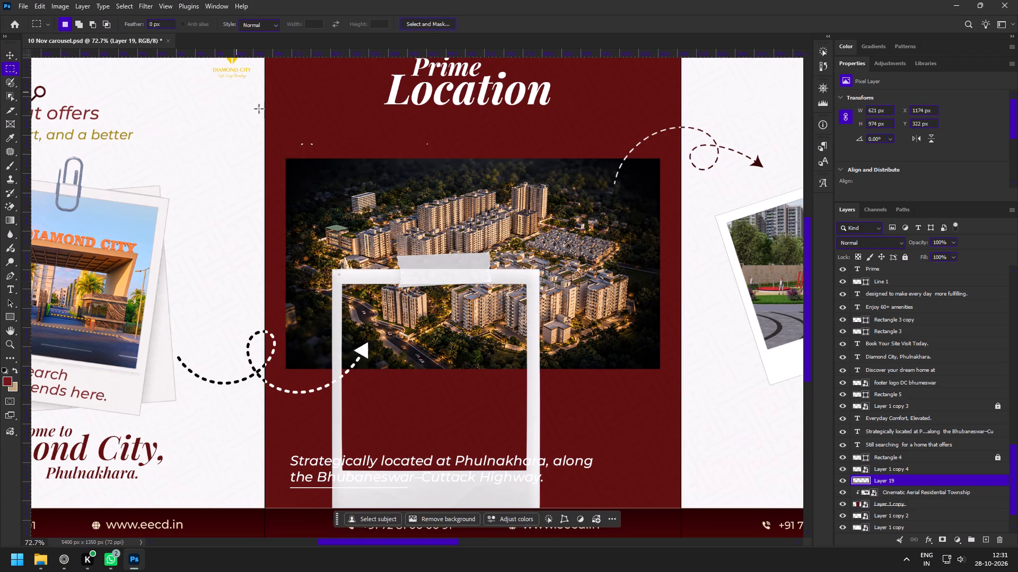
pyautogui.moveTo(265, 112); pyautogui.dragTo(492, 175)
pyautogui.press('Delete')
pyautogui.hotkey('ctrl', 'd')
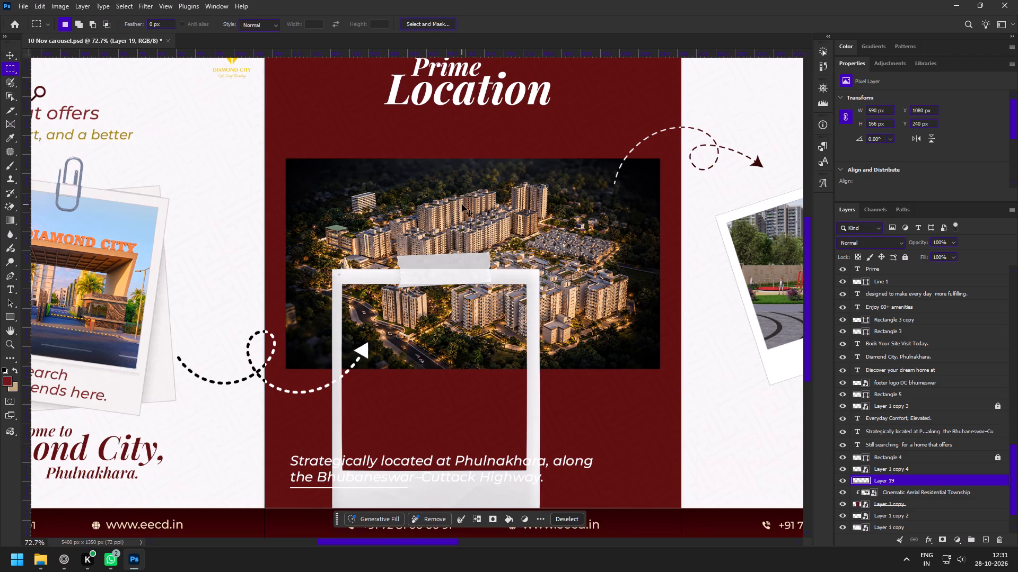
# Convert the polaroid frame layer to a smart object and move it over the aerial image to about X 1388, Y 436 px.
pyautogui.press('v')
pyautogui.press('F8')
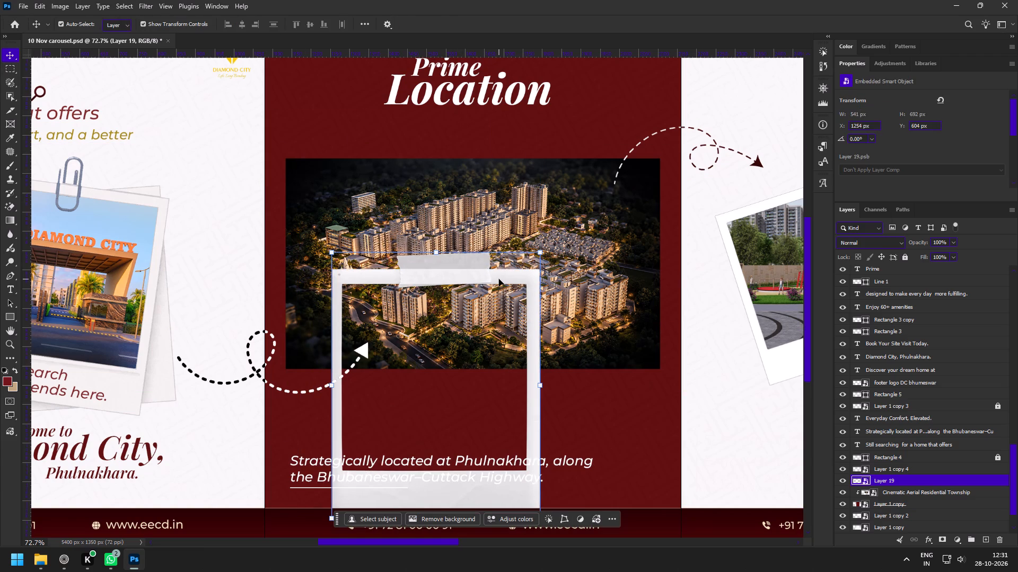
pyautogui.moveTo(463, 278); pyautogui.dragTo(514, 213)
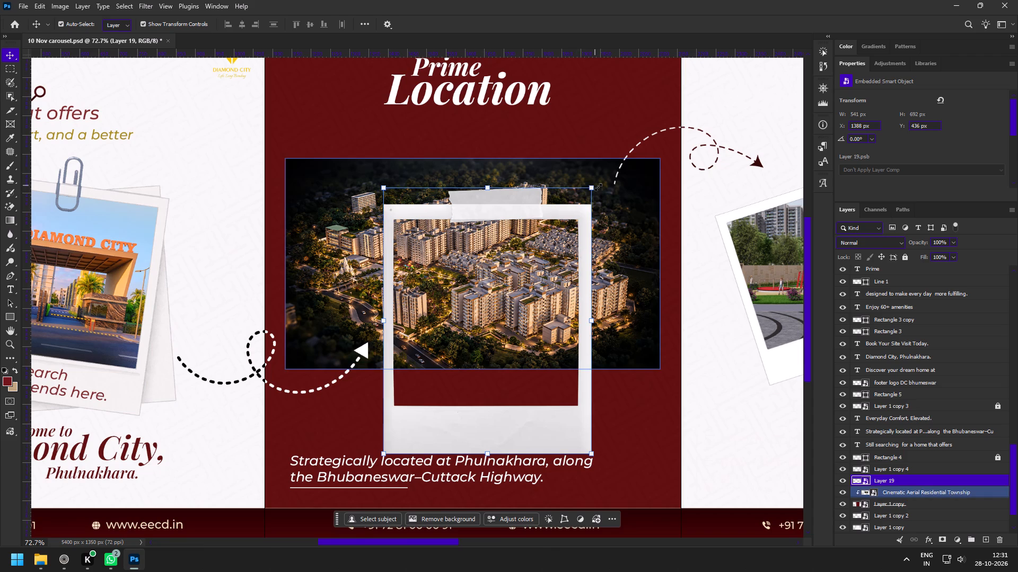
# Scale the taped polaroid frame to about 56.74%, rotate it 25°, and place it over the aerial photo's lower-right corner.
pyautogui.moveTo(598, 187); pyautogui.dragTo(525, 279)
pyautogui.moveTo(539, 267); pyautogui.dragTo(544, 271)
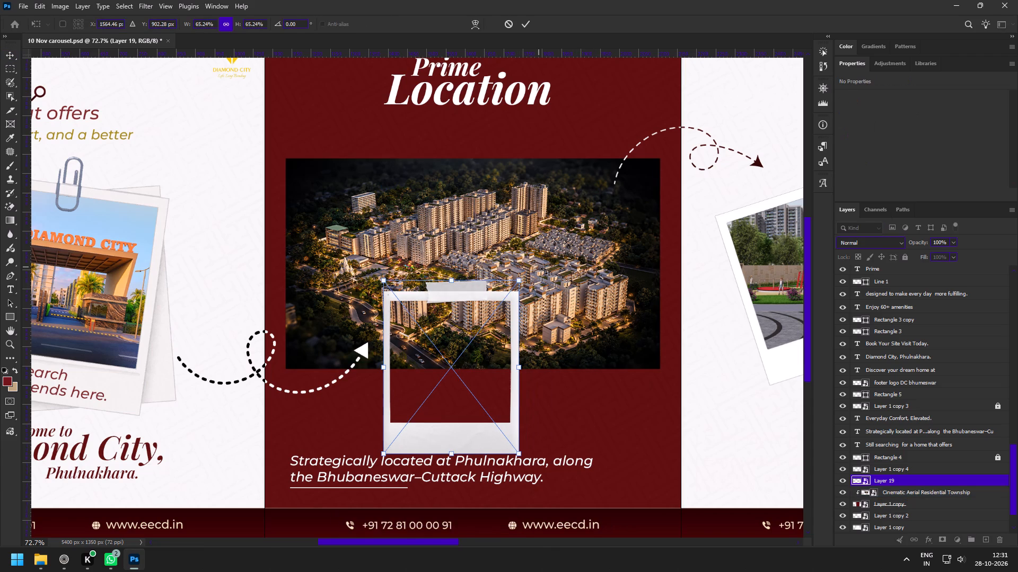
pyautogui.moveTo(544, 271); pyautogui.dragTo(568, 315)
pyautogui.moveTo(505, 308); pyautogui.dragTo(644, 280)
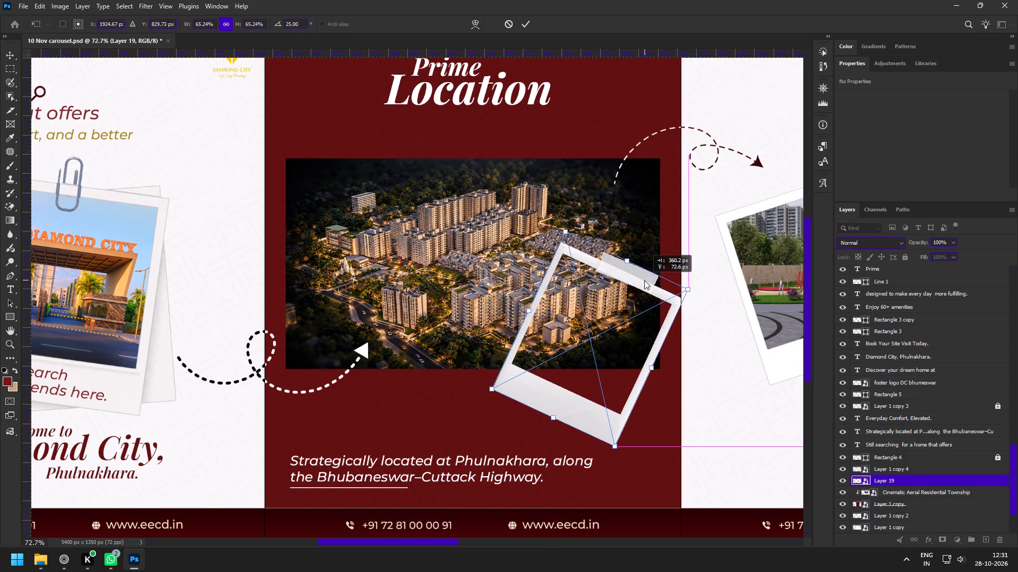
pyautogui.moveTo(644, 280); pyautogui.dragTo(622, 272)
pyautogui.moveTo(533, 412); pyautogui.dragTo(543, 392)
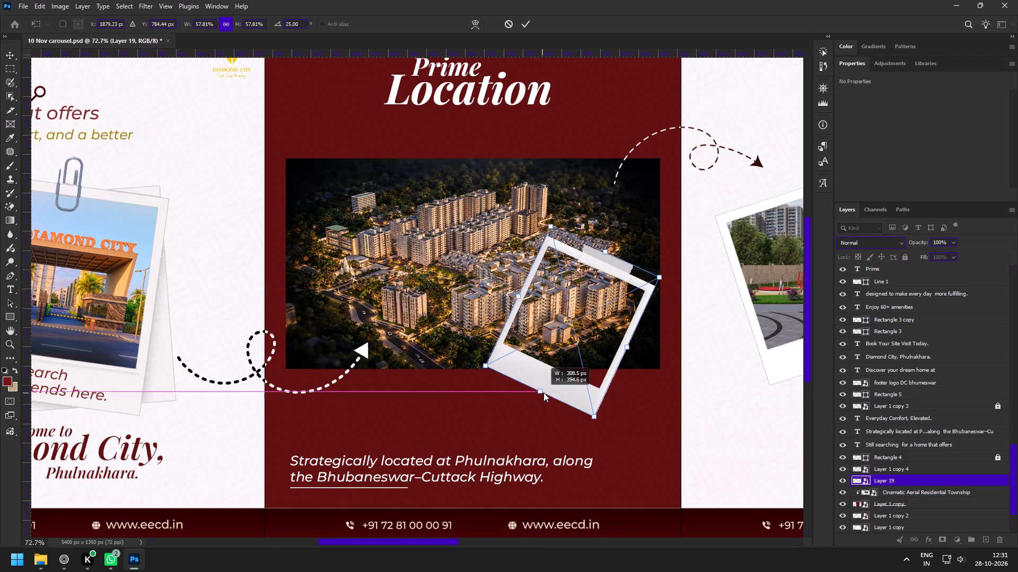
pyautogui.moveTo(543, 392); pyautogui.dragTo(544, 392)
pyautogui.moveTo(566, 385); pyautogui.dragTo(574, 391)
pyautogui.click(526, 23)
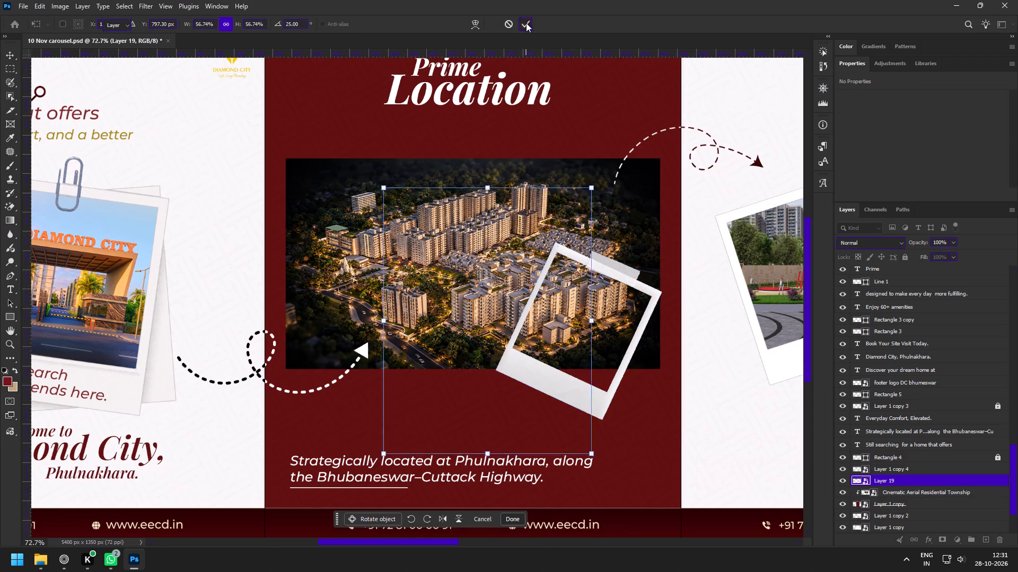
# Set the initial L of the slide heading word "Location" in the Great Vibes font.
pyautogui.press('z')
pyautogui.moveTo(466, 231); pyautogui.dragTo(477, 242)
pyautogui.press('space')
pyautogui.press('space')
pyautogui.press('space')
pyautogui.press('space')
pyautogui.moveTo(476, 313); pyautogui.dragTo(480, 217)
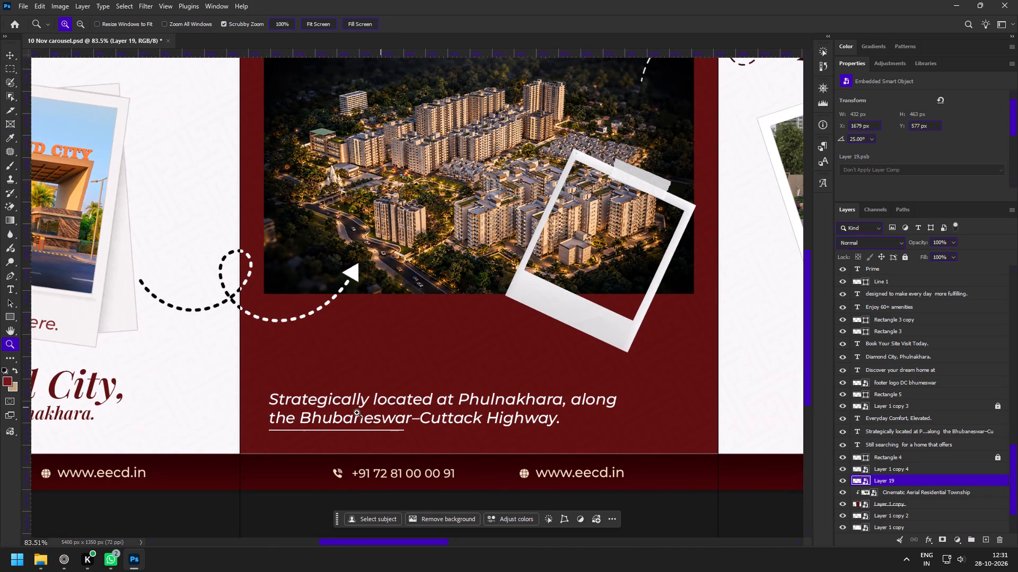
pyautogui.moveTo(303, 352); pyautogui.dragTo(317, 364)
pyautogui.press('space')
pyautogui.press('space')
pyautogui.press('space')
pyautogui.press('space')
pyautogui.press('space')
pyautogui.moveTo(428, 262); pyautogui.dragTo(408, 398)
pyautogui.press('v')
pyautogui.click(423, 260)
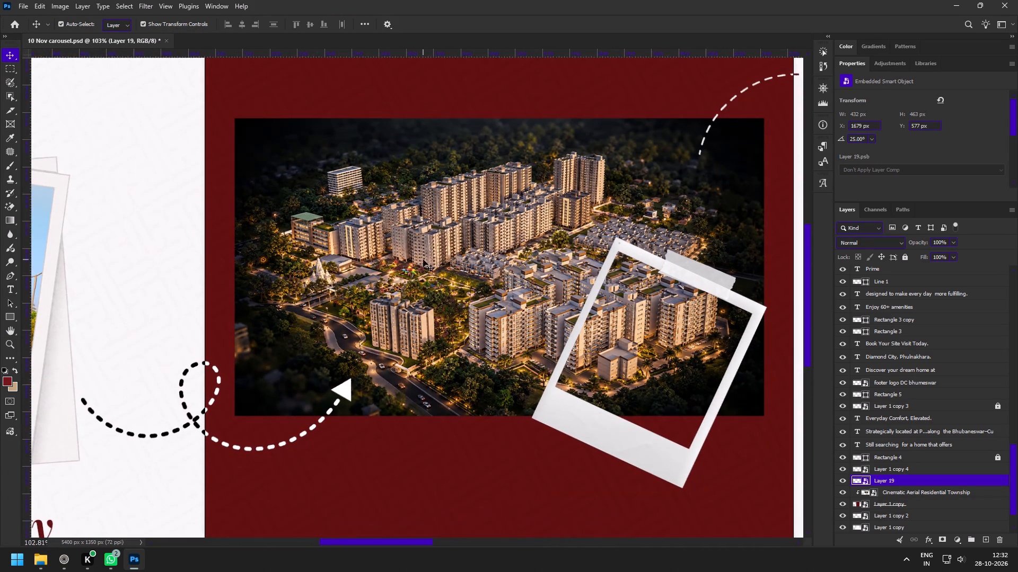
pyautogui.press('space')
pyautogui.press('space')
pyautogui.press('space')
pyautogui.press('space')
pyautogui.press('space')
pyautogui.press('space')
pyautogui.press('space')
pyautogui.press('space')
pyautogui.press('space')
pyautogui.press('space')
pyautogui.moveTo(444, 263); pyautogui.dragTo(379, 405)
pyautogui.click(393, 130)
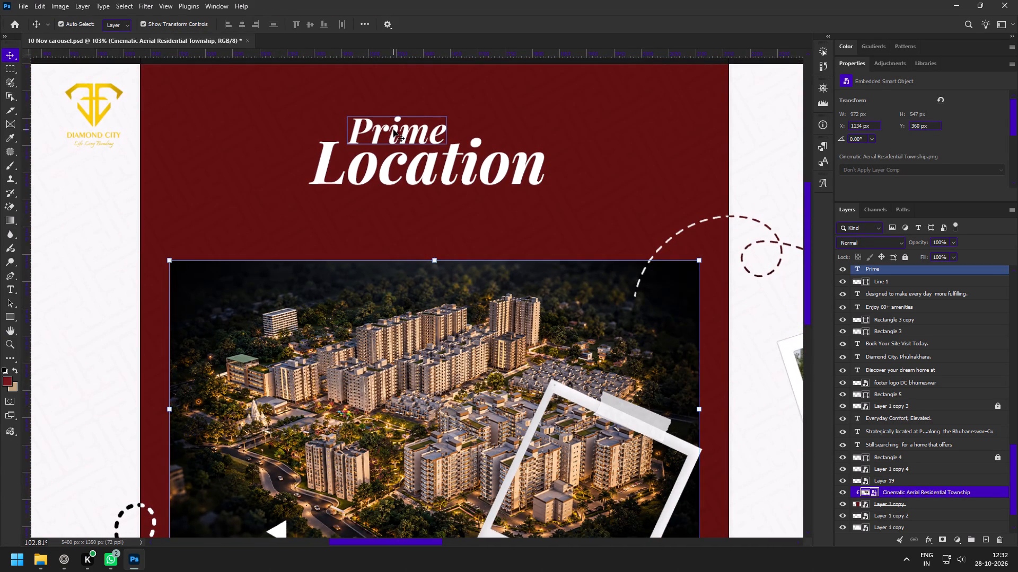
pyautogui.click(431, 172)
pyautogui.doubleClick(349, 171)
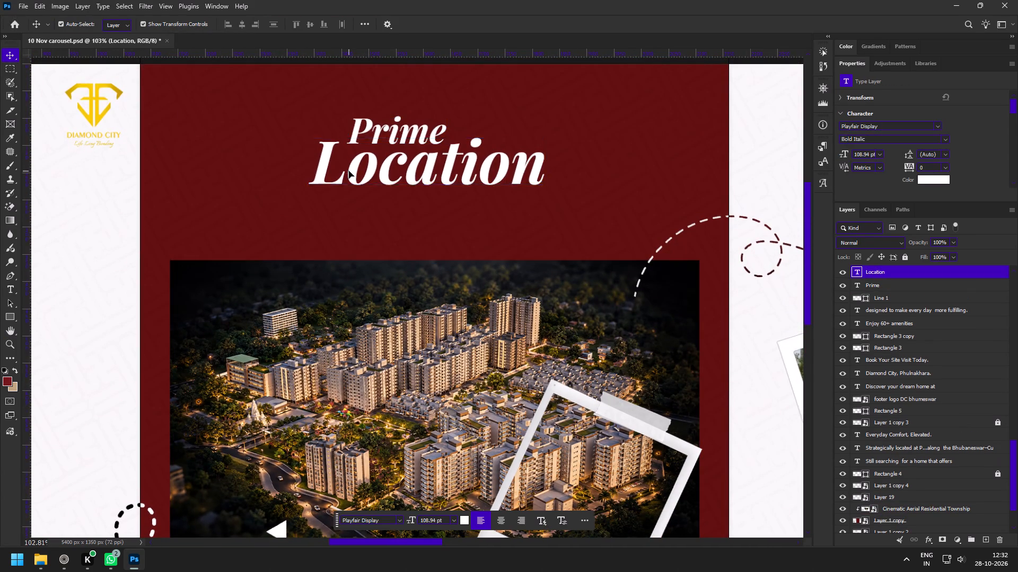
pyautogui.moveTo(341, 183); pyautogui.dragTo(282, 184)
pyautogui.click(938, 124)
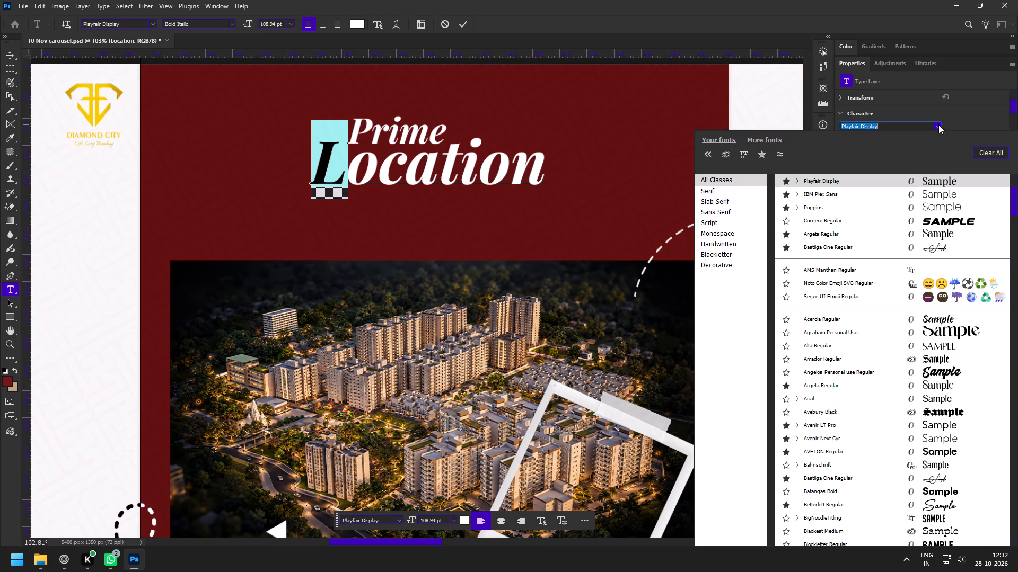
pyautogui.scroll(11, 920, 216)
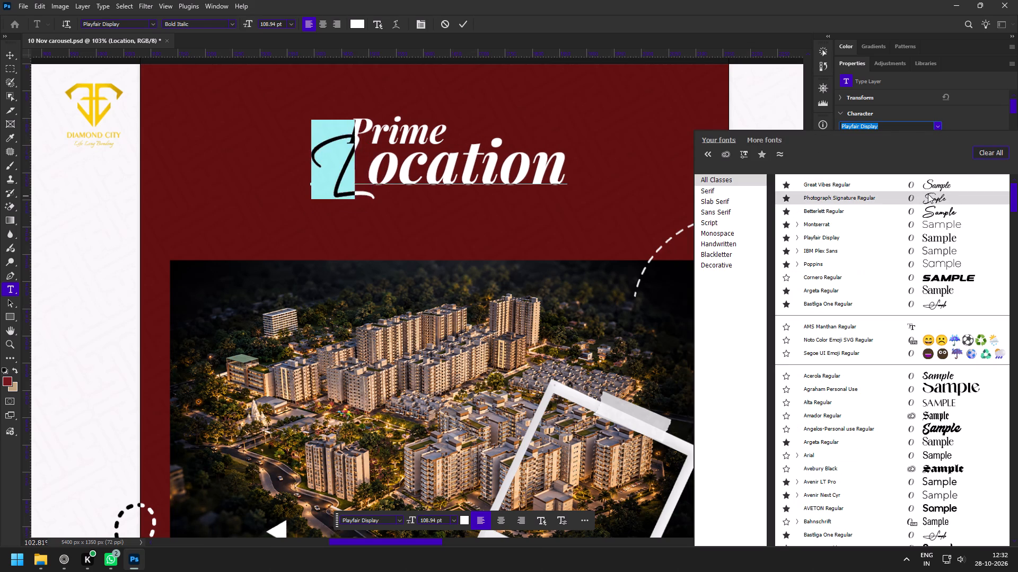
pyautogui.click(928, 183)
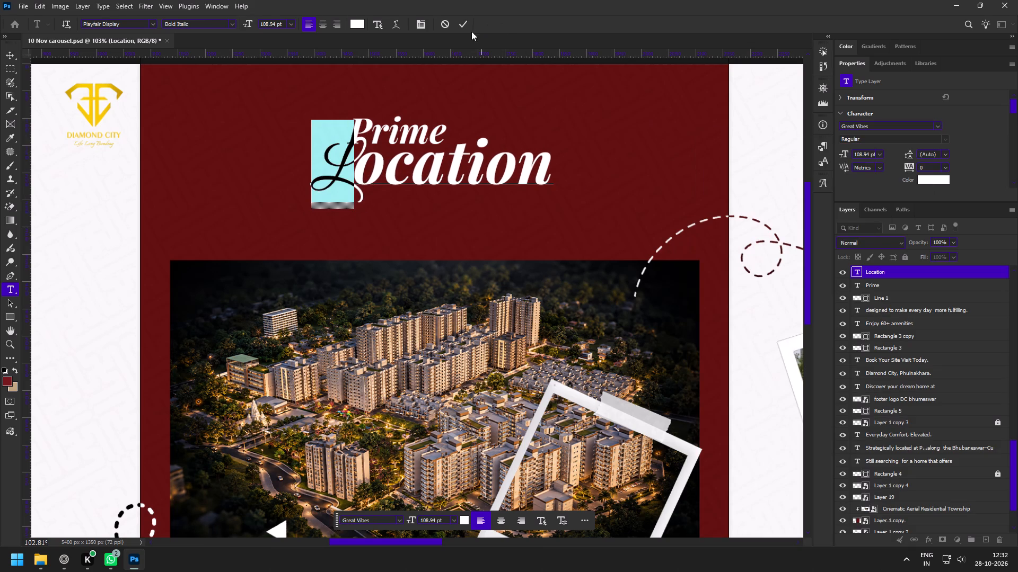
pyautogui.click(466, 28)
# Move the "Location" heading down toward the aerial photo and enlarge it to about 111.83% (121.83 pt), keeping it centred on the slide.
pyautogui.moveTo(552, 201); pyautogui.dragTo(559, 231)
pyautogui.moveTo(526, 208); pyautogui.dragTo(524, 218)
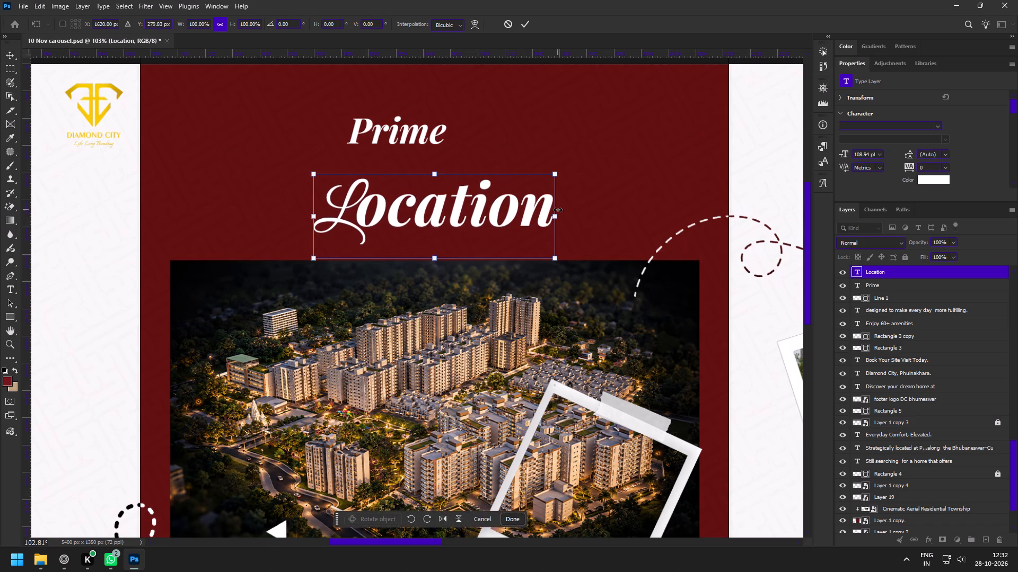
pyautogui.keyDown('alt'); pyautogui.moveTo(558, 219); pyautogui.dragTo(572, 221); pyautogui.keyUp('alt')
pyautogui.moveTo(523, 220); pyautogui.dragTo(523, 216)
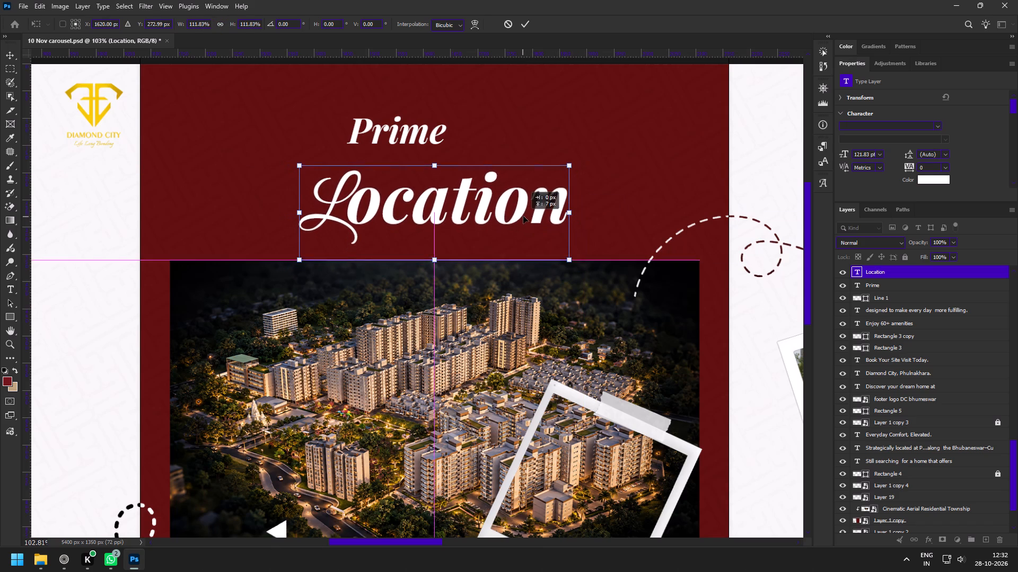
pyautogui.moveTo(523, 216); pyautogui.dragTo(523, 215)
pyautogui.click(521, 23)
# Move the word "Prime" down so it sits close above "Location", beside the script L.
pyautogui.press('z')
pyautogui.moveTo(386, 101); pyautogui.dragTo(416, 146)
pyautogui.press('v')
pyautogui.click(443, 163)
pyautogui.moveTo(420, 159); pyautogui.dragTo(451, 223)
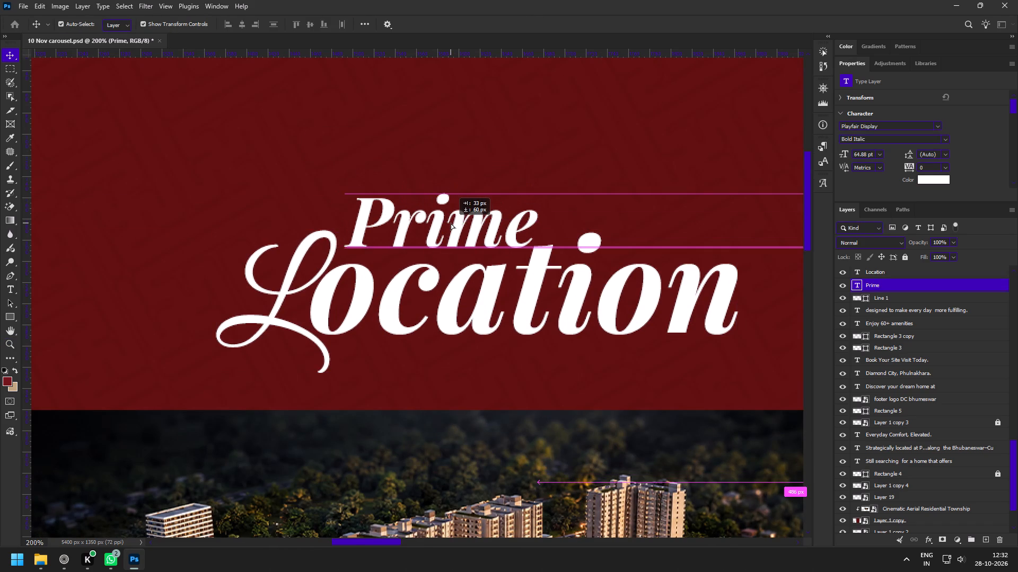
pyautogui.moveTo(451, 223); pyautogui.dragTo(451, 219)
# Recolour "Location" with a gold sampled from the Diamond City logo, adjusted to a slightly brighter light yellow.
pyautogui.press('z')
pyautogui.moveTo(561, 230); pyautogui.dragTo(504, 199)
pyautogui.press('space')
pyautogui.press('space')
pyautogui.press('space')
pyautogui.press('space')
pyautogui.press('space')
pyautogui.press('space')
pyautogui.moveTo(557, 245); pyautogui.dragTo(523, 184)
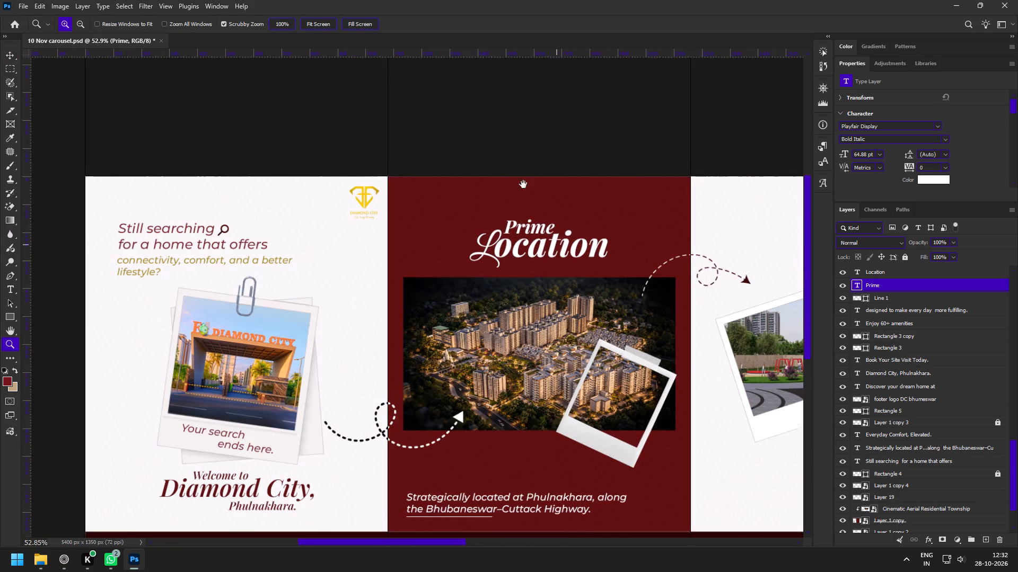
pyautogui.moveTo(523, 184); pyautogui.dragTo(515, 148)
pyautogui.moveTo(433, 202); pyautogui.dragTo(444, 214)
pyautogui.moveTo(457, 102); pyautogui.dragTo(464, 116)
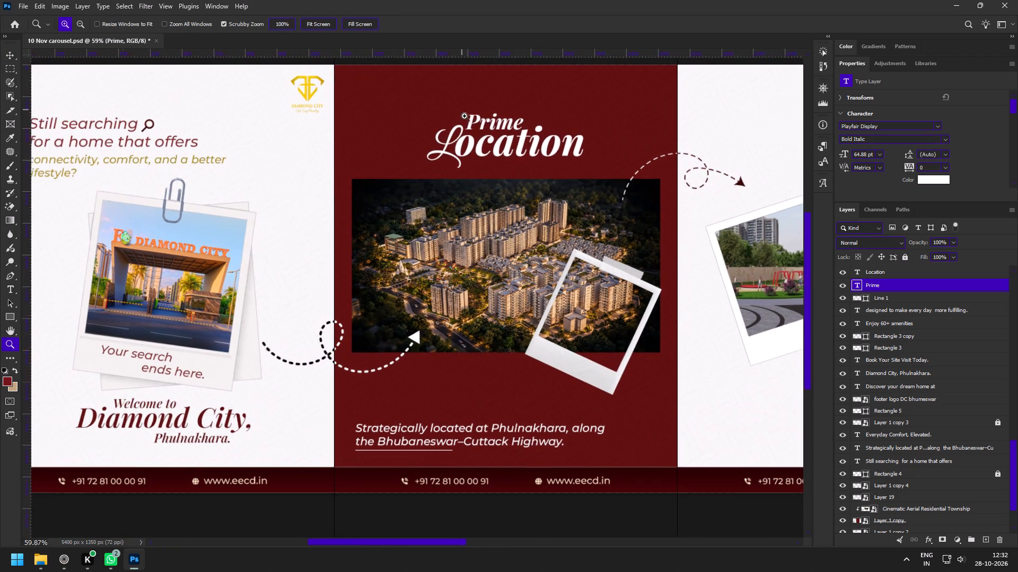
pyautogui.moveTo(464, 116); pyautogui.dragTo(466, 118)
pyautogui.press('v')
pyautogui.click(443, 160)
pyautogui.click(931, 179)
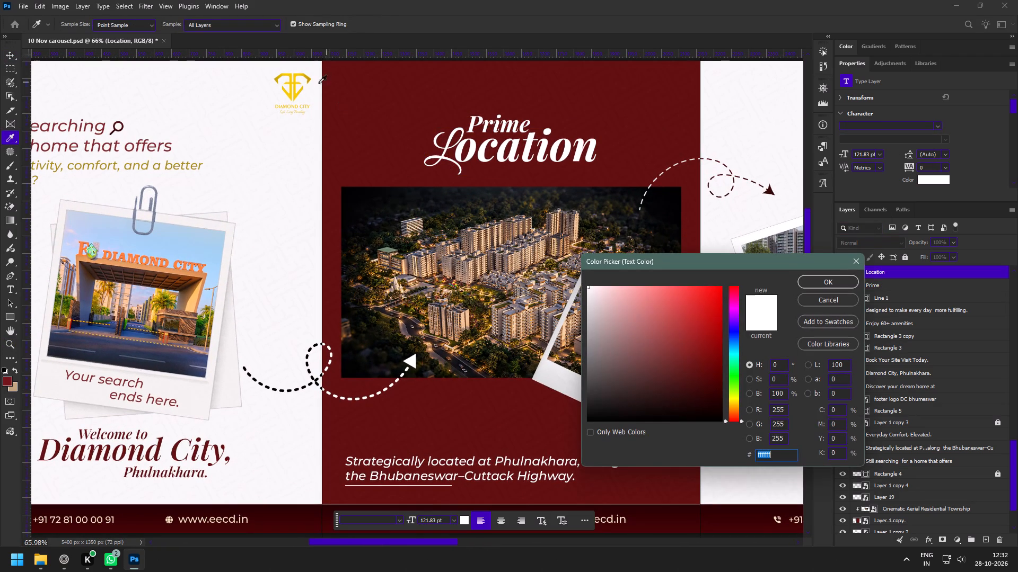
pyautogui.click(295, 90)
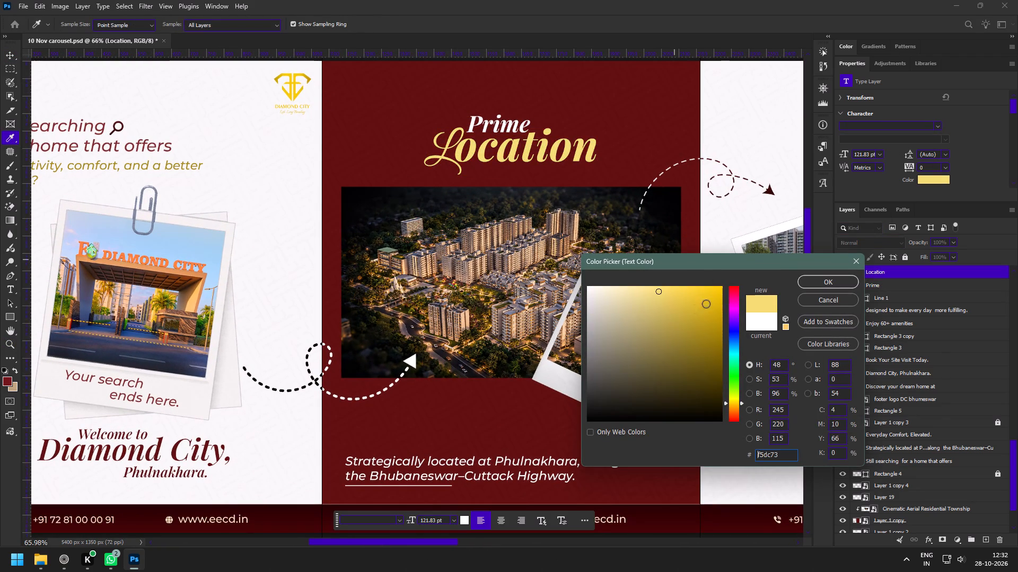
pyautogui.moveTo(657, 295); pyautogui.dragTo(670, 285)
pyautogui.click(821, 283)
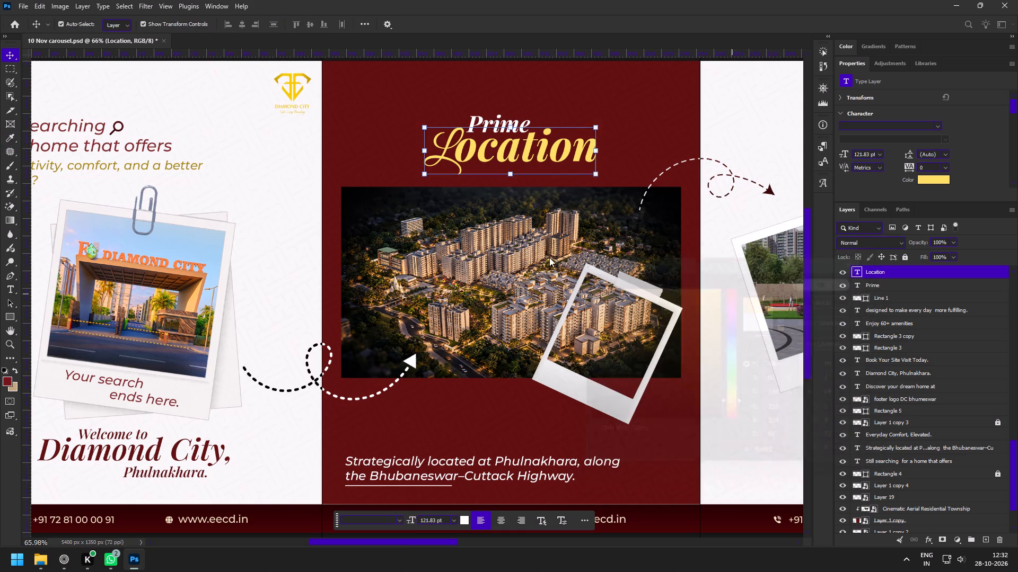
# Recolour the "Live Better" heading on the other dark red slide with the yellow sampled from "Location".
pyautogui.press('z')
pyautogui.press('space')
pyautogui.press('space')
pyautogui.moveTo(551, 247); pyautogui.dragTo(534, 194)
pyautogui.press('space')
pyautogui.press('space')
pyautogui.press('space')
pyautogui.press('space')
pyautogui.press('space')
pyautogui.press('space')
pyautogui.press('space')
pyautogui.press('space')
pyautogui.press('space')
pyautogui.press('space')
pyautogui.press('space')
pyautogui.press('space')
pyautogui.press('space')
pyautogui.press('space')
pyautogui.press('space')
pyautogui.press('space')
pyautogui.press('space')
pyautogui.press('space')
pyautogui.press('space')
pyautogui.press('space')
pyautogui.moveTo(660, 238); pyautogui.dragTo(508, 237)
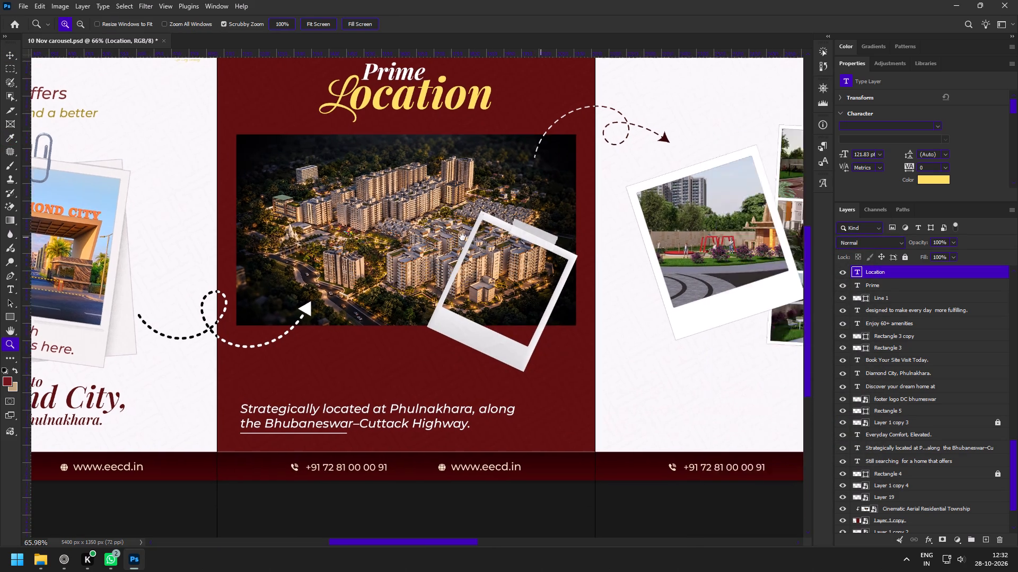
pyautogui.moveTo(623, 233); pyautogui.dragTo(480, 291)
pyautogui.press('v')
pyautogui.click(669, 149)
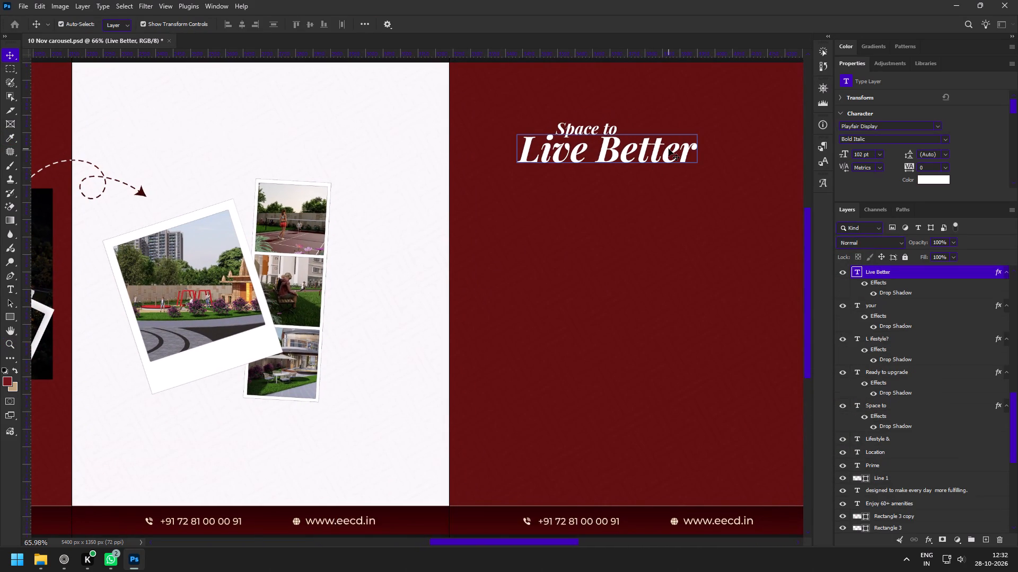
pyautogui.press('space')
pyautogui.press('space')
pyautogui.press('space')
pyautogui.press('space')
pyautogui.moveTo(308, 184); pyautogui.dragTo(546, 244)
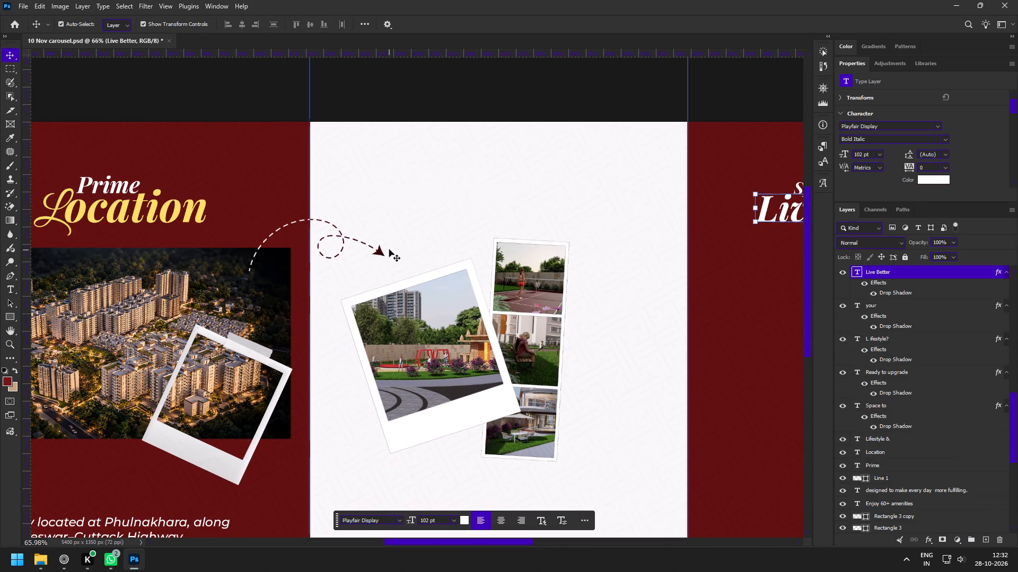
pyautogui.press('i')
pyautogui.click(200, 213)
pyautogui.hotkey('alt', 'BackSpace')
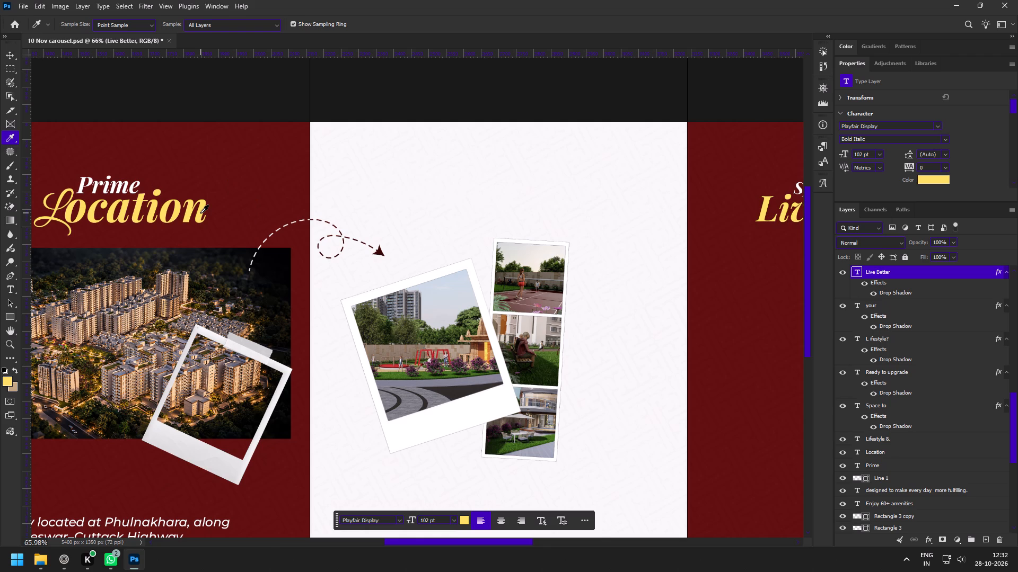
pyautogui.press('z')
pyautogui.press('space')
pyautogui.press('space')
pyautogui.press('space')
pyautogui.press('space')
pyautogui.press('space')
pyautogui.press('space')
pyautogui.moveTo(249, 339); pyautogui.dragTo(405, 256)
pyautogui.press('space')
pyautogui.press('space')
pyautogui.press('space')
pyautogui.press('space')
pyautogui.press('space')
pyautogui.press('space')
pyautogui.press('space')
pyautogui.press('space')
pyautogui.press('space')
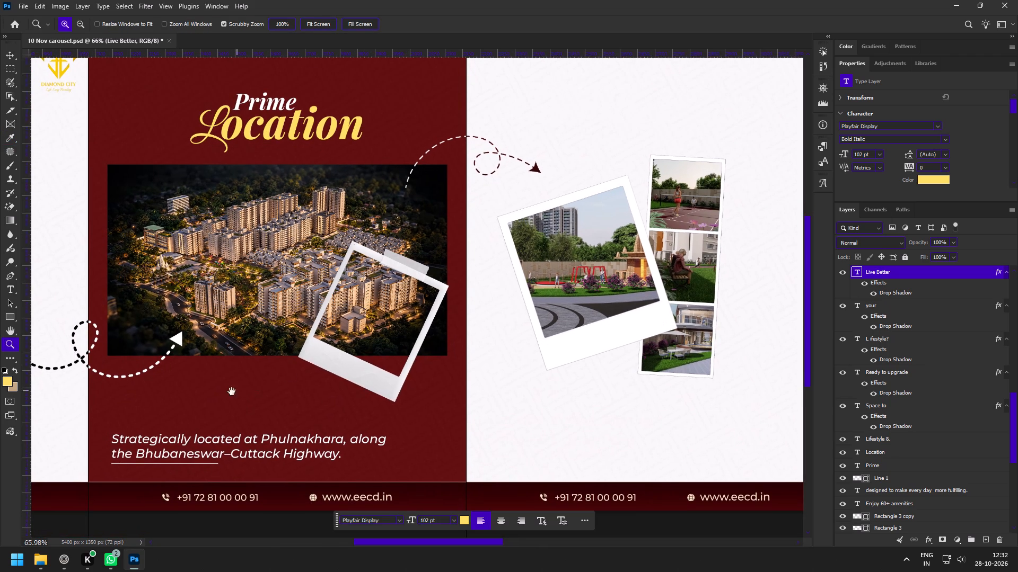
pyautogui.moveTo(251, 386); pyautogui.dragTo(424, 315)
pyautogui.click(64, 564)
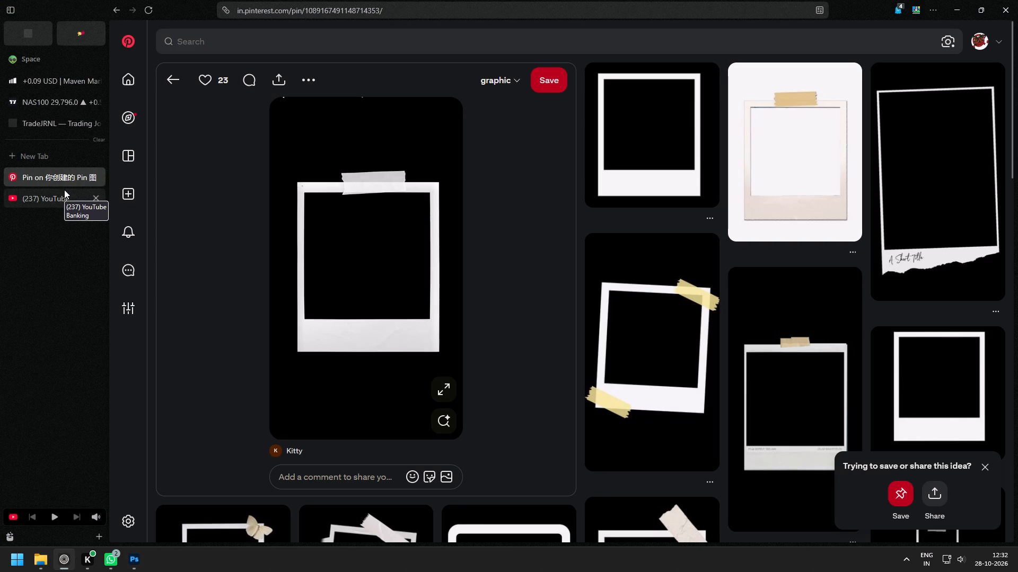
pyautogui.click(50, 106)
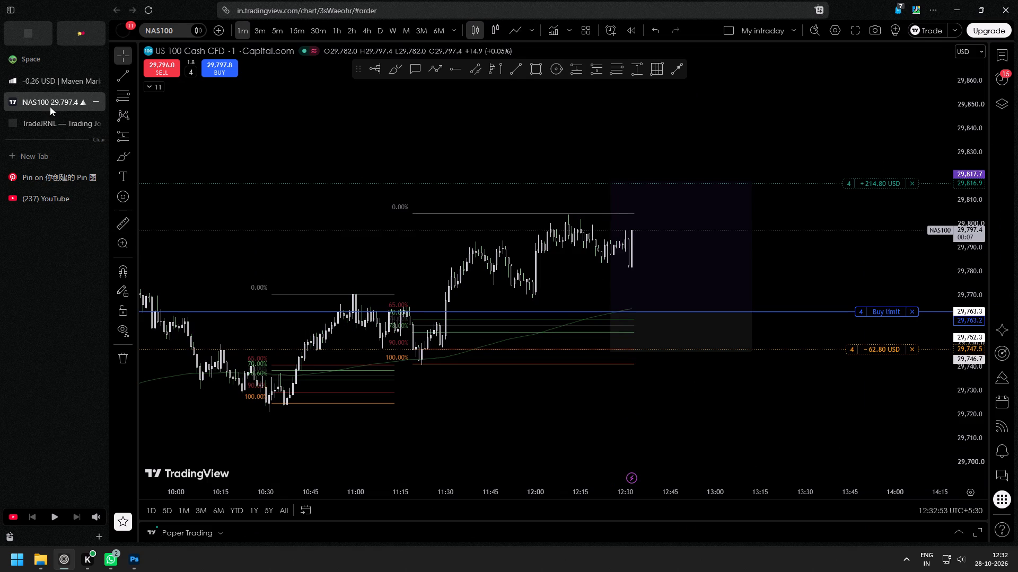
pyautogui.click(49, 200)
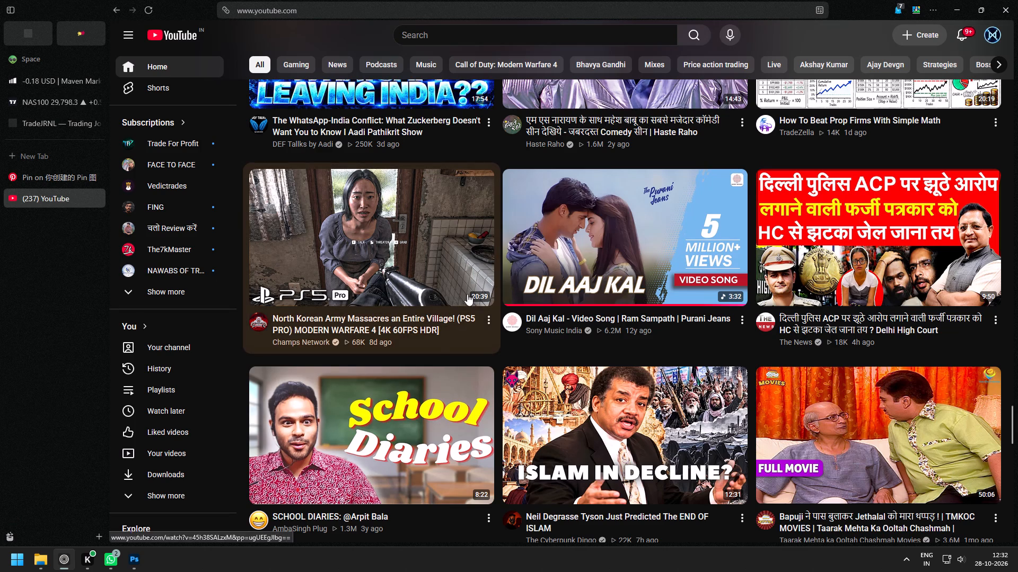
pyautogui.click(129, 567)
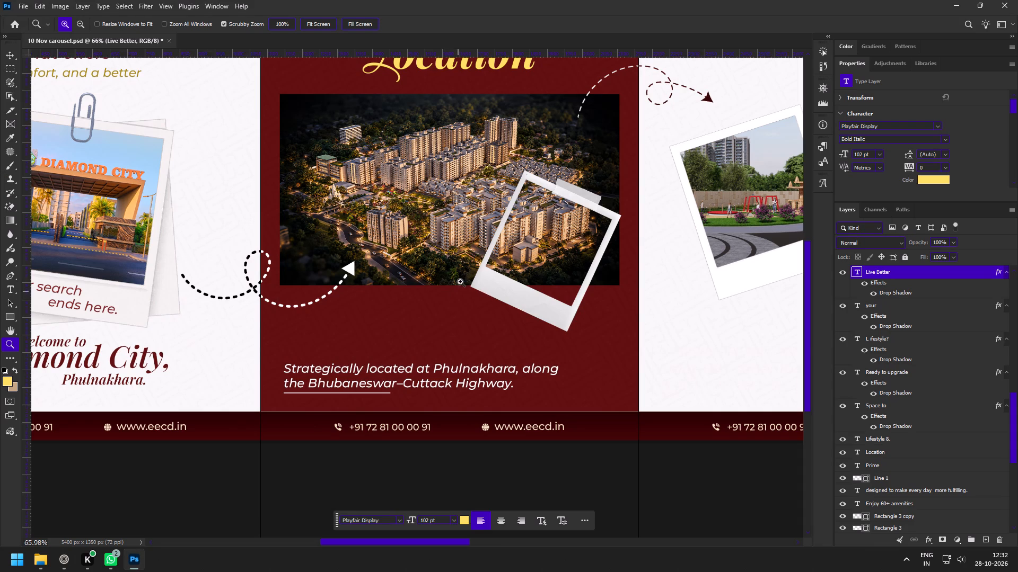
# Save the carousel as a new Photoshop file named "10 Nov carousel changes" in the Dimond City Ested state folder.
pyautogui.press('space')
pyautogui.press('space')
pyautogui.press('space')
pyautogui.moveTo(478, 263); pyautogui.dragTo(451, 359)
pyautogui.click(24, 0)
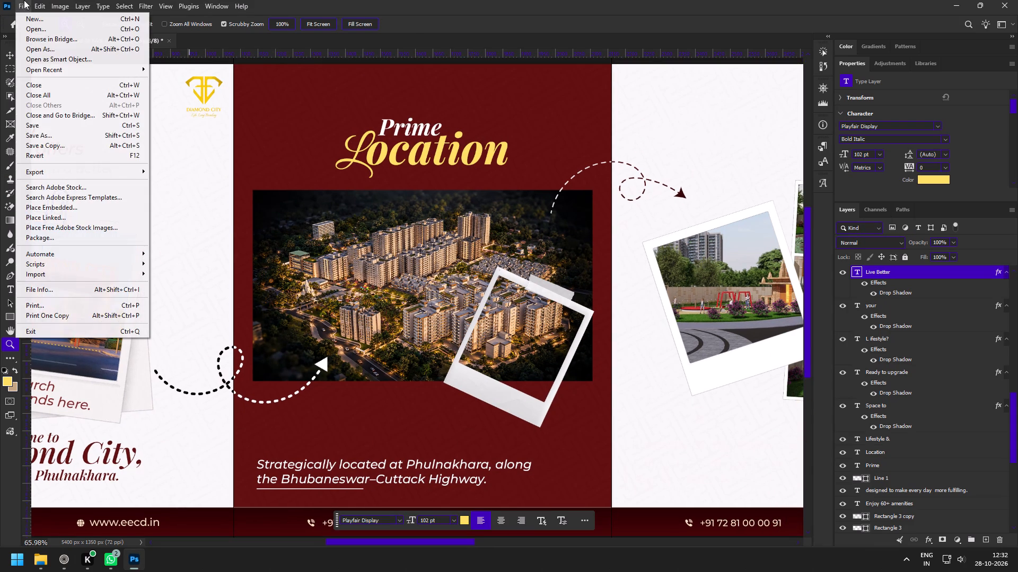
pyautogui.click(58, 137)
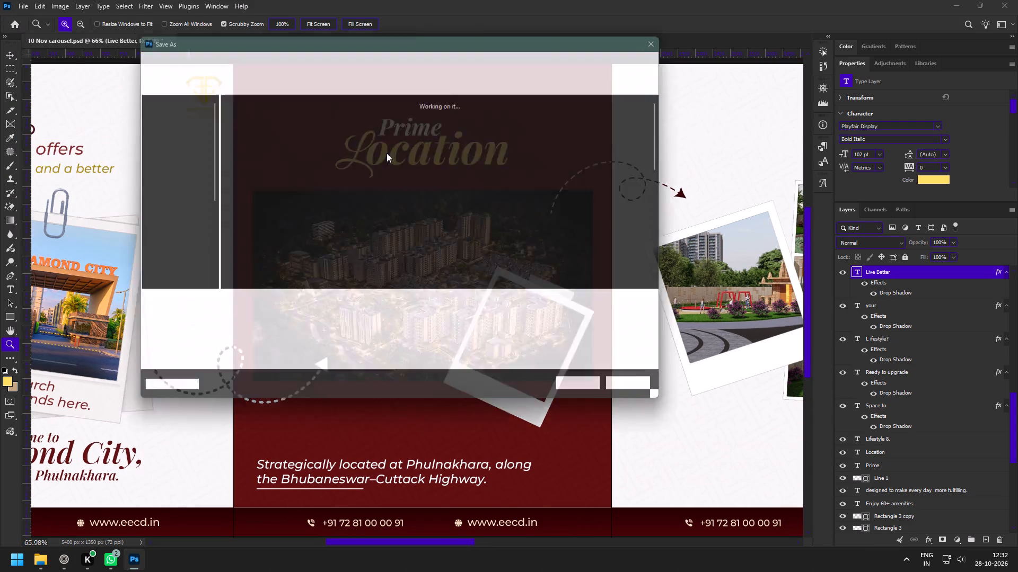
pyautogui.click(247, 305)
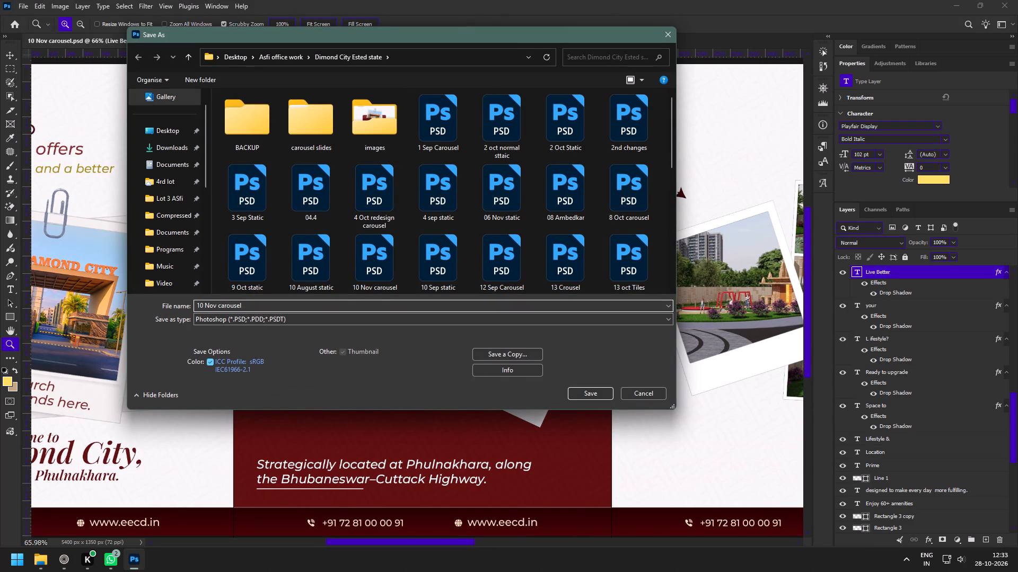
pyautogui.press('space')
pyautogui.write('ch')
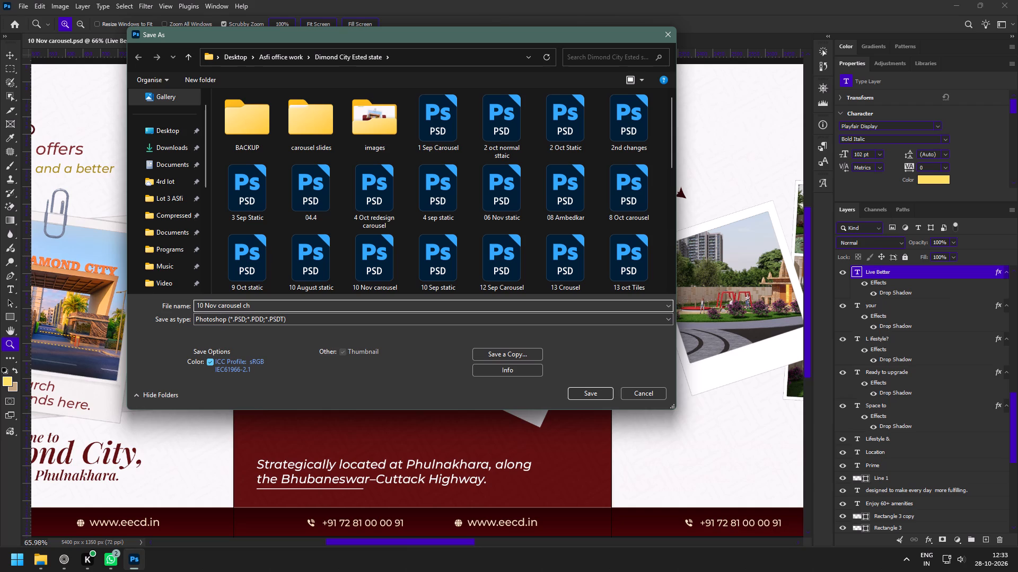
pyautogui.write('anges')
pyautogui.press('space')
pyautogui.press('Return')
pyautogui.press('Return')
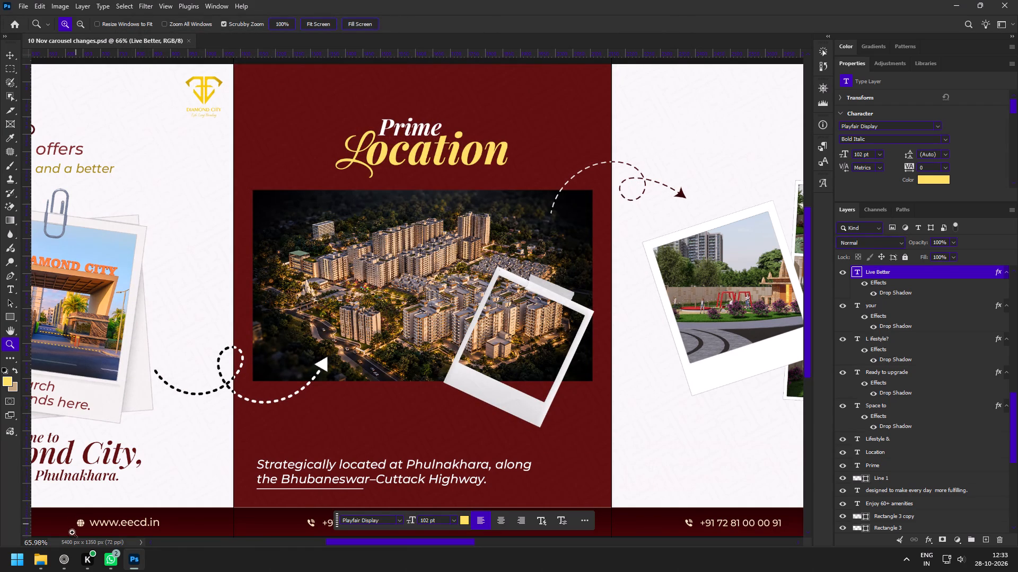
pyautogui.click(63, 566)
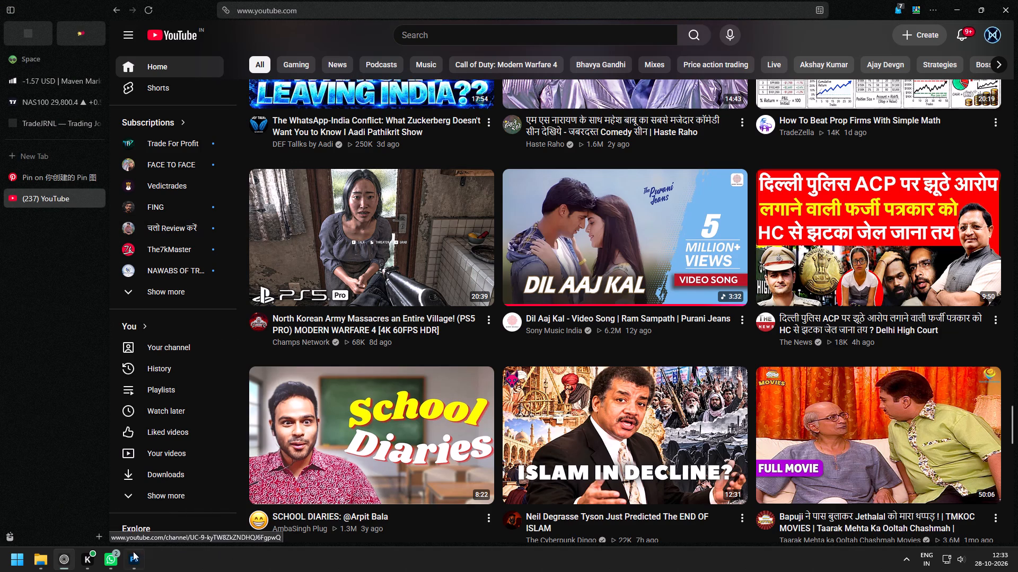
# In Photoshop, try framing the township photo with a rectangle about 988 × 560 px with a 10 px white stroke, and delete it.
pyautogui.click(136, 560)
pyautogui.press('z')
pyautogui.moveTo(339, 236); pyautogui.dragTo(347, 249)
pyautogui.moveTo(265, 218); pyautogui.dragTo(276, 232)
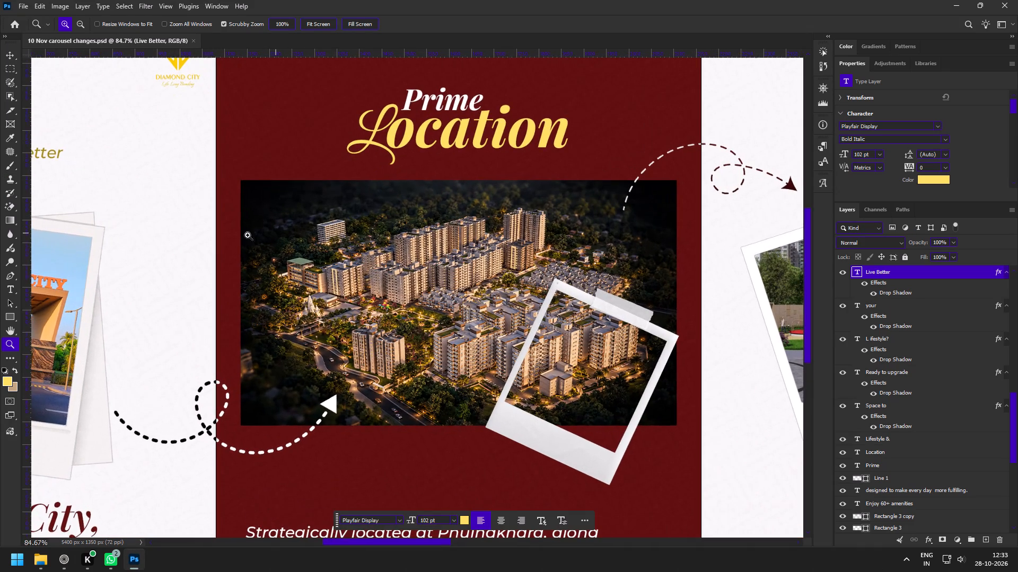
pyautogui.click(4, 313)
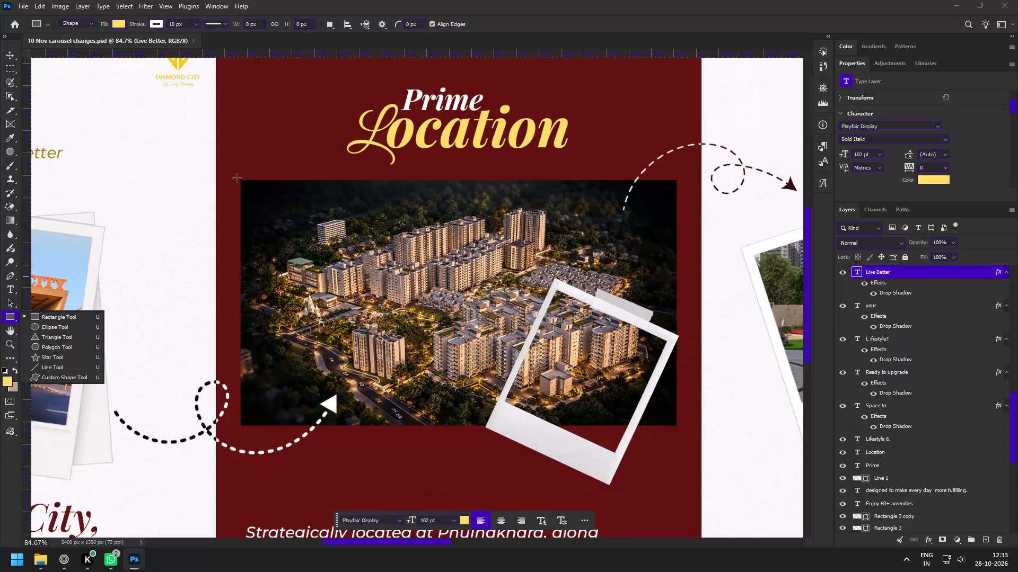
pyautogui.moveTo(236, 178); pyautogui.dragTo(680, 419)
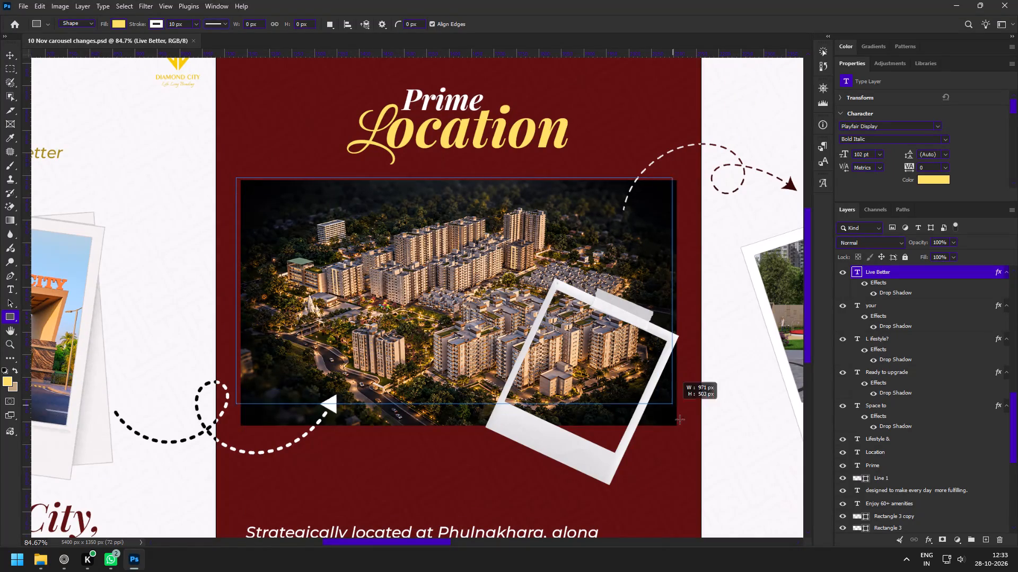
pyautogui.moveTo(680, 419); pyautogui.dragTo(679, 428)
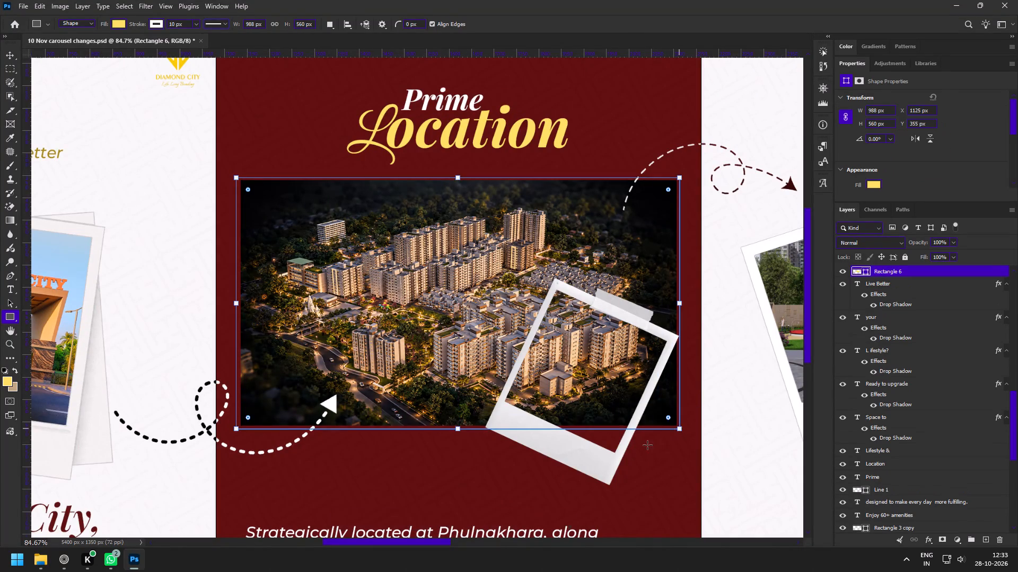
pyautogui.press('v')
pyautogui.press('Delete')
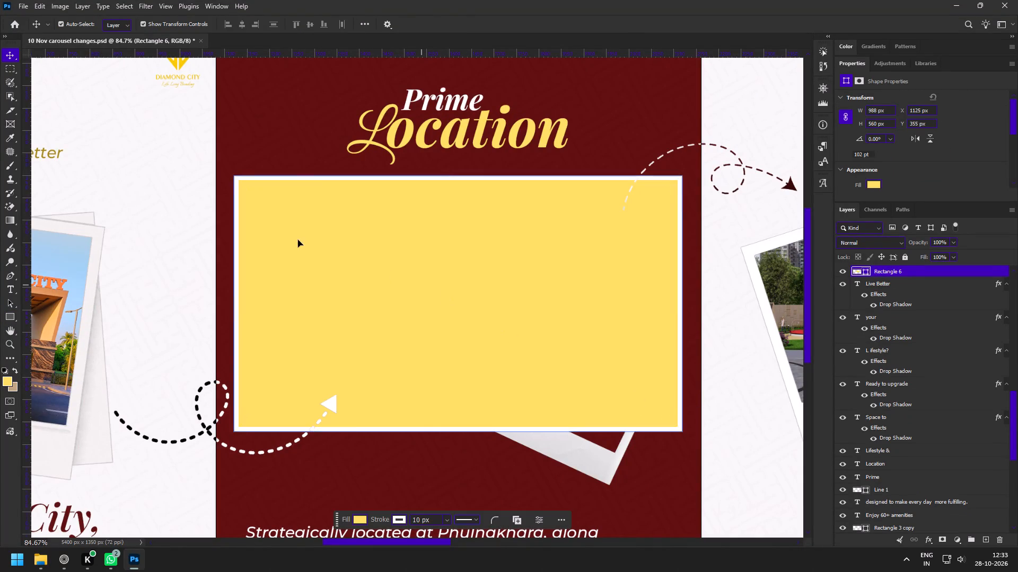
# Duplicate the township photo on the Prime Location slide and turn the copy white with a Hue/Saturation lightness of 100.
pyautogui.click(293, 240)
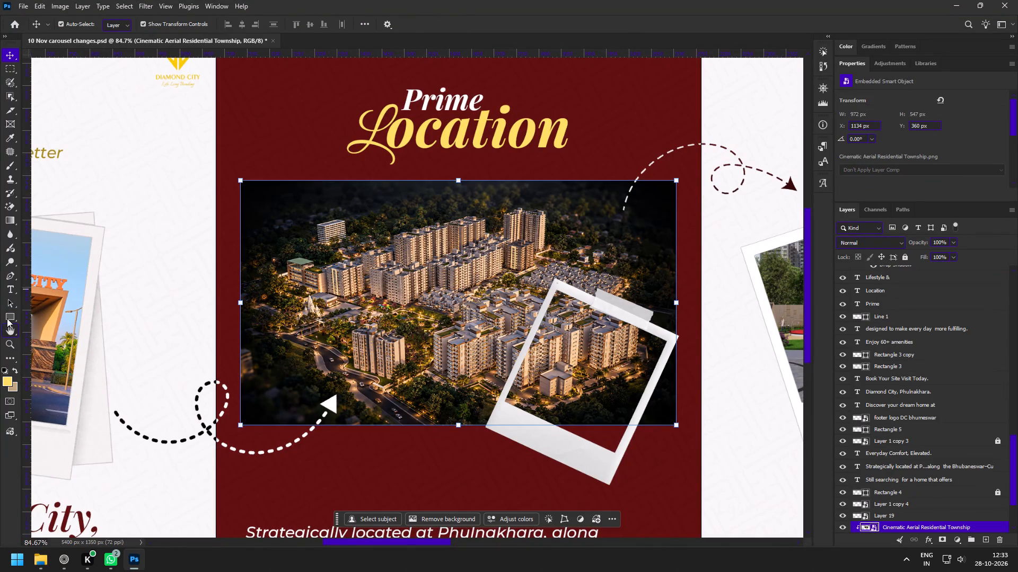
pyautogui.click(7, 318)
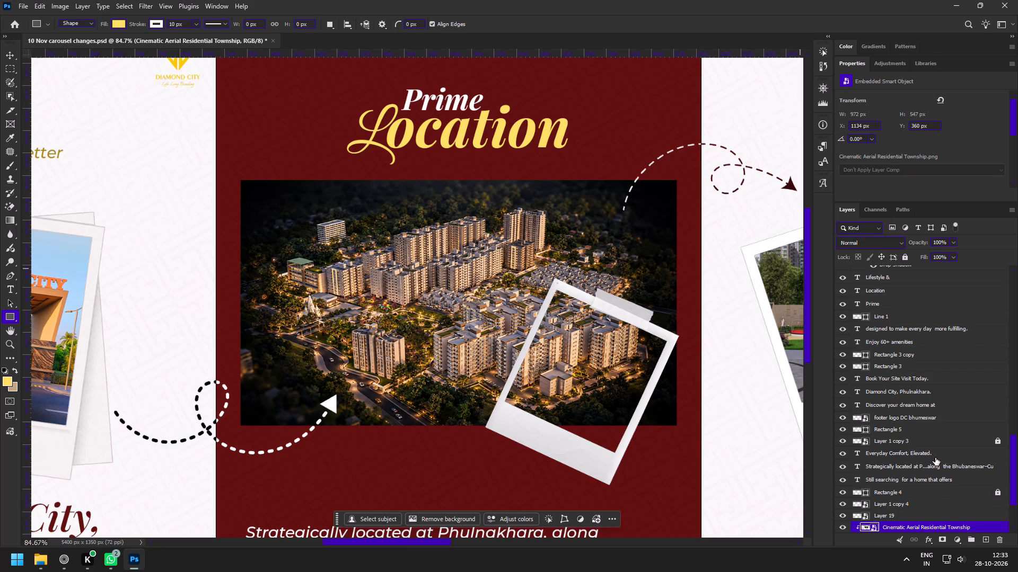
pyautogui.scroll(-1, 935, 458)
pyautogui.hotkey('ctrl', 'j')
pyautogui.hotkey('ctrl', 'i')
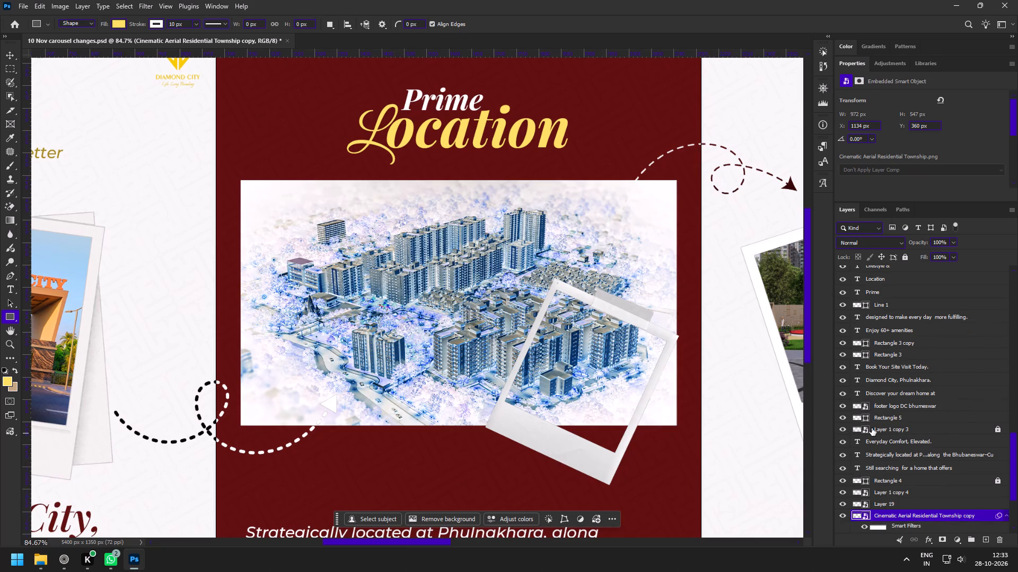
pyautogui.hotkey('ctrl', 'i')
pyautogui.hotkey('ctrl', 'u')
pyautogui.moveTo(682, 302); pyautogui.dragTo(656, 307)
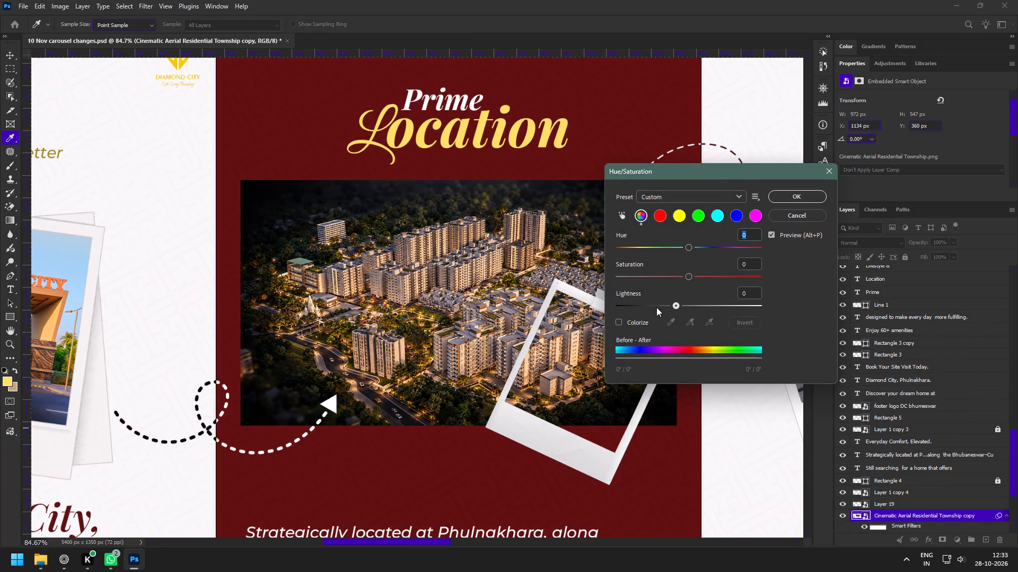
pyautogui.moveTo(656, 307); pyautogui.dragTo(523, 309)
pyautogui.moveTo(645, 302); pyautogui.dragTo(810, 300)
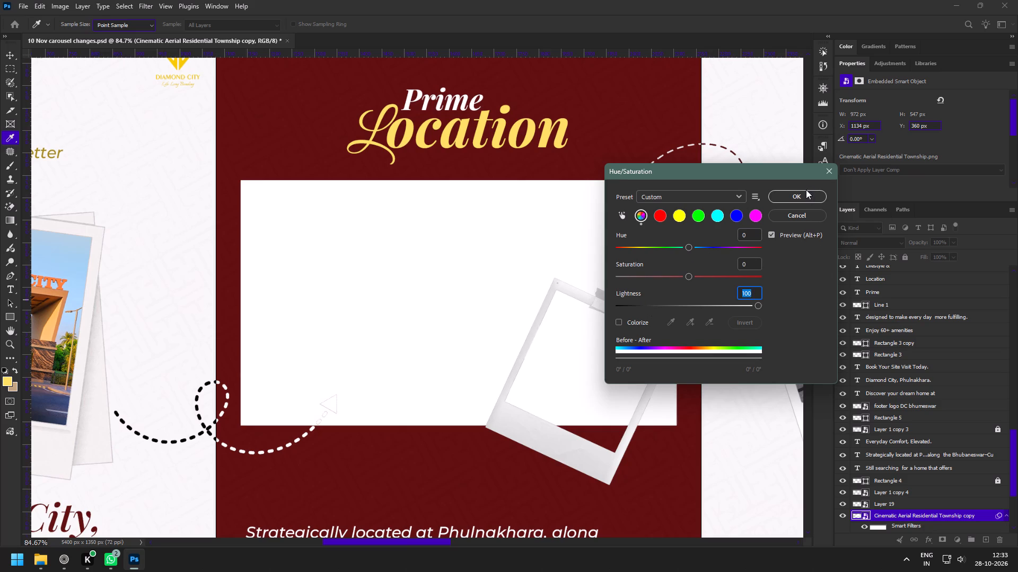
pyautogui.click(805, 193)
# Remove both Invert smart filters from the white copy of the township photo.
pyautogui.scroll(-11, 943, 400)
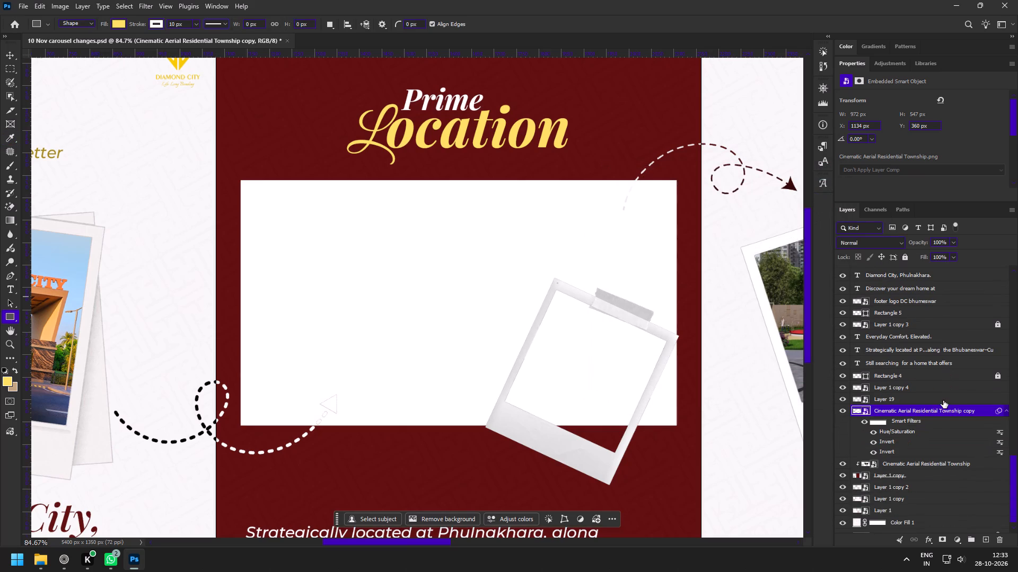
pyautogui.click(892, 401)
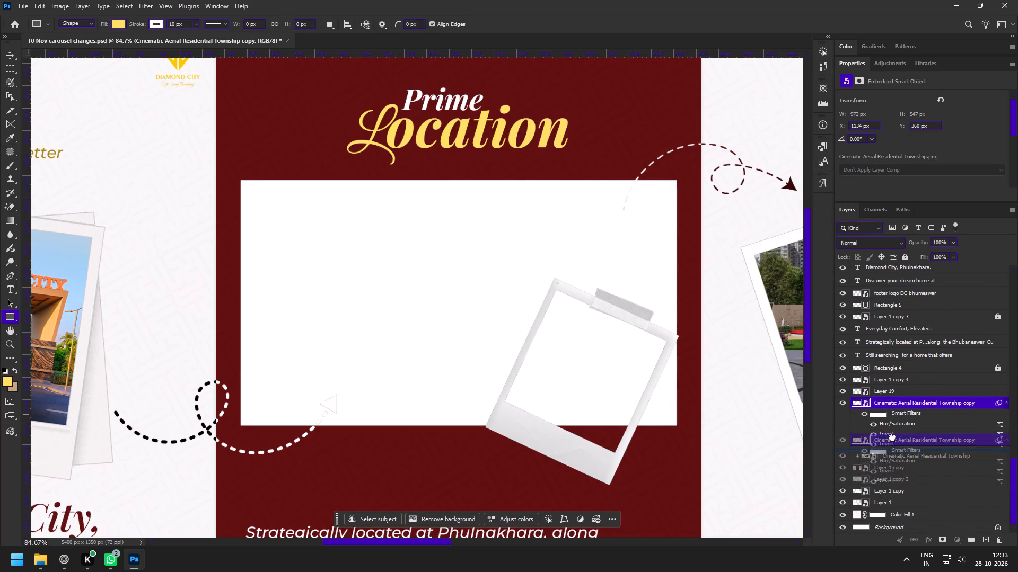
pyautogui.moveTo(886, 435); pyautogui.dragTo(962, 504)
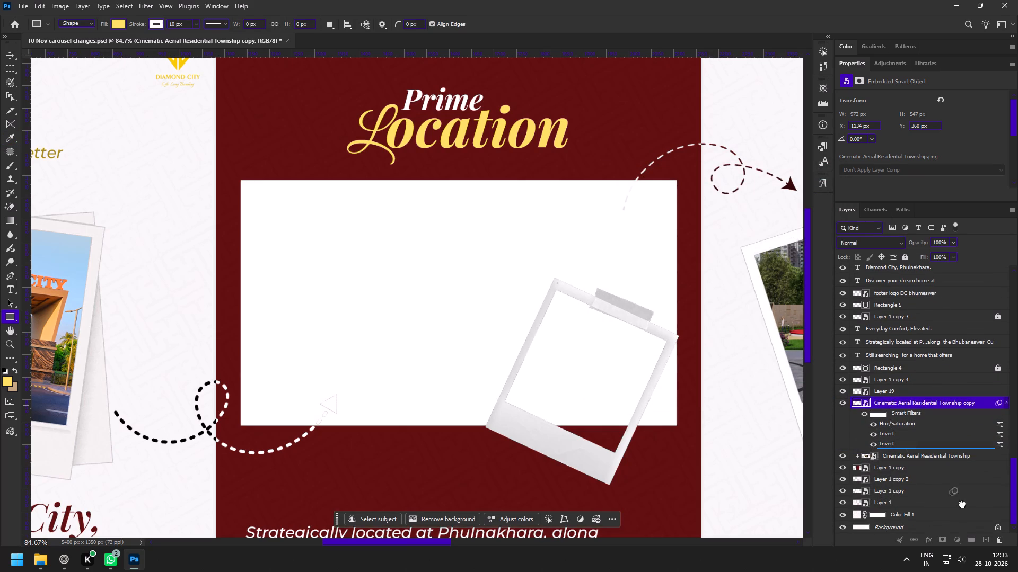
pyautogui.moveTo(962, 504); pyautogui.dragTo(999, 543)
pyautogui.moveTo(889, 444); pyautogui.dragTo(991, 538)
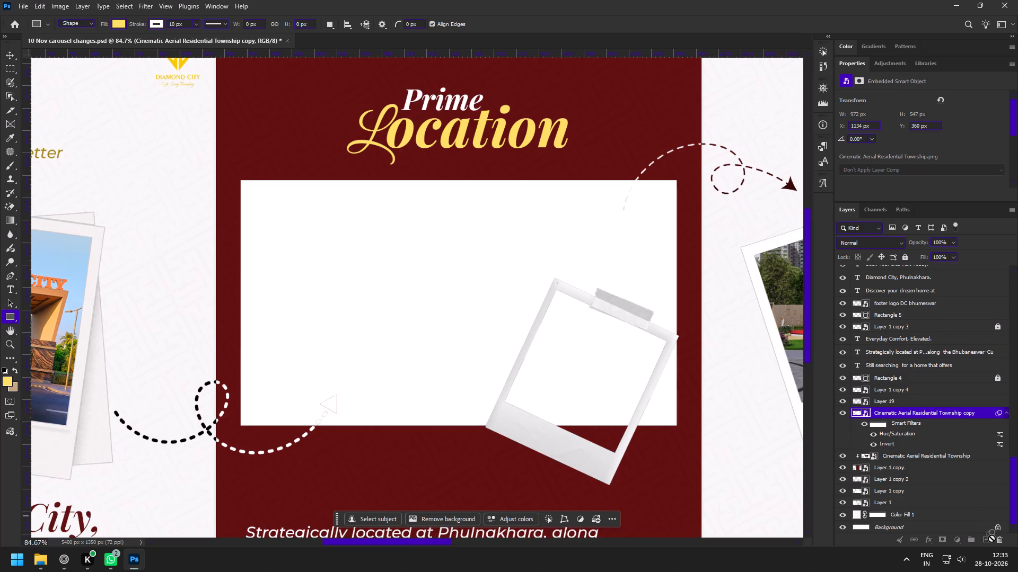
pyautogui.moveTo(991, 538); pyautogui.dragTo(998, 539)
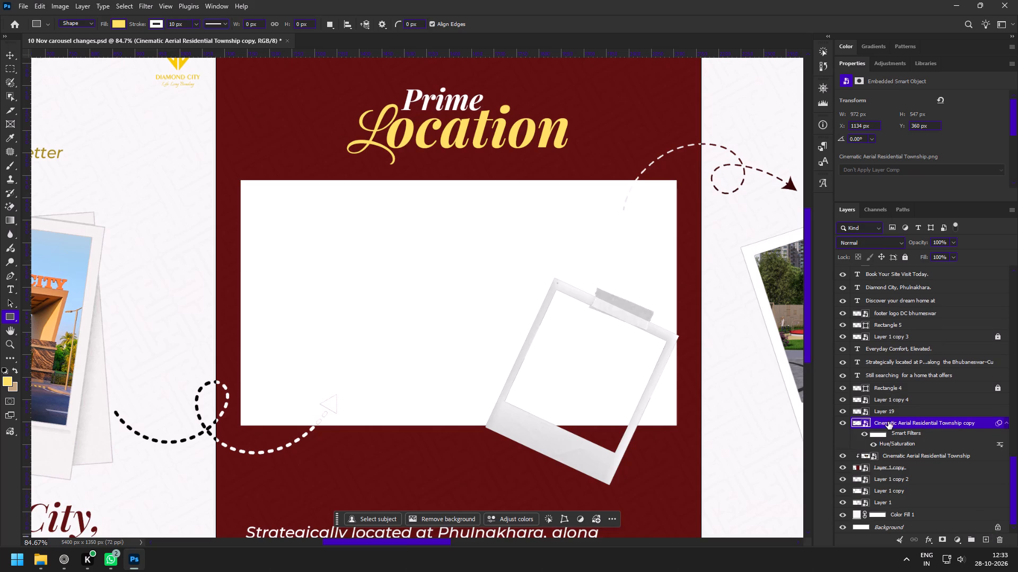
# Lower the white copy in the layer stack and enlarge it evenly about its centre to about 1002 × 563 px.
pyautogui.moveTo(888, 422); pyautogui.dragTo(888, 472)
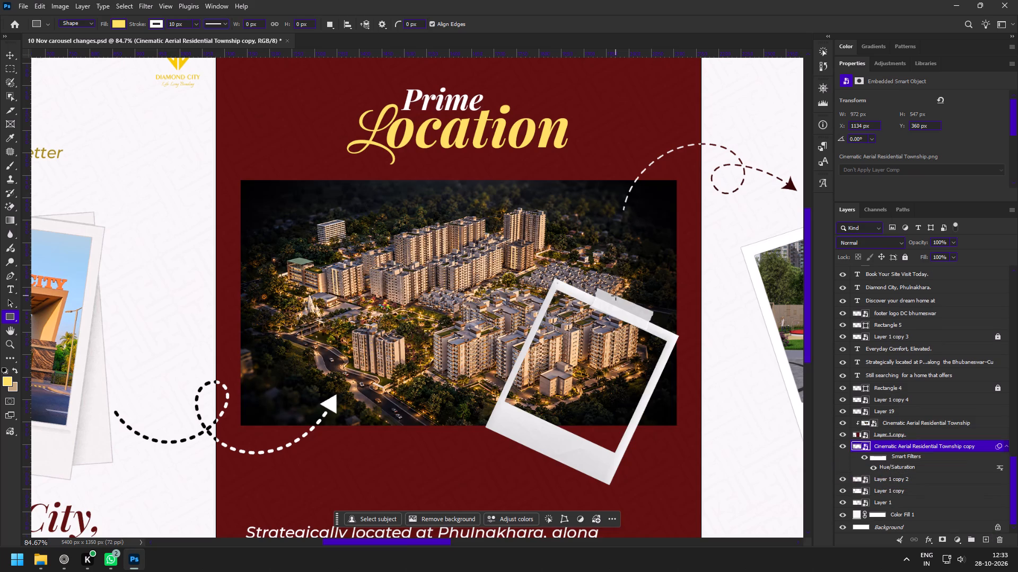
pyautogui.hotkey('ctrl', 't')
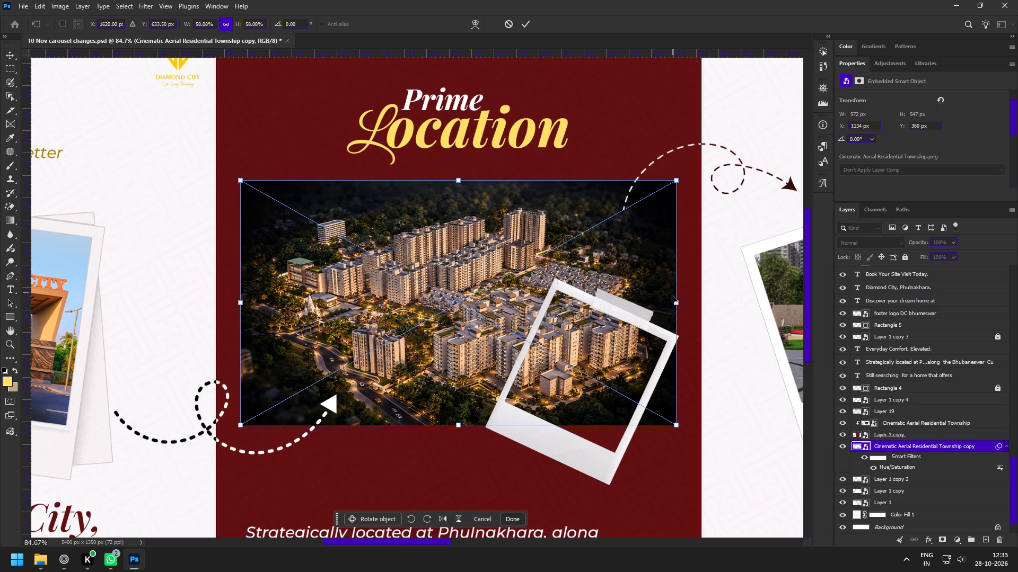
pyautogui.moveTo(675, 303); pyautogui.dragTo(682, 303)
pyautogui.click(528, 22)
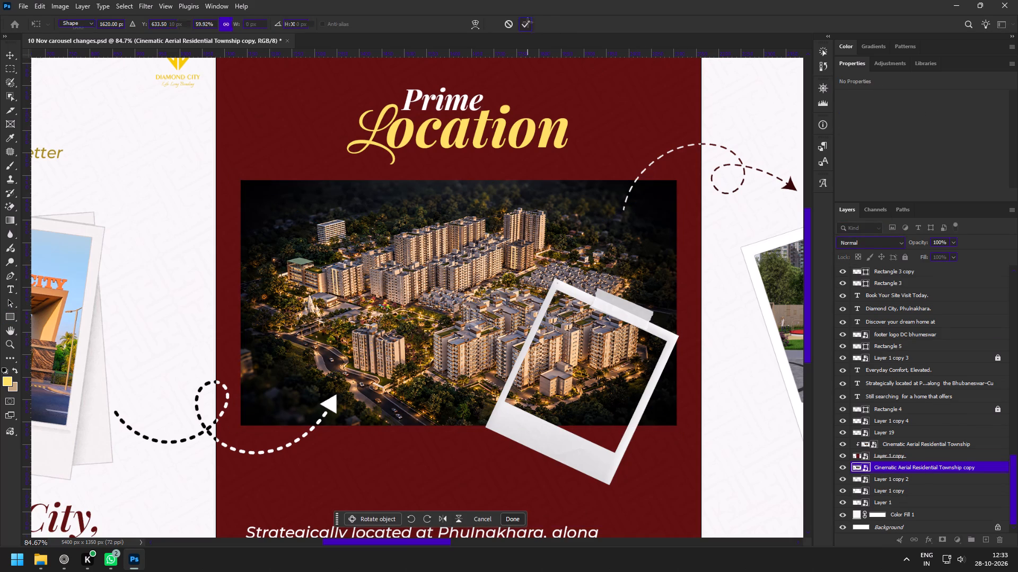
# Reorder the white copy directly beneath the township photo layer, so it forms a border around the photo.
pyautogui.scroll(-2, 943, 448)
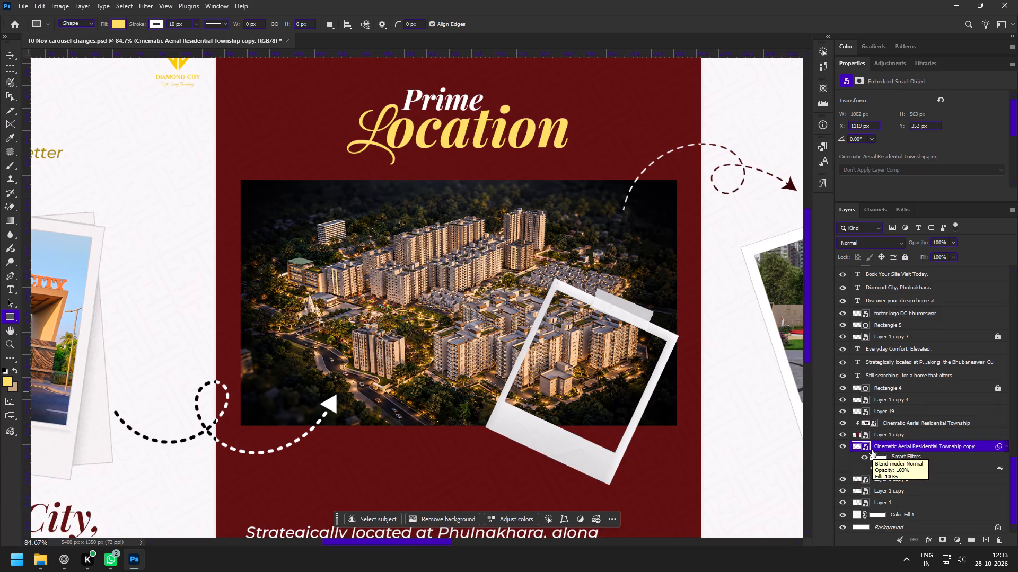
pyautogui.click(840, 447)
pyautogui.click(840, 447)
pyautogui.moveTo(873, 445); pyautogui.dragTo(876, 416)
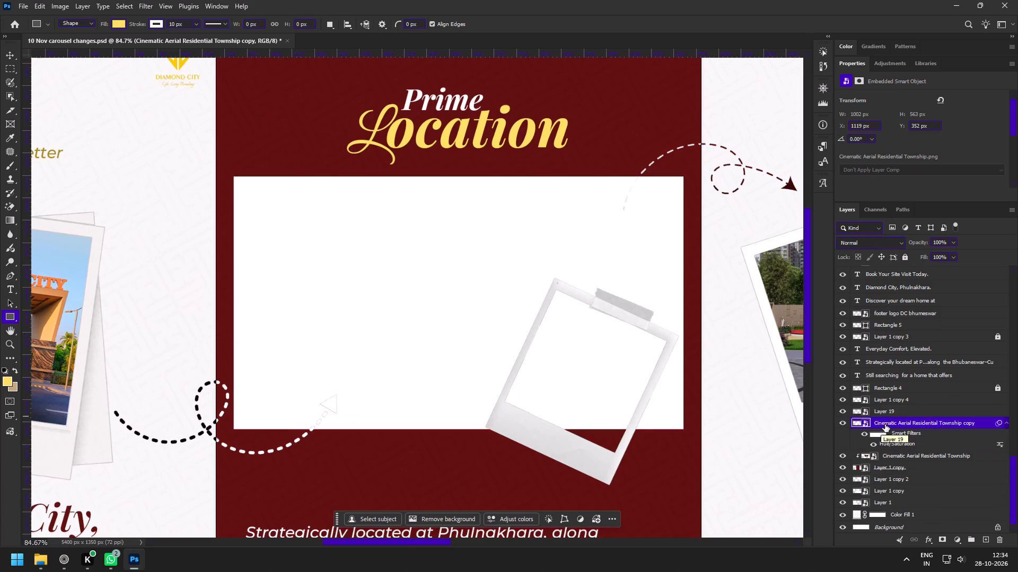
pyautogui.moveTo(885, 424); pyautogui.dragTo(887, 465)
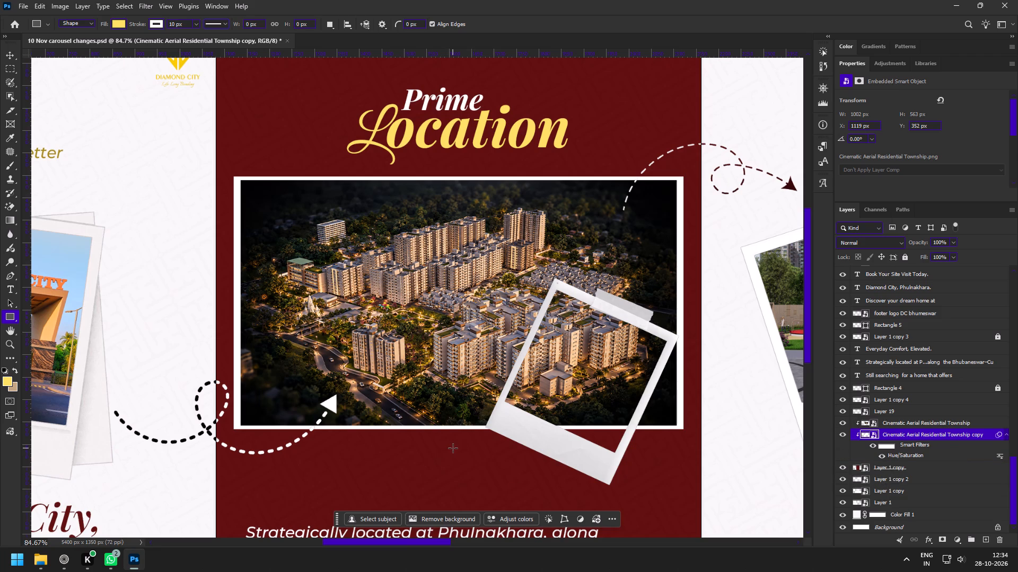
# Release the clipping masks on the township photo and its white copy.
pyautogui.click(837, 425)
pyautogui.click(838, 425)
pyautogui.keyDown('alt'); pyautogui.click(887, 426); pyautogui.keyUp('alt')
pyautogui.keyDown('alt'); pyautogui.click(871, 460); pyautogui.keyUp('alt')
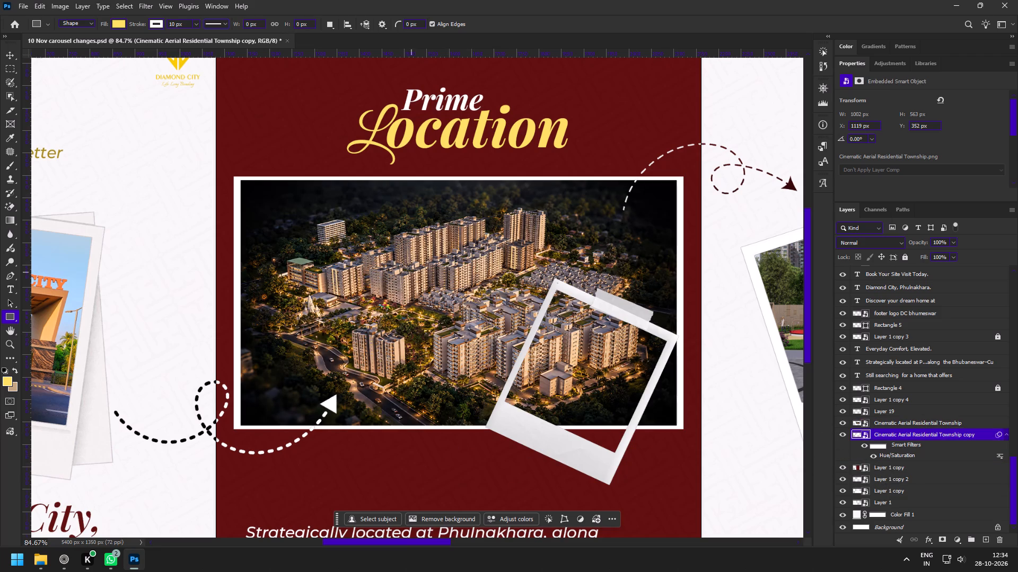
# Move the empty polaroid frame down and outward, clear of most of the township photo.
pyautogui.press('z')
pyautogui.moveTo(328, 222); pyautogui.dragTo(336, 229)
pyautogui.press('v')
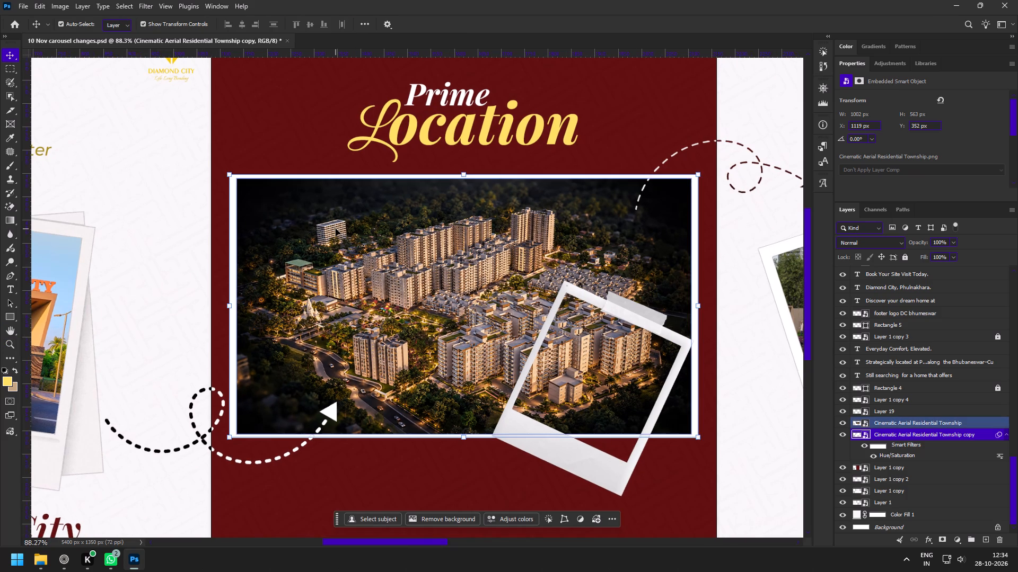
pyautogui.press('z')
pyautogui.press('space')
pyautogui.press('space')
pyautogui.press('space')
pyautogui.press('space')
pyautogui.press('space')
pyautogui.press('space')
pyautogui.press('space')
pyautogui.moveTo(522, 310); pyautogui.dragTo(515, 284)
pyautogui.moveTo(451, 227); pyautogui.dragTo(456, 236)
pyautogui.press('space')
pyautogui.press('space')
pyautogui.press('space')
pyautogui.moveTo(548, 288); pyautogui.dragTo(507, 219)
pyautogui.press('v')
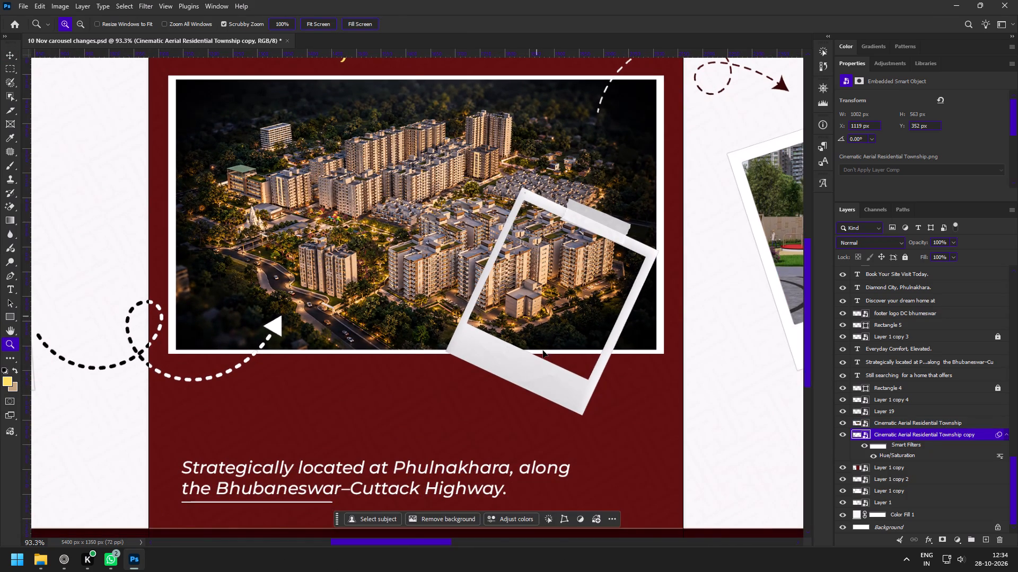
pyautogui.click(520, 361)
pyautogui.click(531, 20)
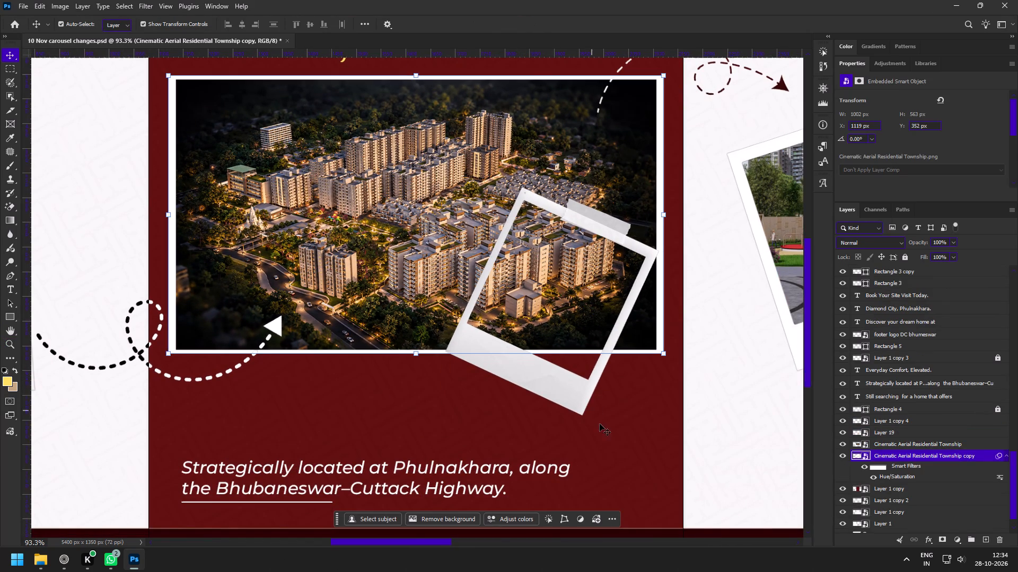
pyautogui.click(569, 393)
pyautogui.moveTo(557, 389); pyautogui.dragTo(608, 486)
# Stretch the white border's bottom and top edges outward to a height of about 582 px, keeping its width.
pyautogui.click(169, 233)
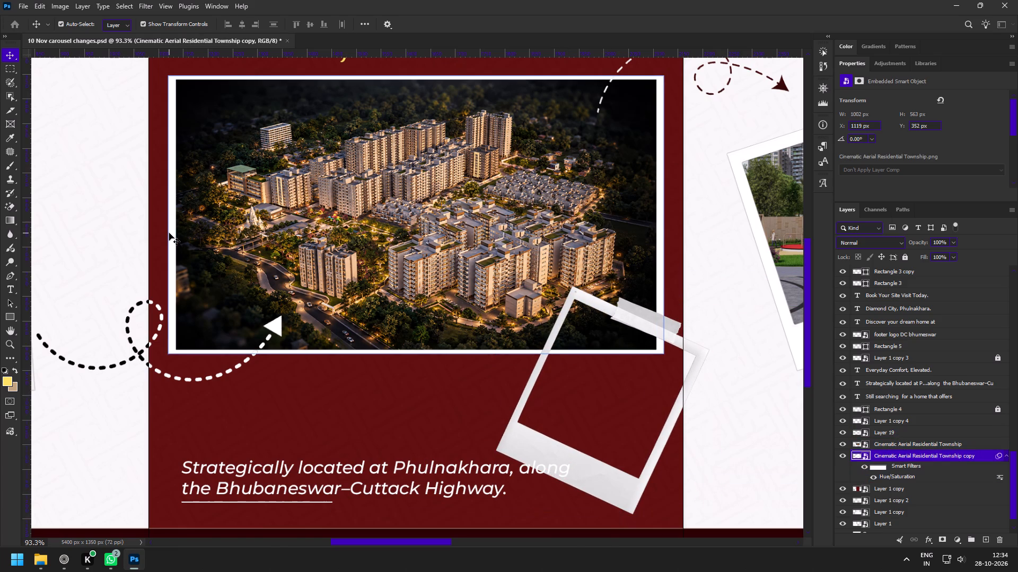
pyautogui.keyDown('shift'); pyautogui.click(414, 352); pyautogui.keyUp('shift')
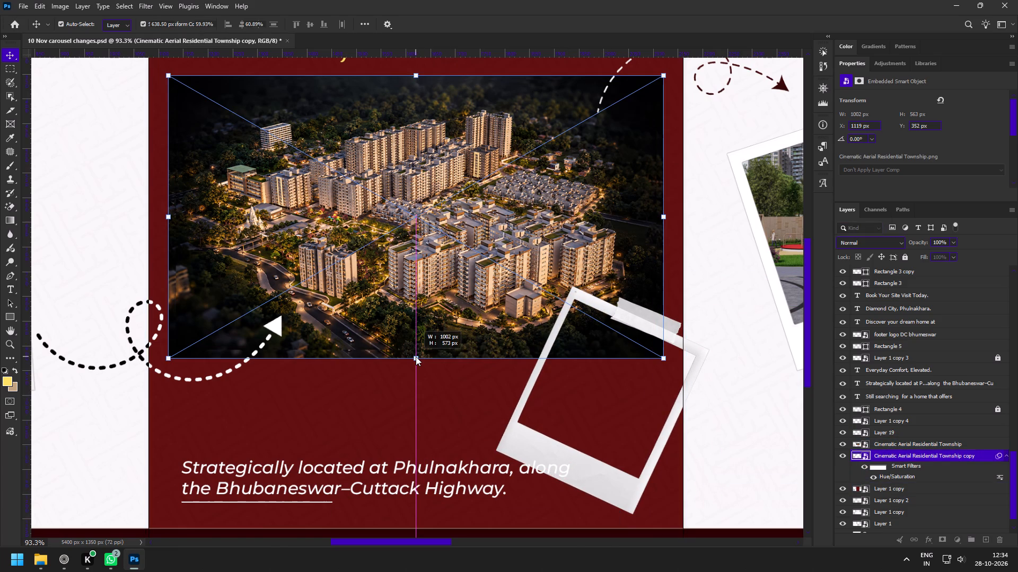
pyautogui.click(524, 25)
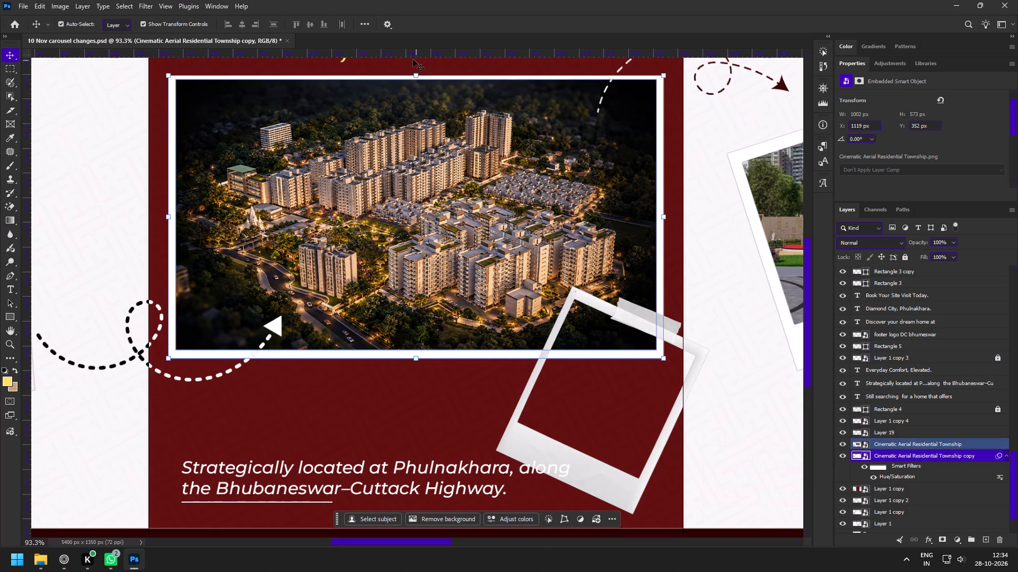
pyautogui.press('space')
pyautogui.press('space')
pyautogui.moveTo(429, 158); pyautogui.dragTo(428, 209)
pyautogui.keyDown('shift'); pyautogui.click(415, 125); pyautogui.keyUp('shift')
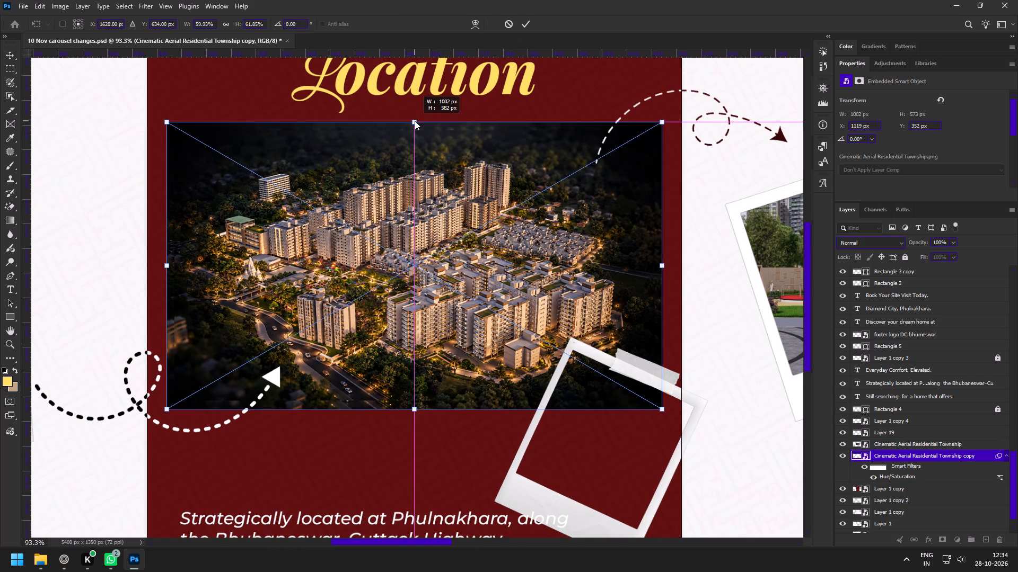
pyautogui.click(523, 23)
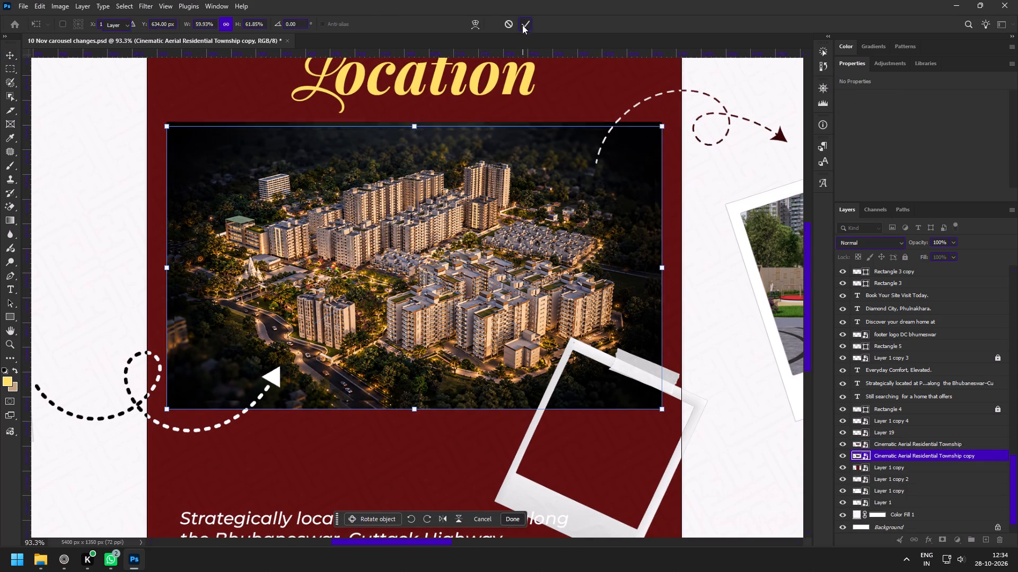
# Rotate the empty polaroid frame to about 26.3° and place it overlapping the township photo's lower-right corner, above the location text.
pyautogui.press('z')
pyautogui.moveTo(543, 265); pyautogui.dragTo(509, 255)
pyautogui.press('space')
pyautogui.press('space')
pyautogui.moveTo(539, 269); pyautogui.dragTo(524, 237)
pyautogui.moveTo(524, 237); pyautogui.dragTo(539, 261)
pyautogui.moveTo(536, 246); pyautogui.dragTo(548, 269)
pyautogui.press('v')
pyautogui.click(576, 441)
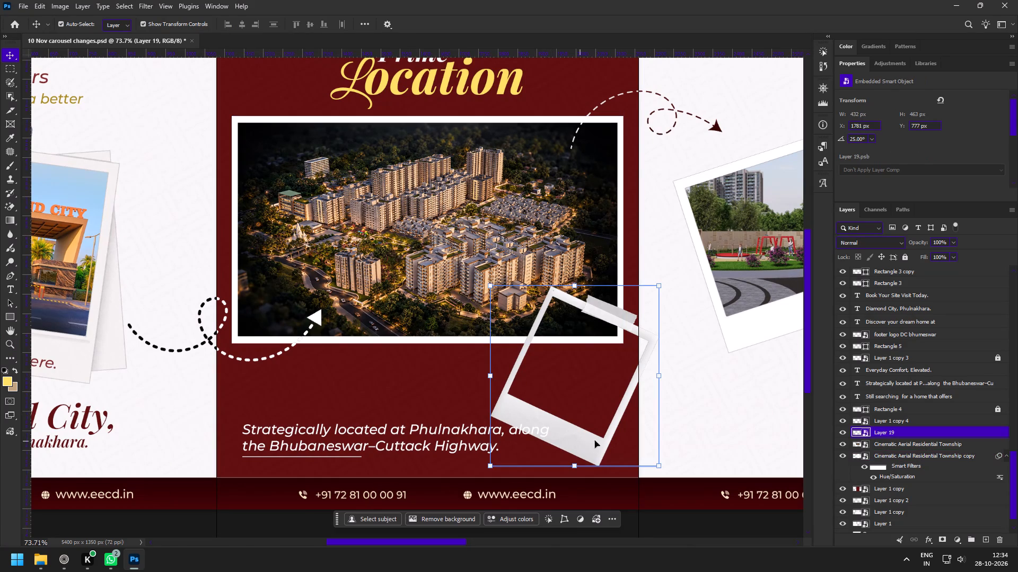
pyautogui.moveTo(659, 463); pyautogui.dragTo(644, 450)
pyautogui.moveTo(594, 435); pyautogui.dragTo(552, 381)
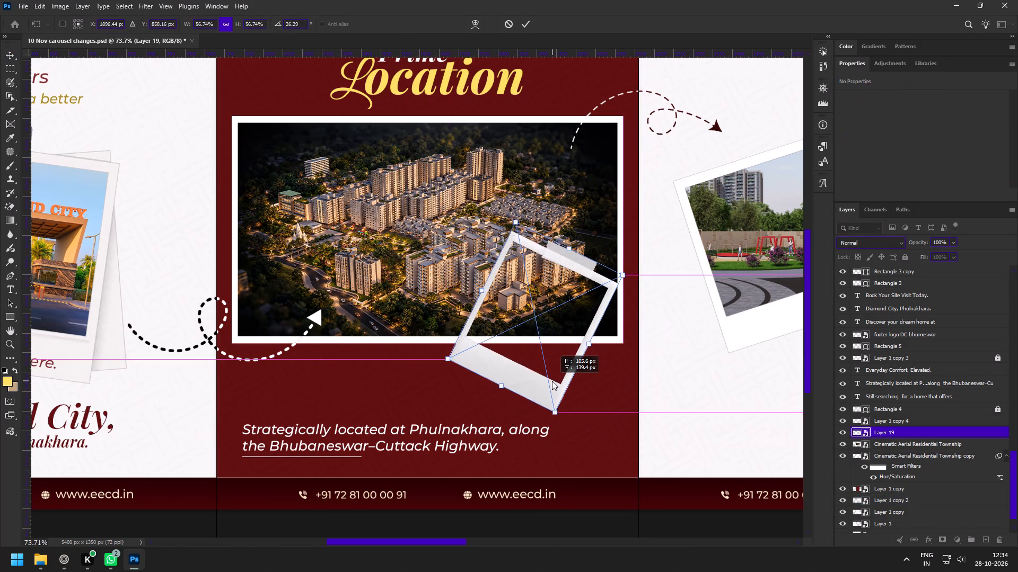
pyautogui.moveTo(552, 381); pyautogui.dragTo(552, 374)
pyautogui.click(527, 21)
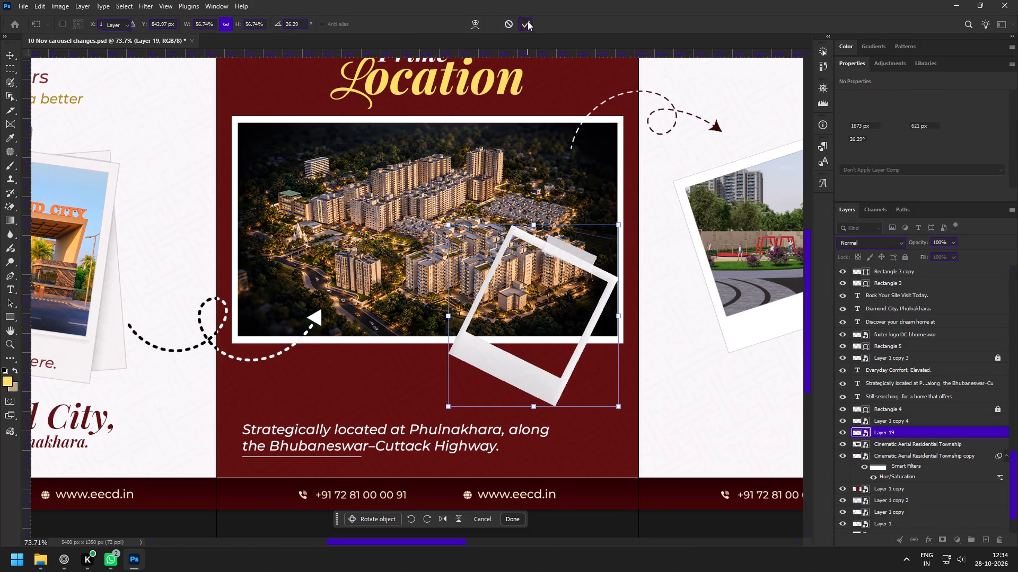
# Place the flat-rd-side picture from the Dimond City Ested state folder into the carousel document above the empty polaroid frame's layer.
pyautogui.click(47, 557)
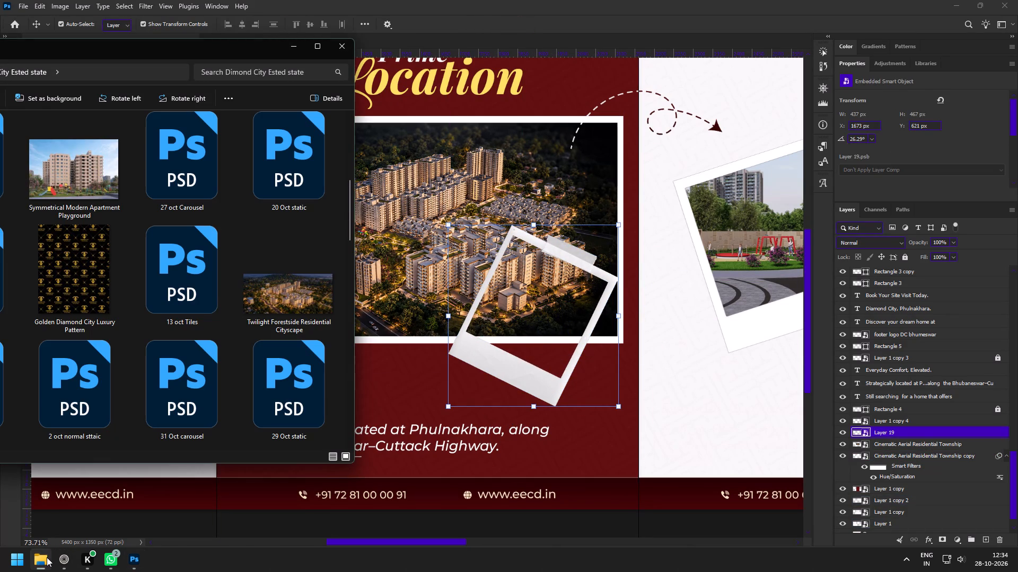
pyautogui.moveTo(195, 56); pyautogui.dragTo(353, 41)
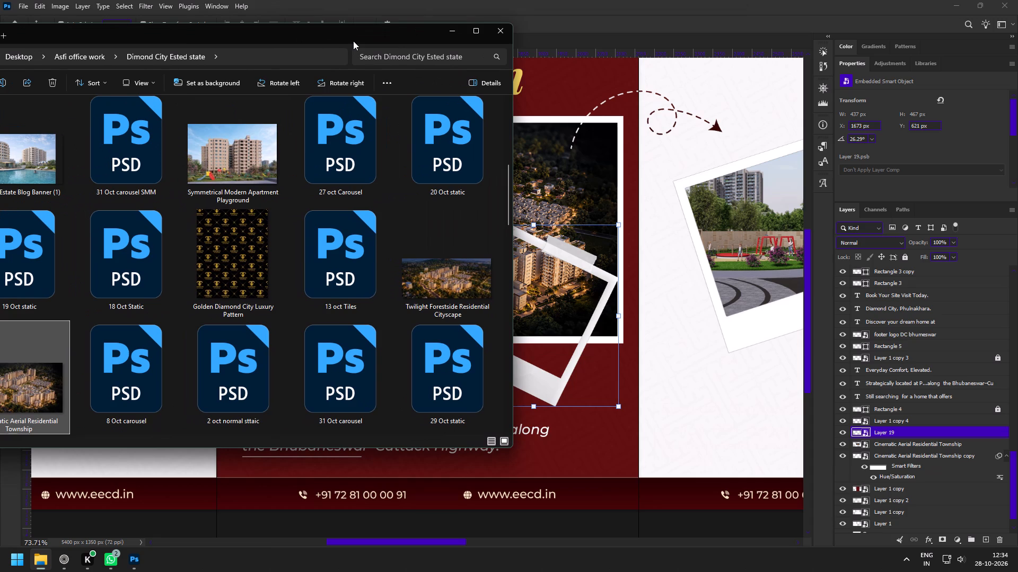
pyautogui.moveTo(353, 41); pyautogui.dragTo(539, 53)
pyautogui.scroll(-3, 468, 292)
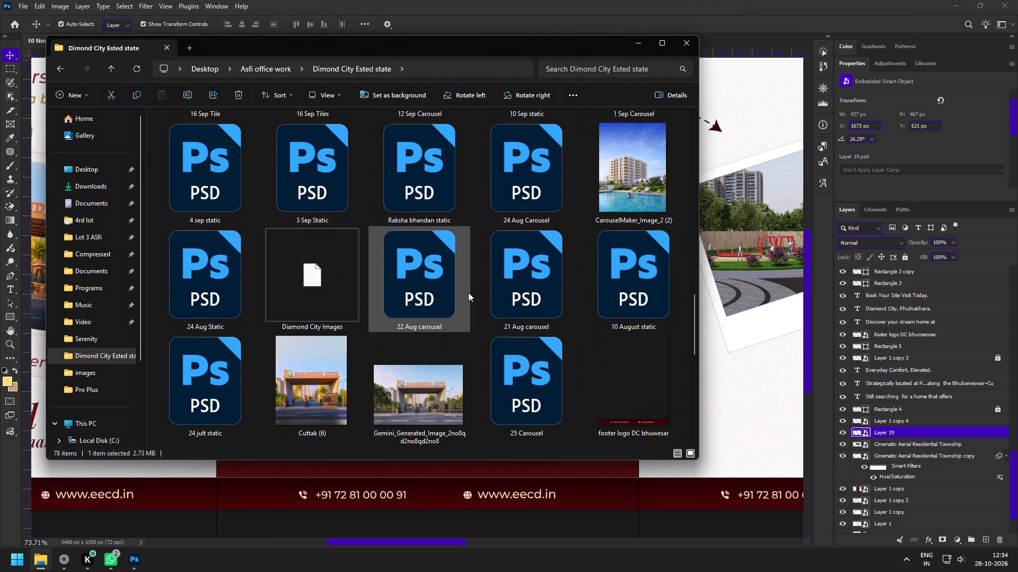
pyautogui.scroll(-3, 460, 354)
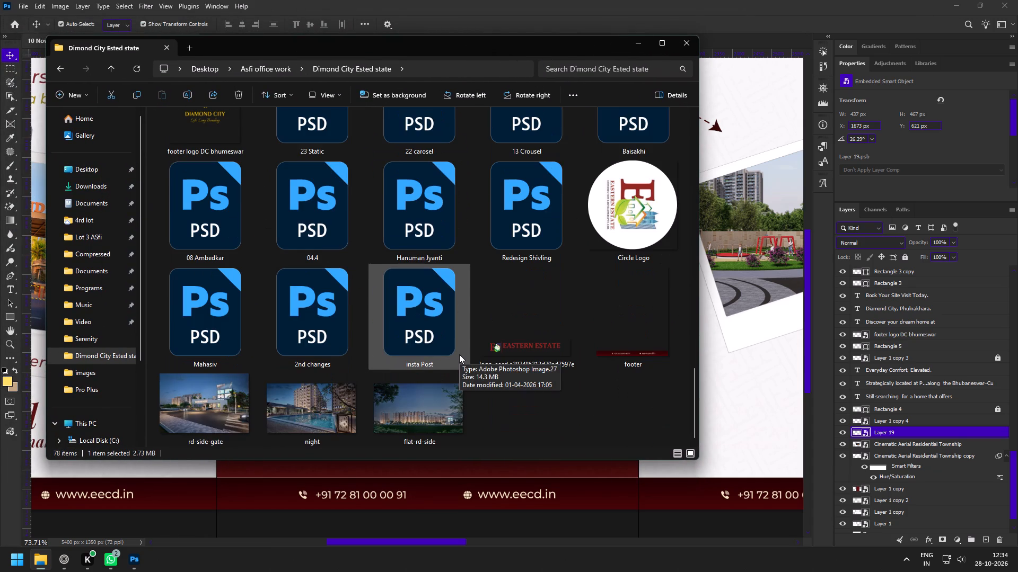
pyautogui.scroll(-1, 459, 354)
pyautogui.click(224, 414)
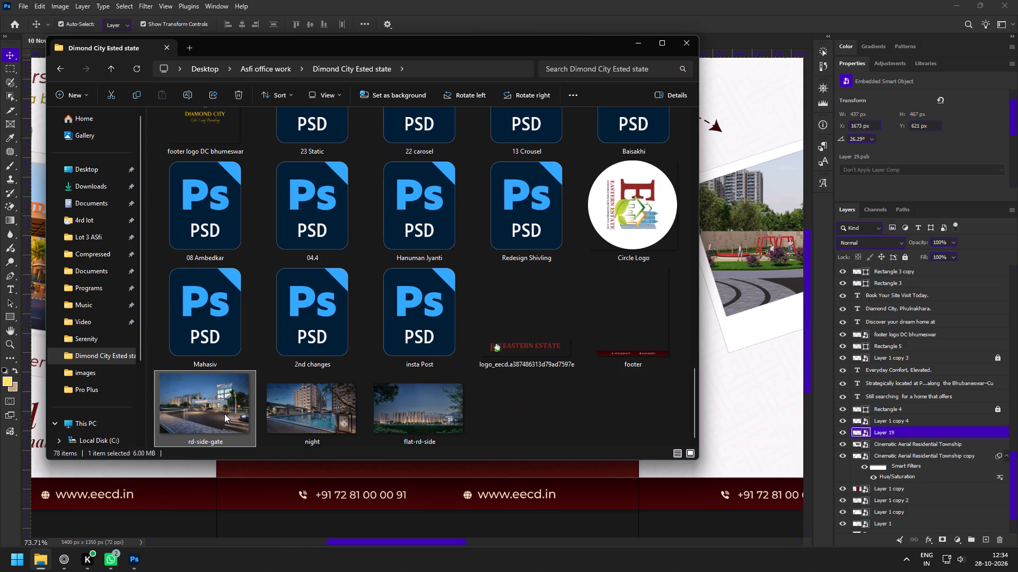
pyautogui.click(444, 426)
pyautogui.moveTo(559, 46); pyautogui.dragTo(337, 33)
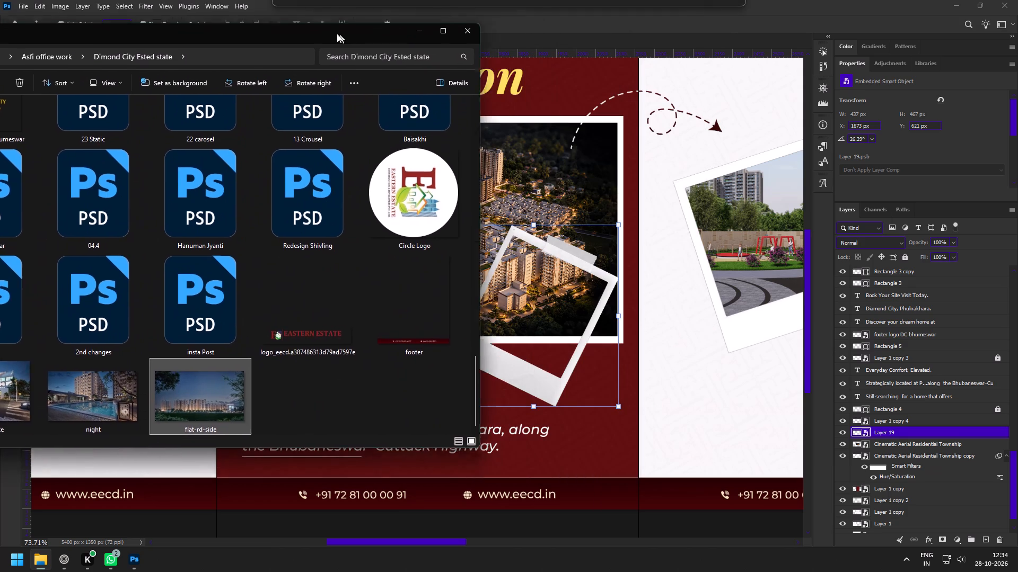
pyautogui.moveTo(337, 33); pyautogui.dragTo(193, 18)
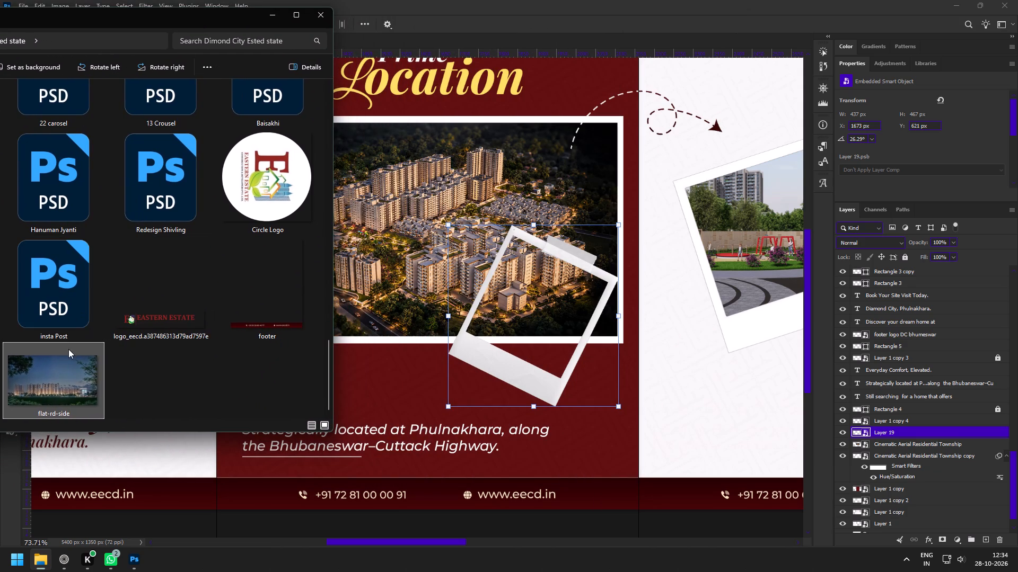
pyautogui.moveTo(60, 364); pyautogui.dragTo(454, 329)
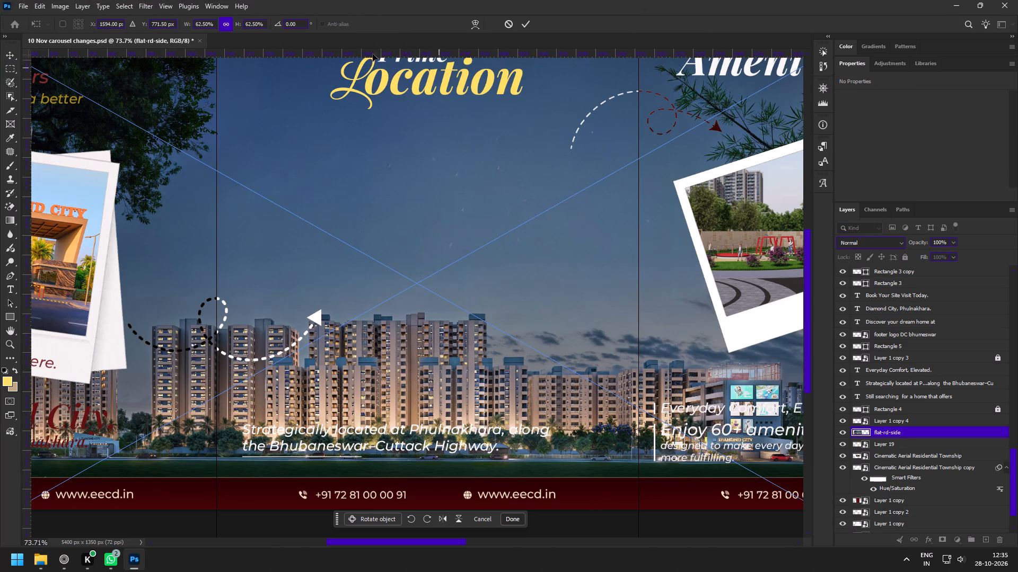
# Scale the placed flat-rd-side photo to about 23.9%, rotate it to about 29.5° and position it over the tilted polaroid frame.
pyautogui.moveTo(185, 23); pyautogui.dragTo(158, 23)
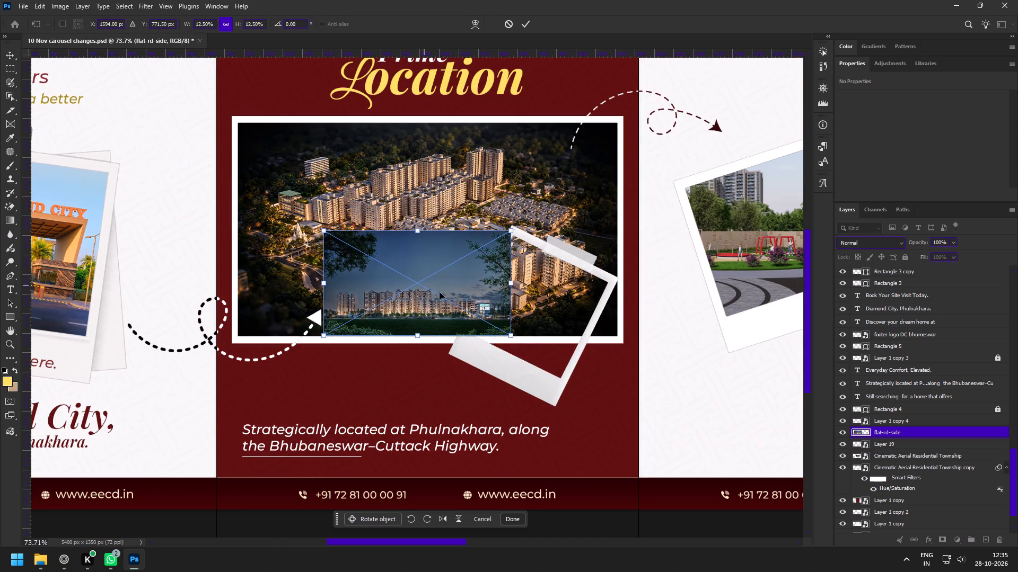
pyautogui.moveTo(471, 301); pyautogui.dragTo(545, 357)
pyautogui.moveTo(541, 275); pyautogui.dragTo(573, 307)
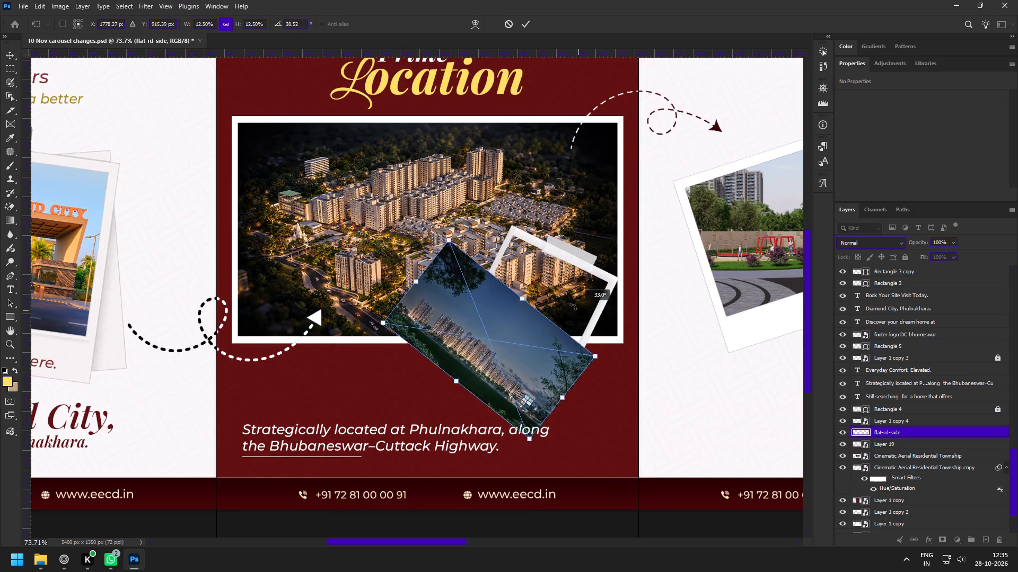
pyautogui.moveTo(573, 307); pyautogui.dragTo(572, 306)
pyautogui.moveTo(513, 296); pyautogui.dragTo(554, 219)
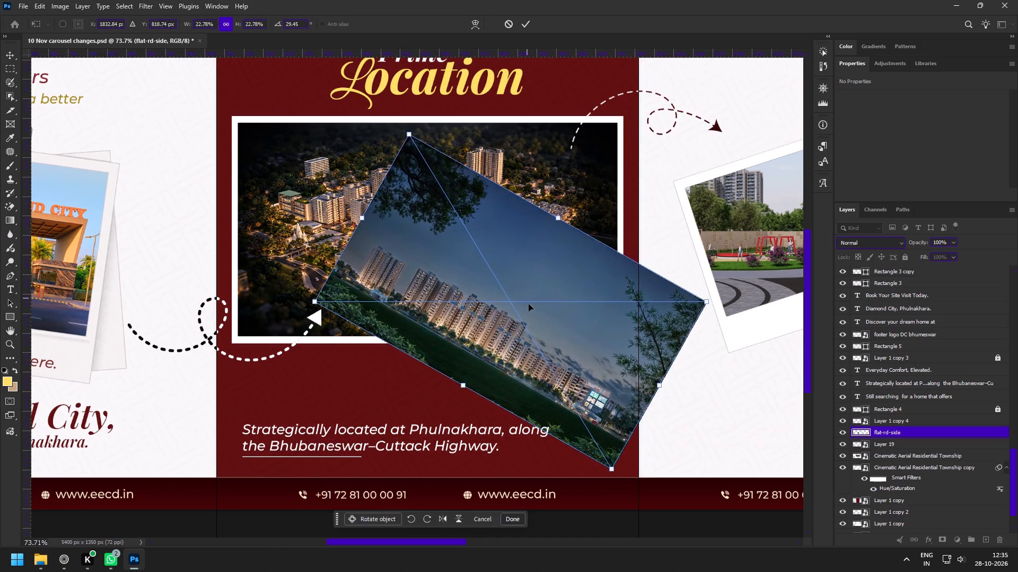
pyautogui.moveTo(532, 305); pyautogui.dragTo(561, 284)
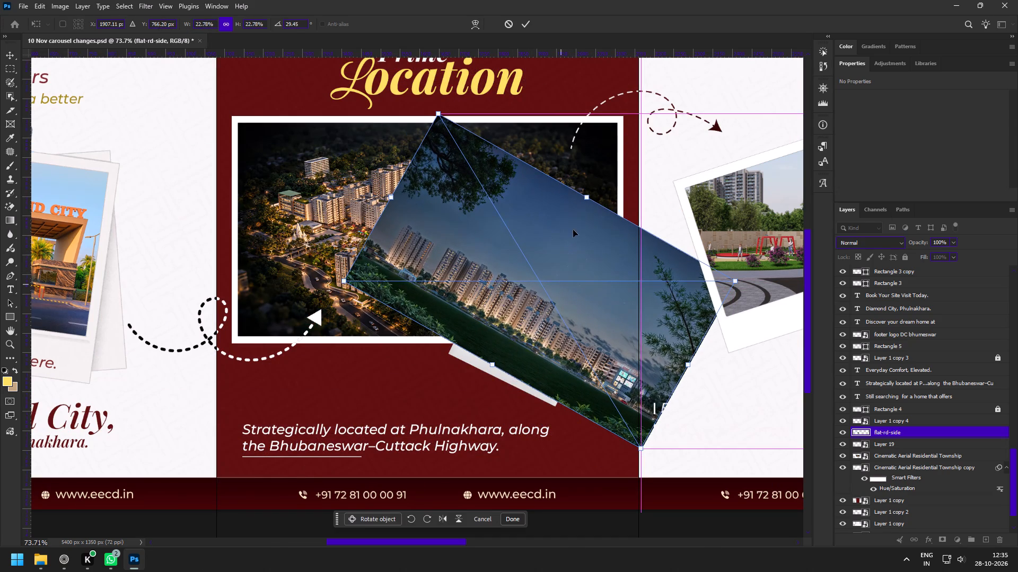
pyautogui.moveTo(585, 201); pyautogui.dragTo(594, 193)
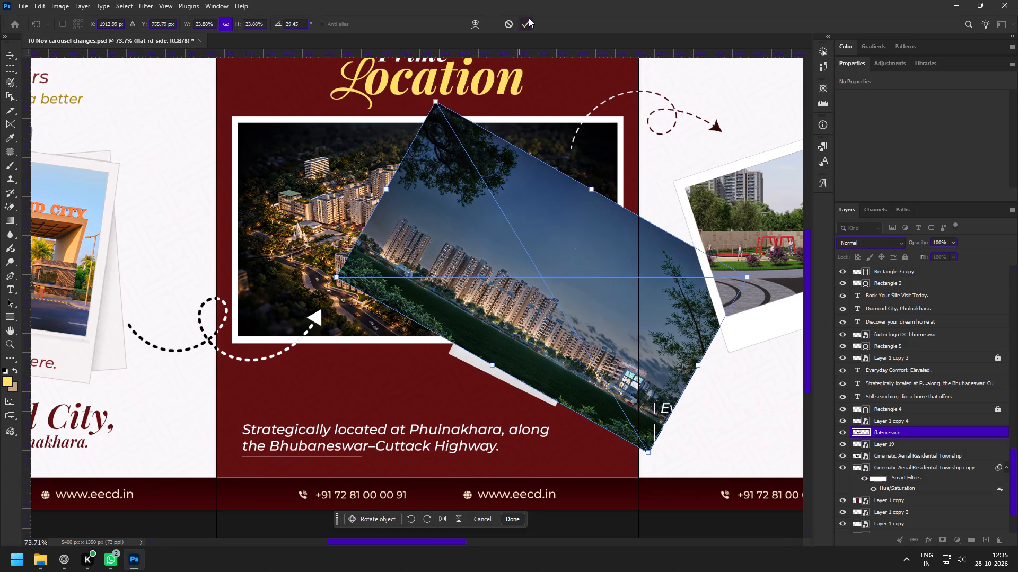
pyautogui.click(529, 18)
# Load the polaroid frame layer's outline as a selection and add it as a layer mask on the flat-rd-side photo.
pyautogui.press('z')
pyautogui.moveTo(474, 357); pyautogui.dragTo(505, 397)
pyautogui.press('v')
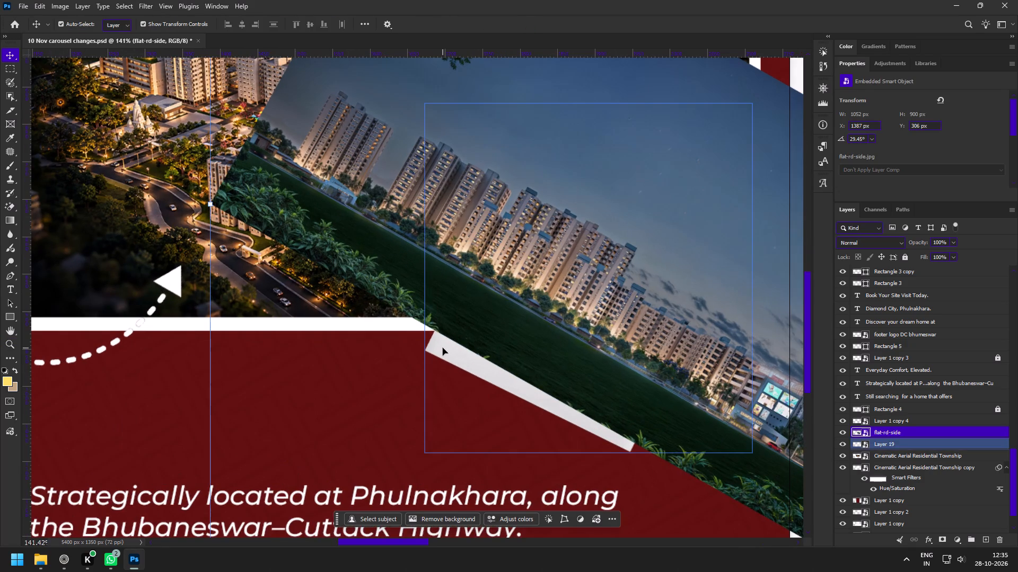
pyautogui.click(443, 348)
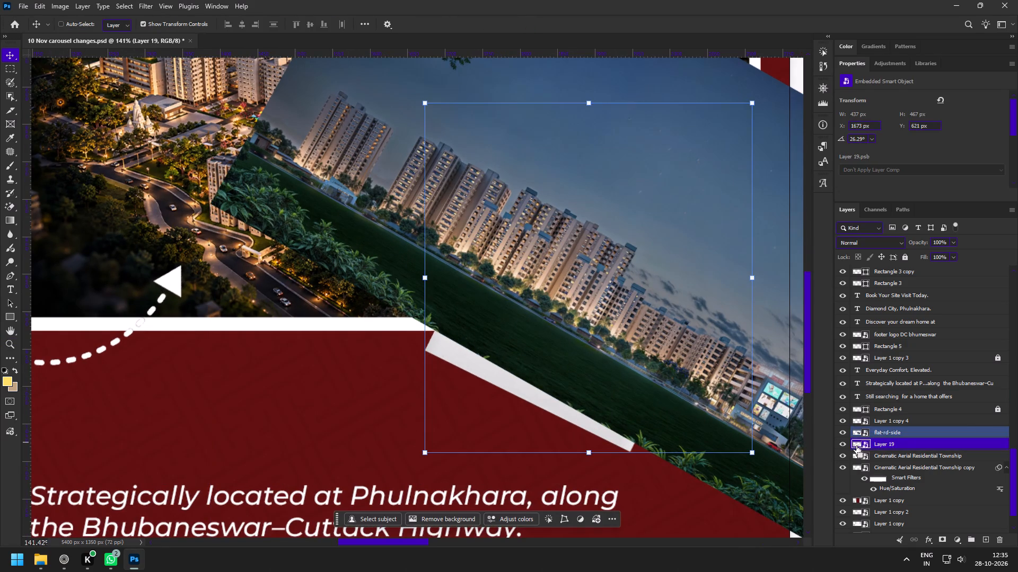
pyautogui.keyDown('ctrl'); pyautogui.click(856, 446); pyautogui.keyUp('ctrl')
pyautogui.press('v')
pyautogui.click(393, 198)
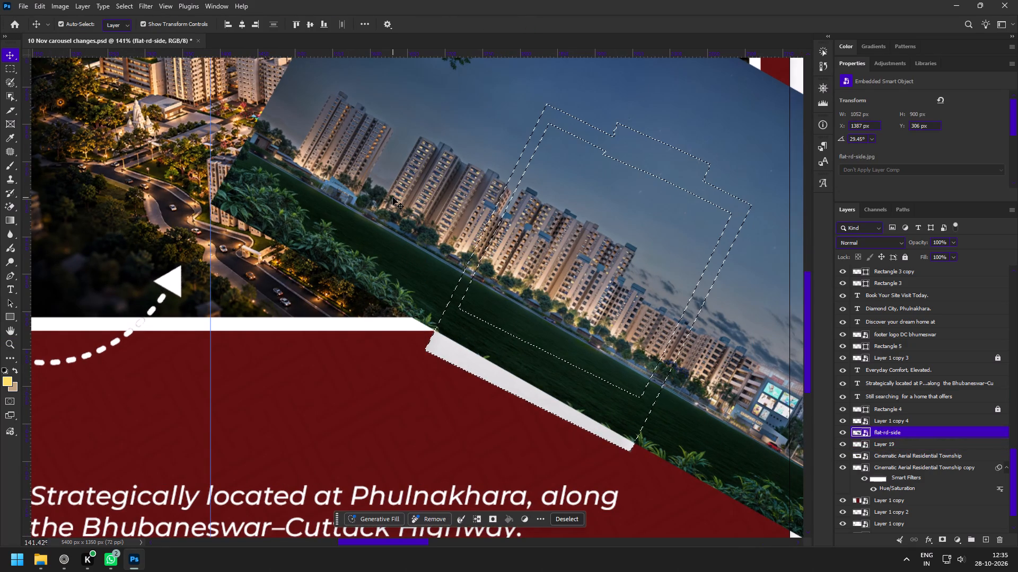
pyautogui.click(375, 166)
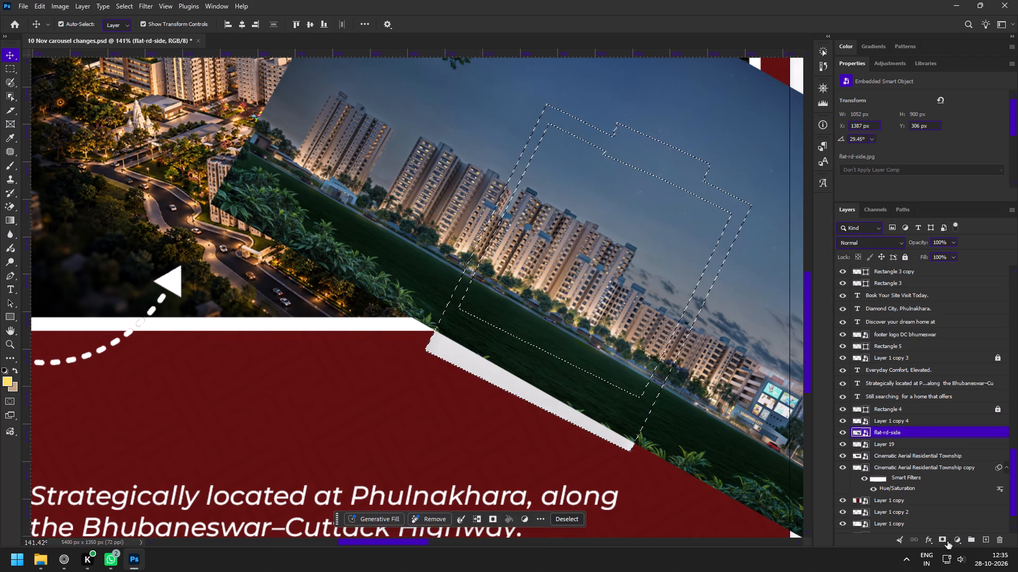
pyautogui.click(944, 539)
# Invert the flat-rd-side photo's layer mask.
pyautogui.press('z')
pyautogui.moveTo(592, 327); pyautogui.dragTo(564, 321)
pyautogui.press('space')
pyautogui.press('space')
pyautogui.moveTo(598, 317); pyautogui.dragTo(544, 315)
pyautogui.press('z')
pyautogui.moveTo(542, 280); pyautogui.dragTo(563, 309)
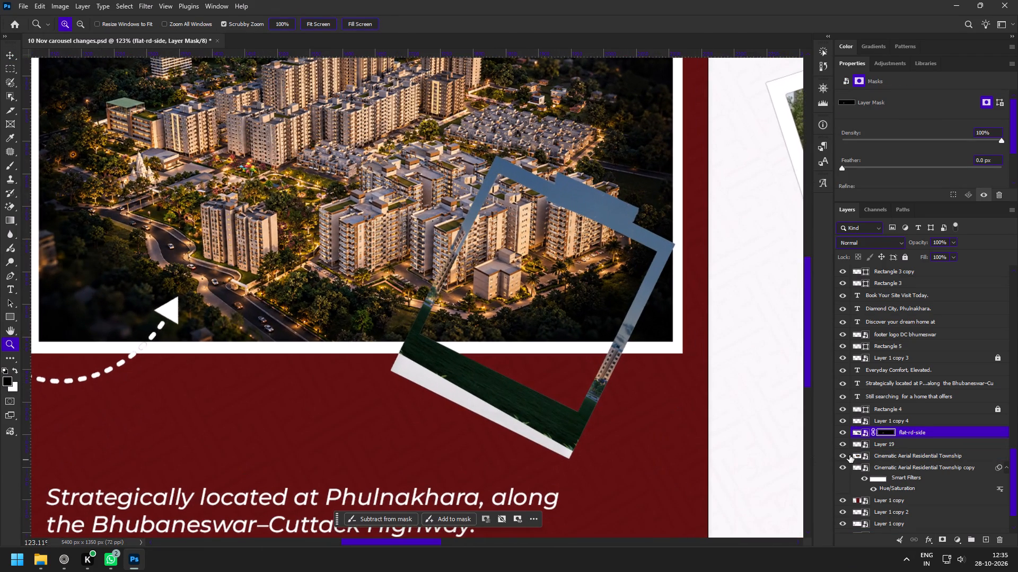
pyautogui.hotkey('ctrl', 'i')
pyautogui.press('v')
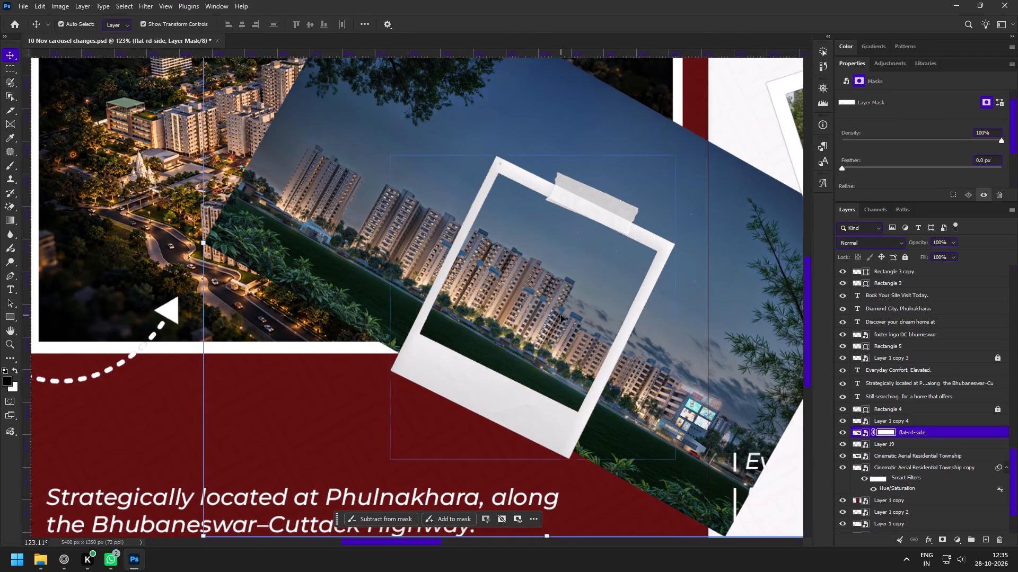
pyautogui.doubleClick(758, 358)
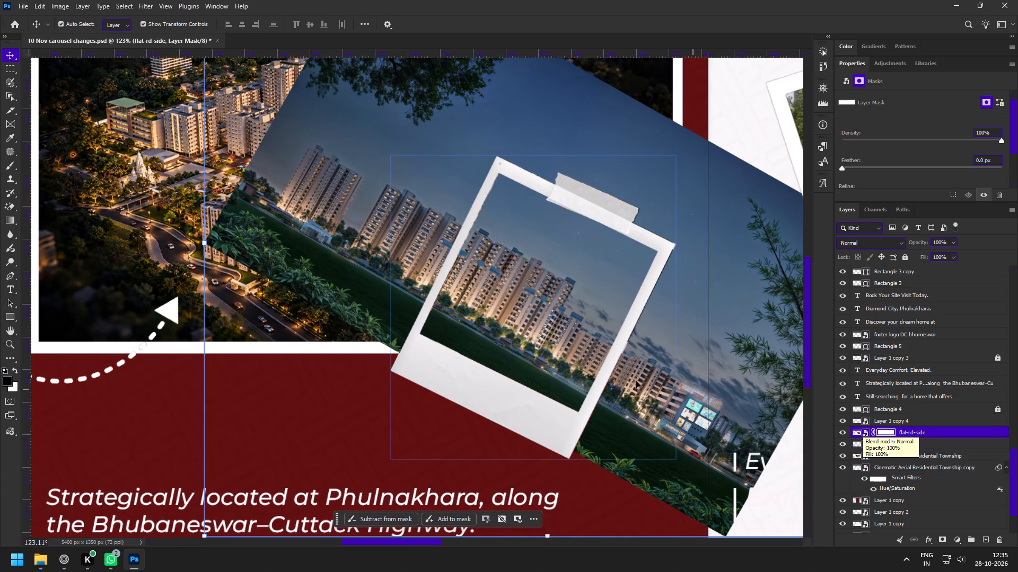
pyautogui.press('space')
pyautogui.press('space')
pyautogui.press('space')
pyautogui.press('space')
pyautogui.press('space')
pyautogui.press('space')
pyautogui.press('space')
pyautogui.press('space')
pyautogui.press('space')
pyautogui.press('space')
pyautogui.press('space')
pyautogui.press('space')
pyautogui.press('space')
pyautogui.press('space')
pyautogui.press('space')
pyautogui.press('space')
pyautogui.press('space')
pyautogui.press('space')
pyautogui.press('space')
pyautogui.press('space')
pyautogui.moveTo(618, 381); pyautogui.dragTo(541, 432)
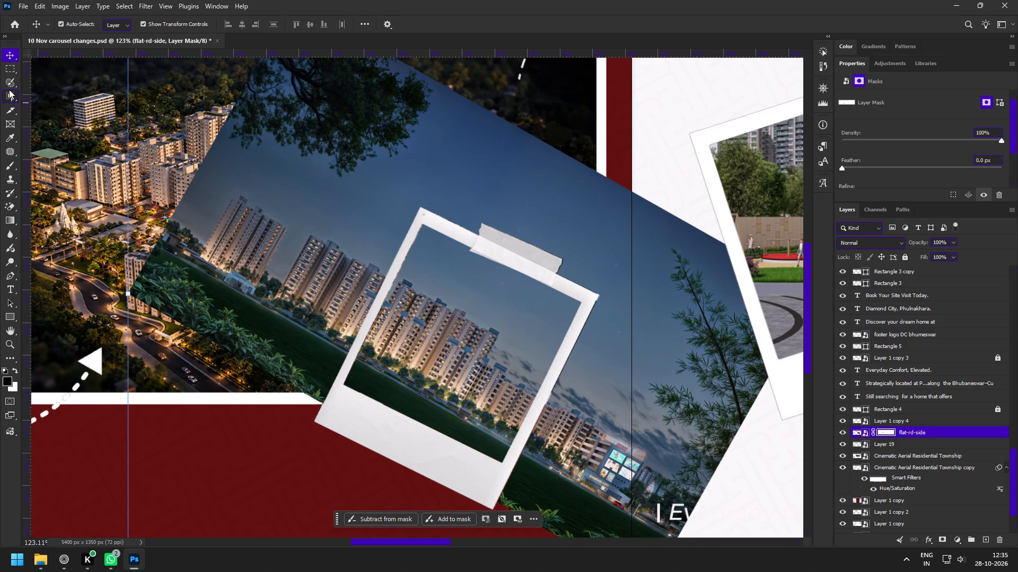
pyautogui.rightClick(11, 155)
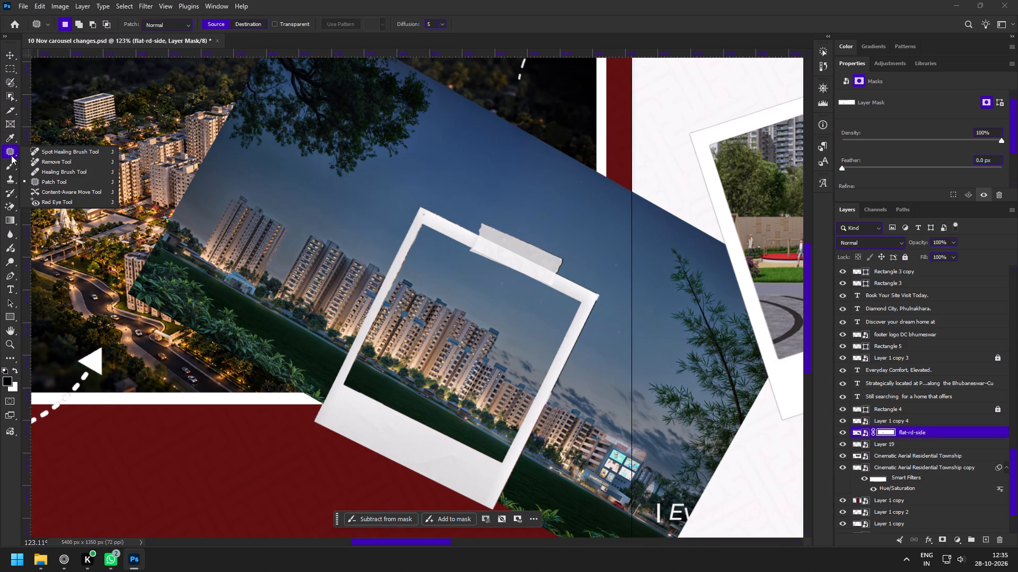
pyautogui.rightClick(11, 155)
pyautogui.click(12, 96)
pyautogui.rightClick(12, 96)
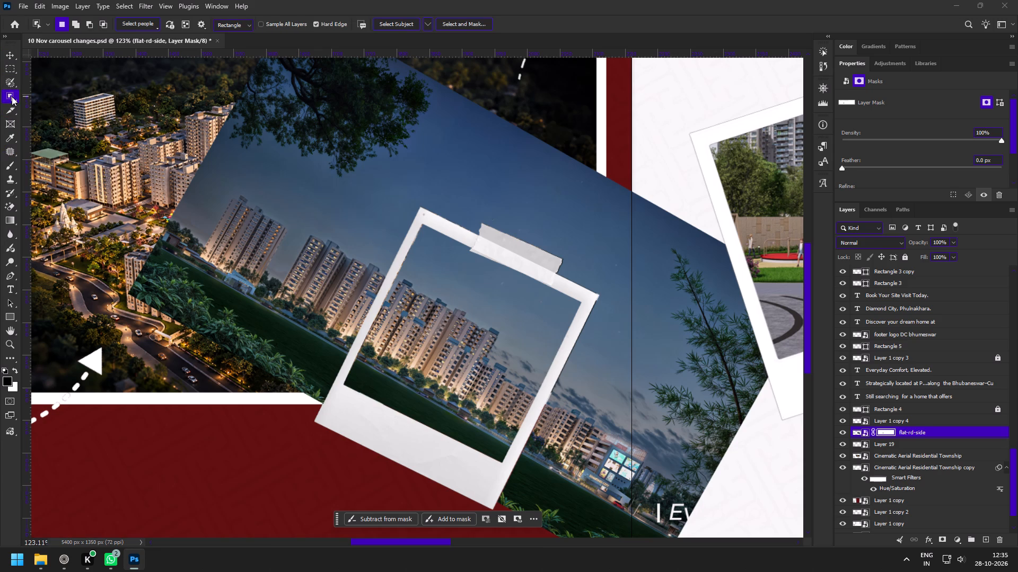
# Select the flat-rd-side photo area outside the polaroid frame with the Polygonal Lasso, following the frame's border and looping around the photo.
pyautogui.click(13, 82)
pyautogui.rightClick(13, 82)
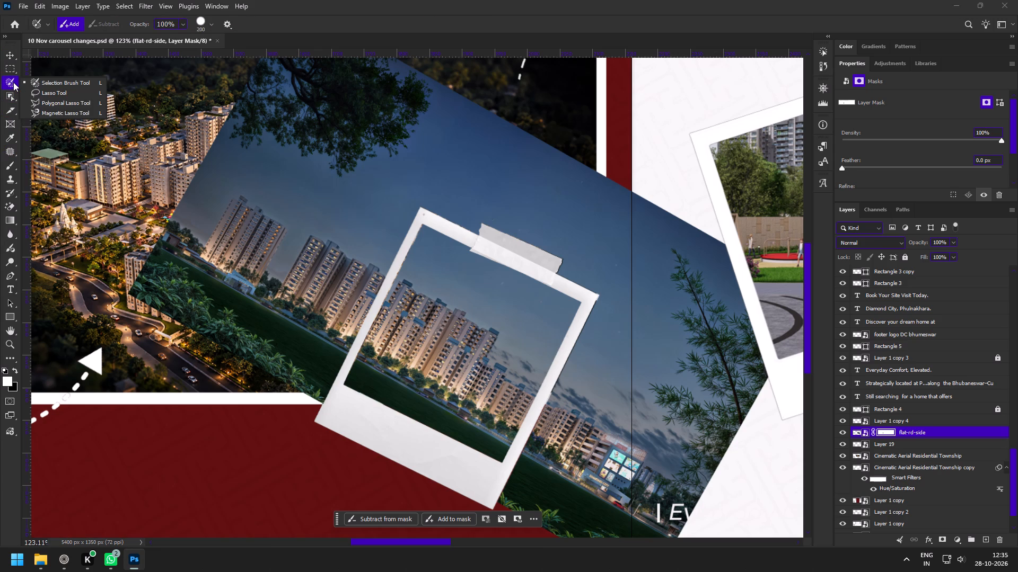
pyautogui.click(49, 102)
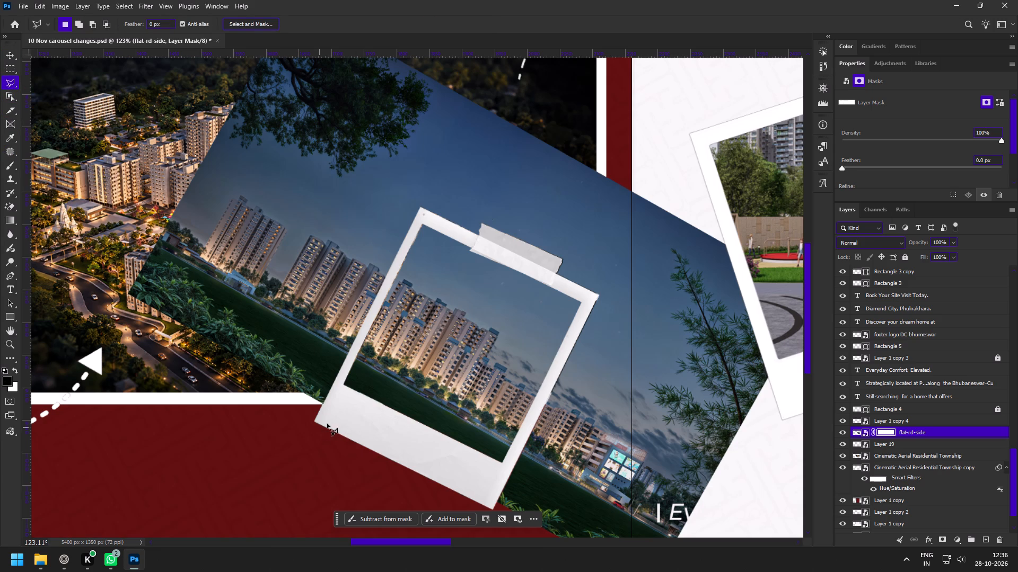
pyautogui.click(322, 416)
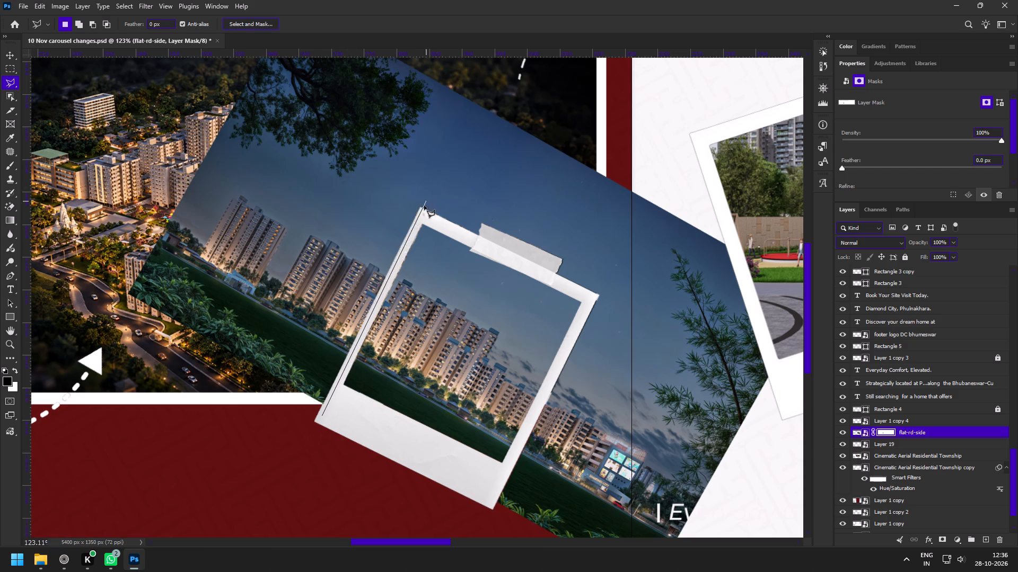
pyautogui.click(424, 213)
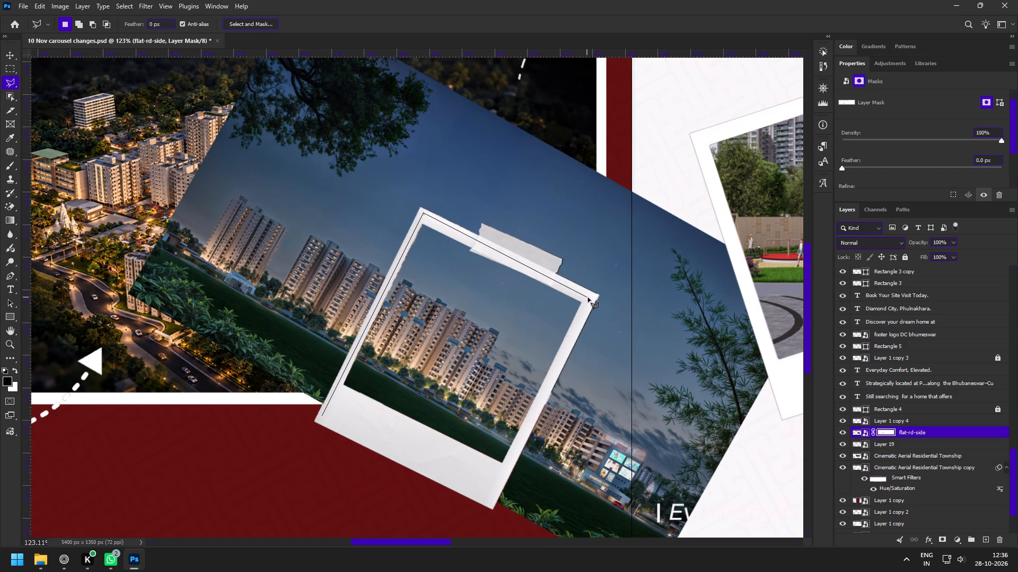
pyautogui.click(589, 298)
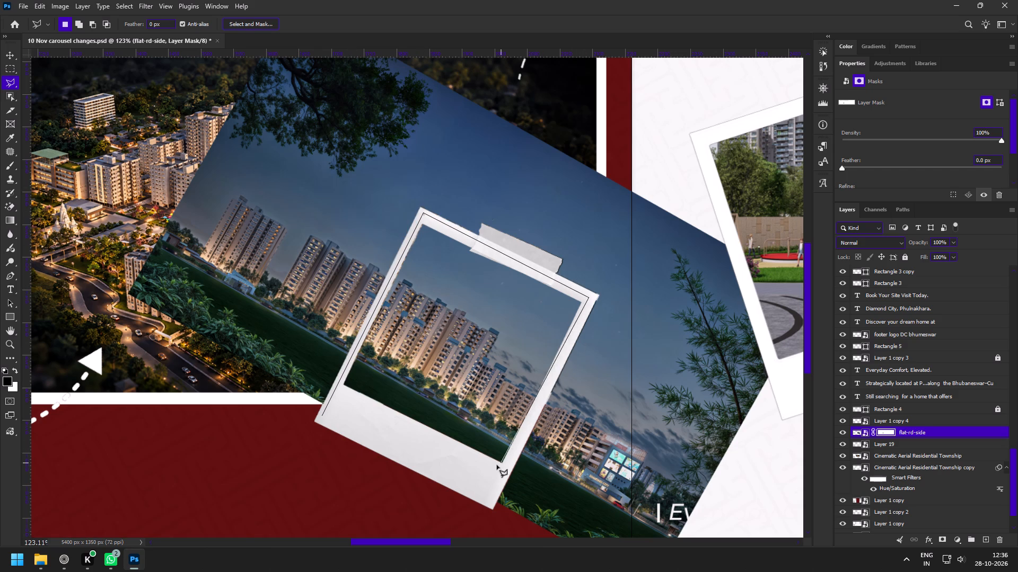
pyautogui.click(490, 504)
pyautogui.scroll(-10, 519, 534)
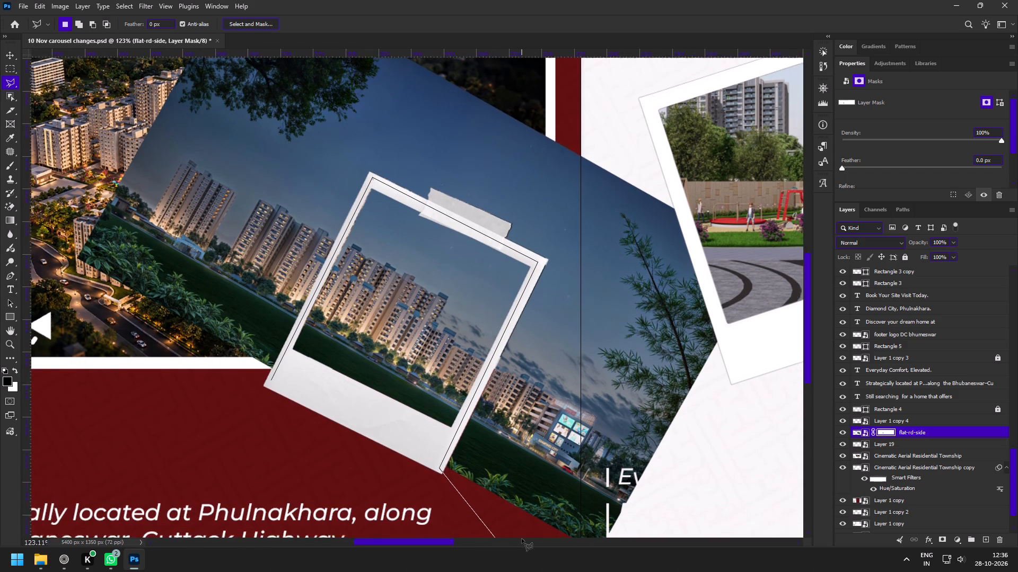
pyautogui.scroll(-6, 522, 539)
pyautogui.click(558, 407)
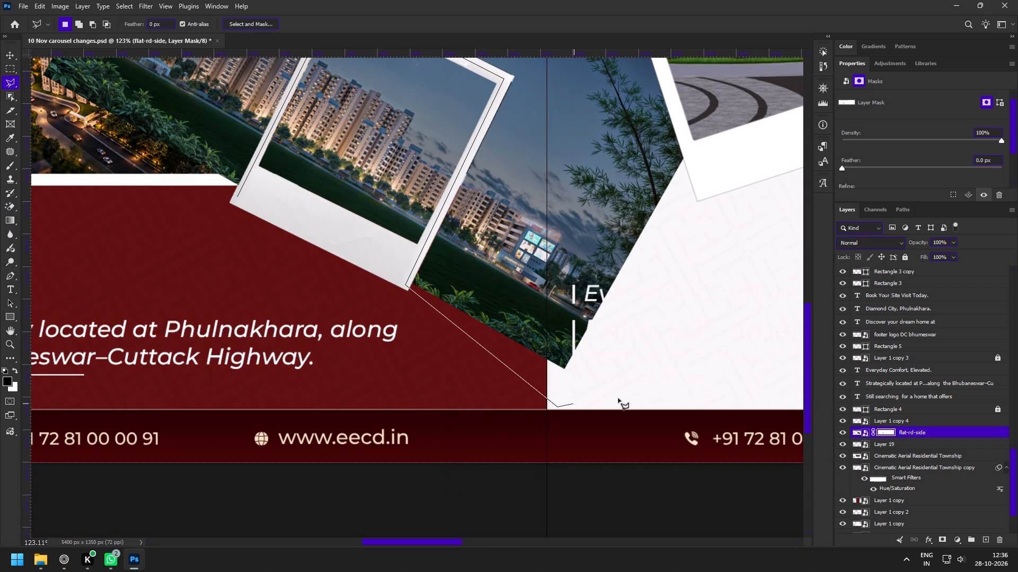
pyautogui.click(736, 207)
pyautogui.click(596, 272)
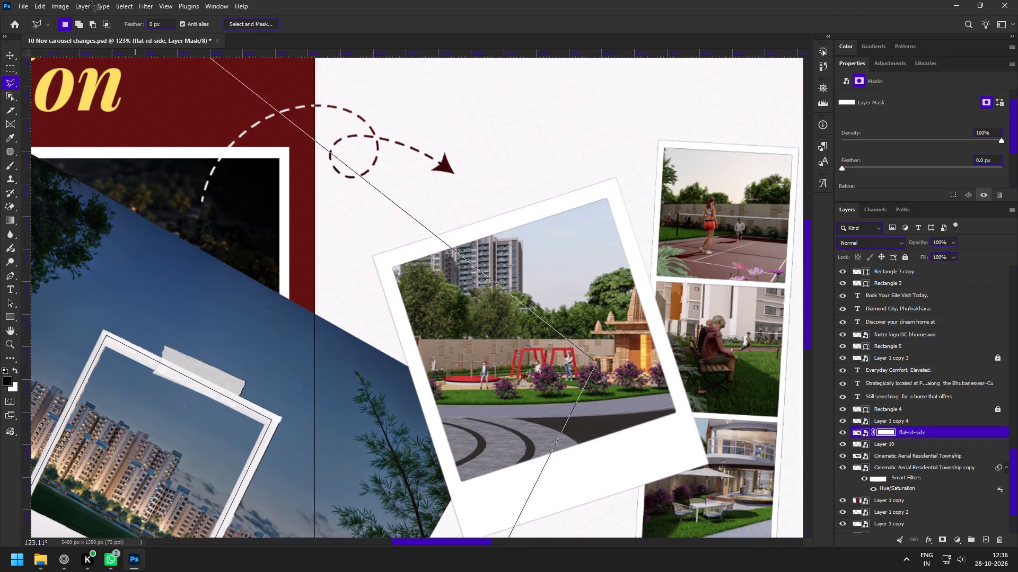
pyautogui.click(82, 267)
pyautogui.click(240, 195)
pyautogui.click(83, 192)
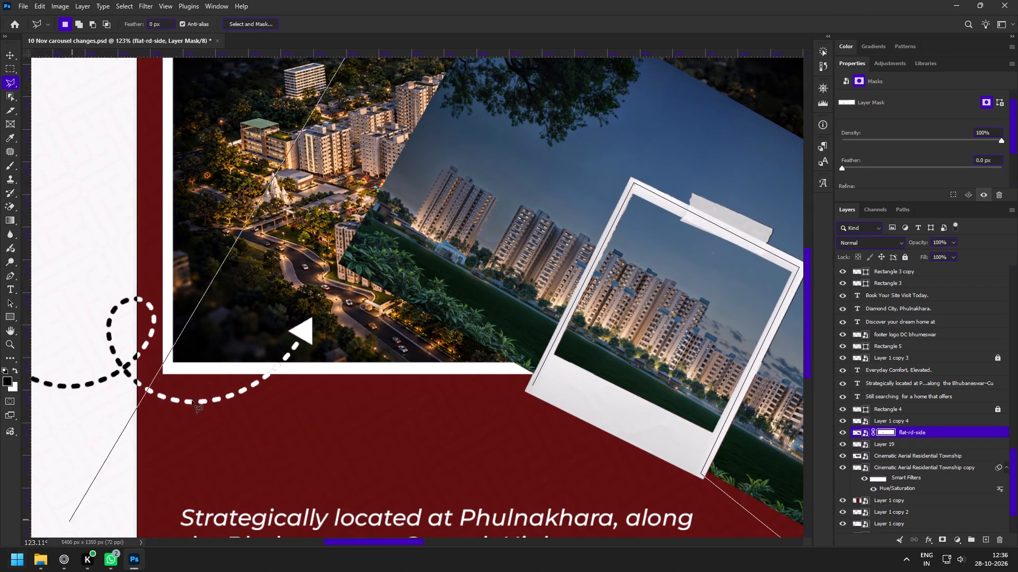
pyautogui.click(292, 253)
pyautogui.click(333, 373)
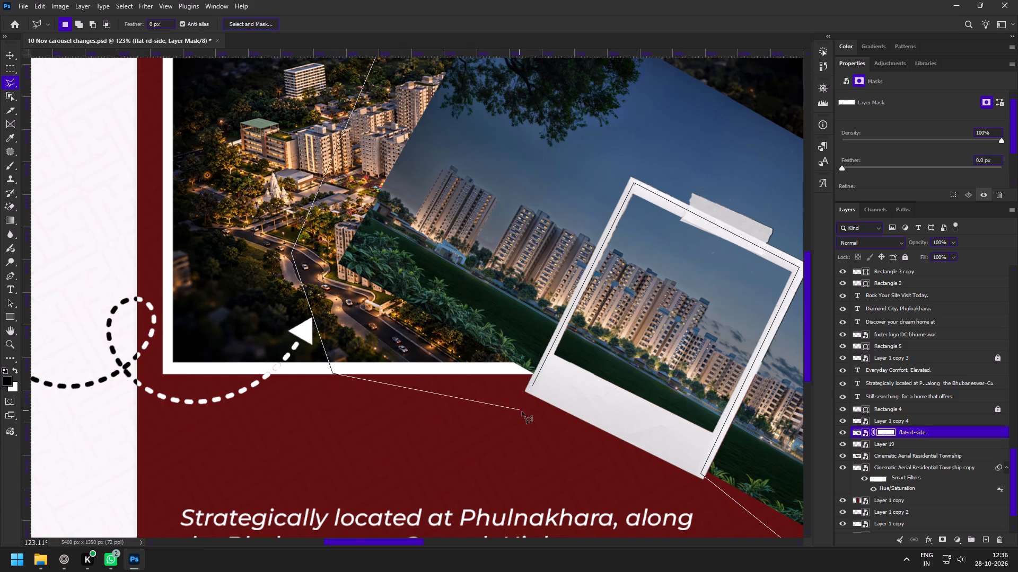
pyautogui.doubleClick(522, 412)
pyautogui.press('v')
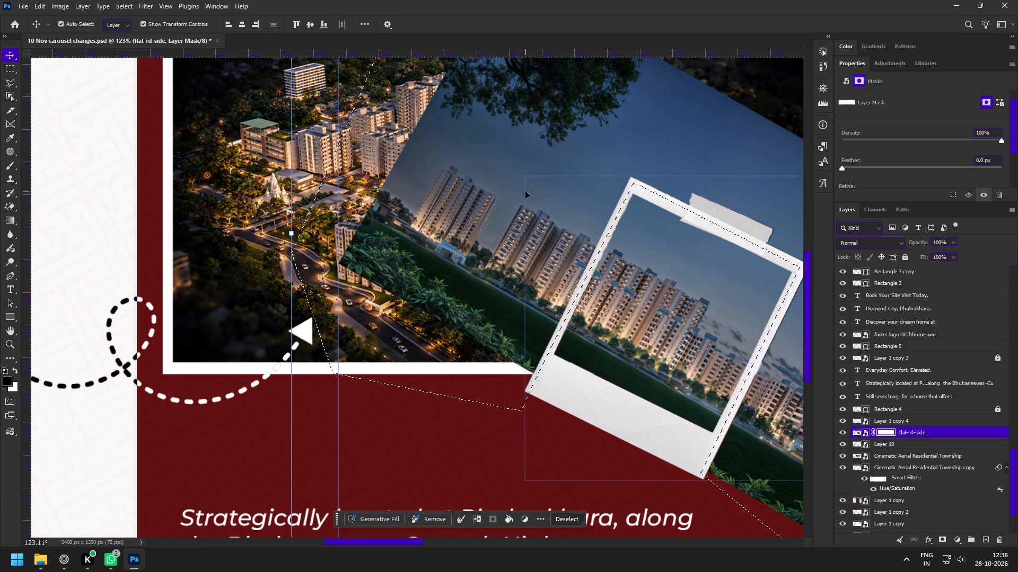
# Paint black with a soft 30% opacity brush on the flat-rd-side layer mask to hide the selected photo area over the night aerial photo.
pyautogui.press('b')
pyautogui.press('space')
pyautogui.press('space')
pyautogui.press('space')
pyautogui.press('space')
pyautogui.moveTo(534, 320); pyautogui.dragTo(435, 365)
pyautogui.moveTo(316, 360); pyautogui.dragTo(577, 195)
pyautogui.moveTo(485, 223); pyautogui.dragTo(475, 214)
pyautogui.moveTo(519, 192); pyautogui.dragTo(166, 353)
pyautogui.moveTo(366, 263); pyautogui.dragTo(608, 175)
pyautogui.moveTo(218, 283); pyautogui.dragTo(605, 203)
pyautogui.moveTo(178, 248); pyautogui.dragTo(613, 229)
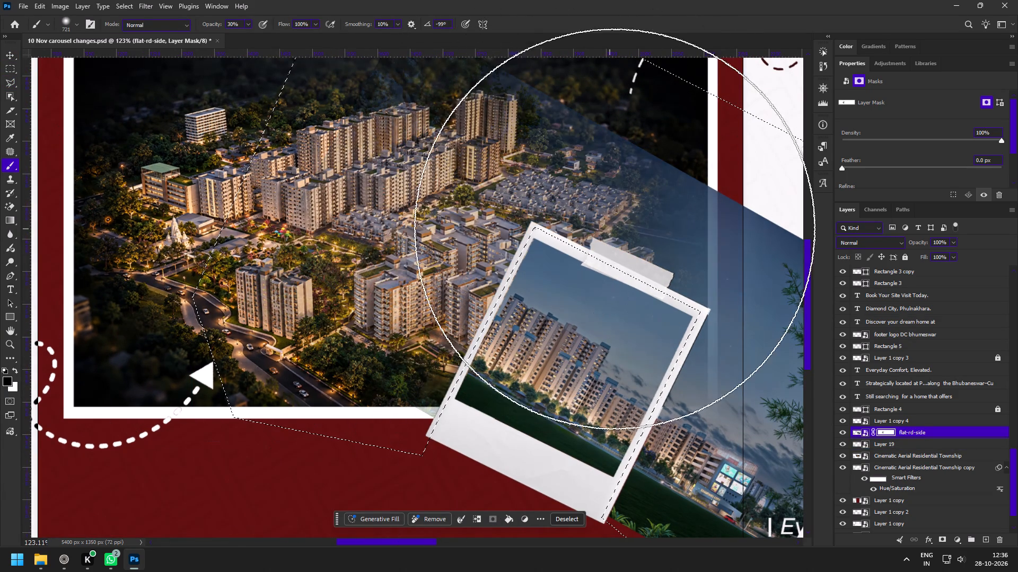
pyautogui.moveTo(235, 217); pyautogui.dragTo(650, 239)
pyautogui.moveTo(181, 203); pyautogui.dragTo(582, 201)
pyautogui.moveTo(199, 201); pyautogui.dragTo(211, 215)
pyautogui.moveTo(656, 213); pyautogui.dragTo(226, 246)
# Brush out the flat-rd-side photo on its mask along the aerial photo's upper frame and the area below the Location heading.
pyautogui.press('space')
pyautogui.moveTo(423, 278); pyautogui.dragTo(392, 327)
pyautogui.moveTo(341, 189); pyautogui.dragTo(617, 358)
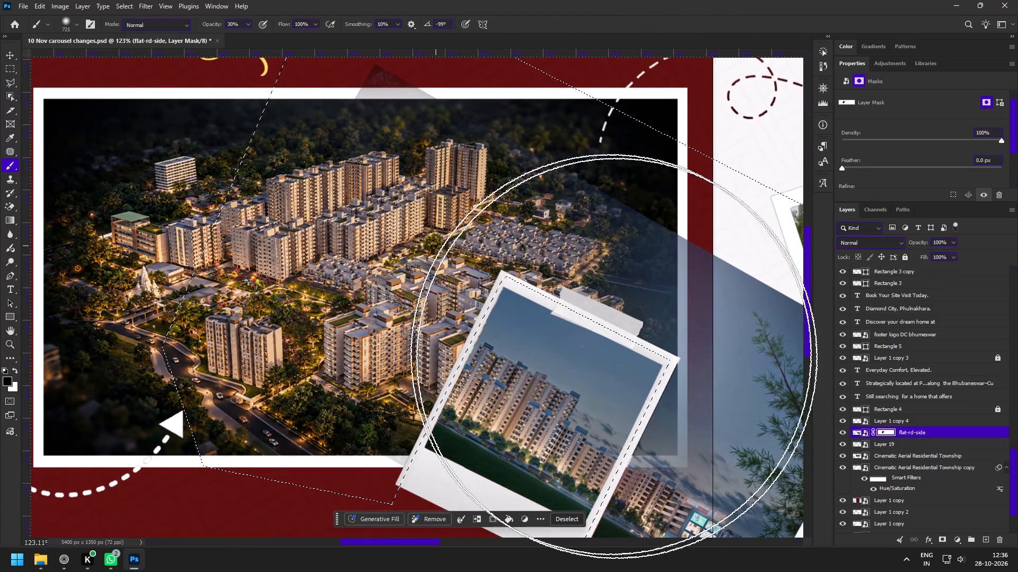
pyautogui.moveTo(617, 358); pyautogui.dragTo(637, 369)
pyautogui.click(387, 219)
pyautogui.moveTo(382, 192); pyautogui.dragTo(391, 175)
pyautogui.moveTo(393, 164); pyautogui.dragTo(401, 174)
pyautogui.press('space')
pyautogui.press('space')
pyautogui.press('space')
pyautogui.moveTo(415, 234); pyautogui.dragTo(403, 326)
pyautogui.tripleClick(370, 272)
pyautogui.doubleClick(370, 271)
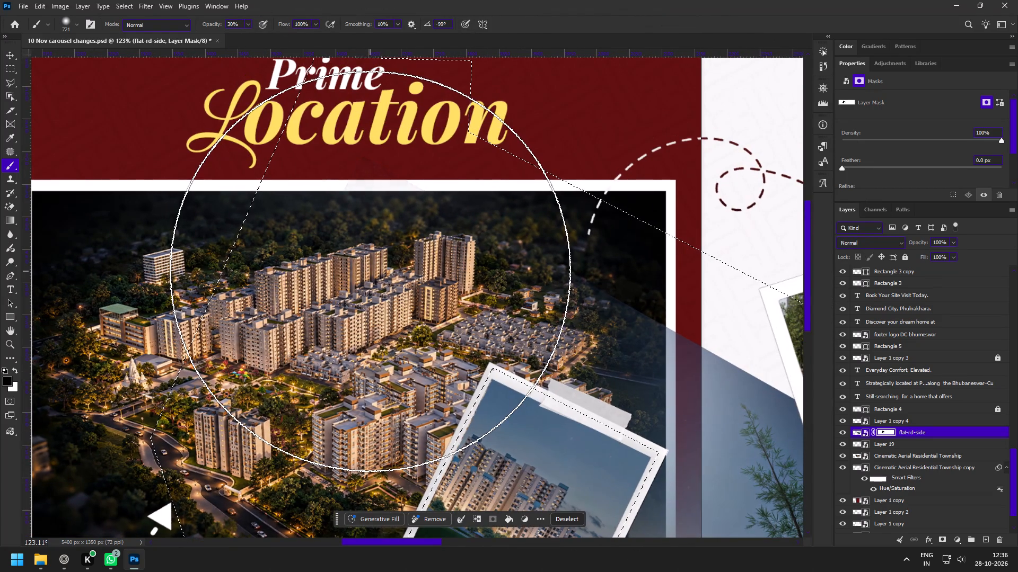
pyautogui.moveTo(320, 242); pyautogui.dragTo(605, 415)
pyautogui.moveTo(550, 376); pyautogui.dragTo(344, 265)
pyautogui.moveTo(344, 255); pyautogui.dragTo(590, 378)
# Mask out the flat-rd-side photo beside the polaroid, across the red slide's edge and the adjoining white slide.
pyautogui.press('space')
pyautogui.press('space')
pyautogui.press('space')
pyautogui.press('space')
pyautogui.press('space')
pyautogui.press('space')
pyautogui.press('space')
pyautogui.moveTo(581, 383); pyautogui.dragTo(385, 182)
pyautogui.moveTo(363, 174); pyautogui.dragTo(558, 351)
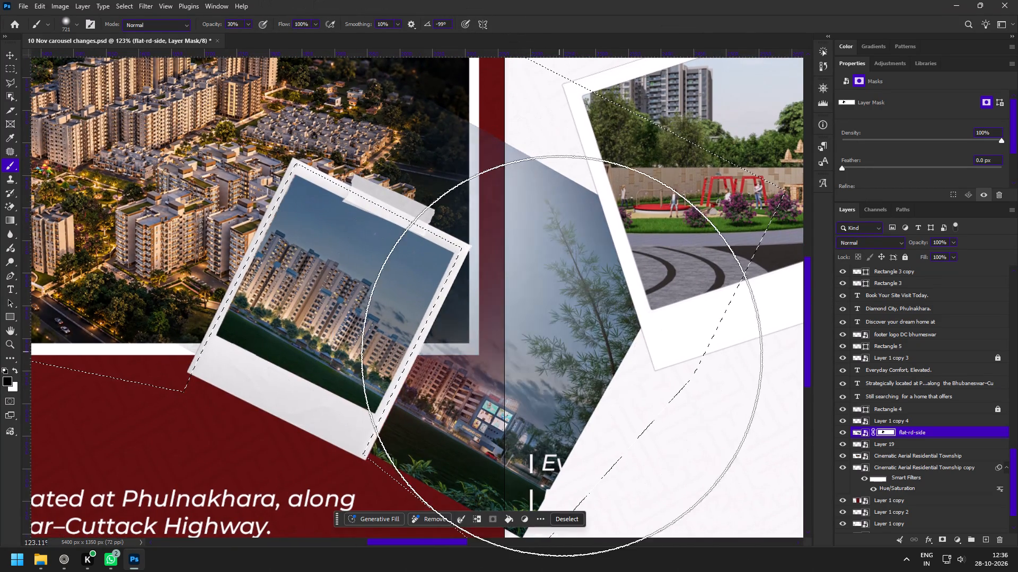
pyautogui.moveTo(462, 273); pyautogui.dragTo(529, 335)
pyautogui.click(455, 262)
pyautogui.moveTo(416, 211); pyautogui.dragTo(465, 234)
pyautogui.moveTo(462, 228); pyautogui.dragTo(471, 228)
pyautogui.moveTo(481, 217); pyautogui.dragTo(568, 296)
pyautogui.moveTo(468, 202); pyautogui.dragTo(598, 304)
pyautogui.moveTo(353, 153); pyautogui.dragTo(635, 301)
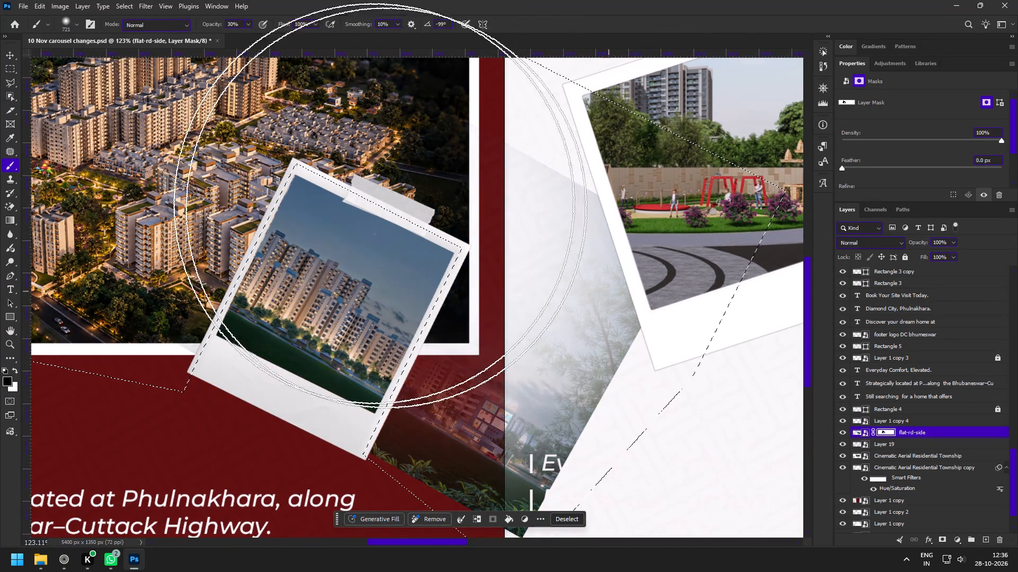
pyautogui.moveTo(332, 186); pyautogui.dragTo(629, 279)
pyautogui.moveTo(398, 227); pyautogui.dragTo(651, 257)
pyautogui.moveTo(392, 246); pyautogui.dragTo(633, 266)
# Brush away the flat-rd-side photo on its mask below the polaroid and across the lower part of the adjoining white slide.
pyautogui.press('space')
pyautogui.press('space')
pyautogui.press('space')
pyautogui.press('space')
pyautogui.press('space')
pyautogui.press('space')
pyautogui.moveTo(514, 294); pyautogui.dragTo(490, 223)
pyautogui.moveTo(604, 290); pyautogui.dragTo(286, 329)
pyautogui.moveTo(423, 333); pyautogui.dragTo(586, 320)
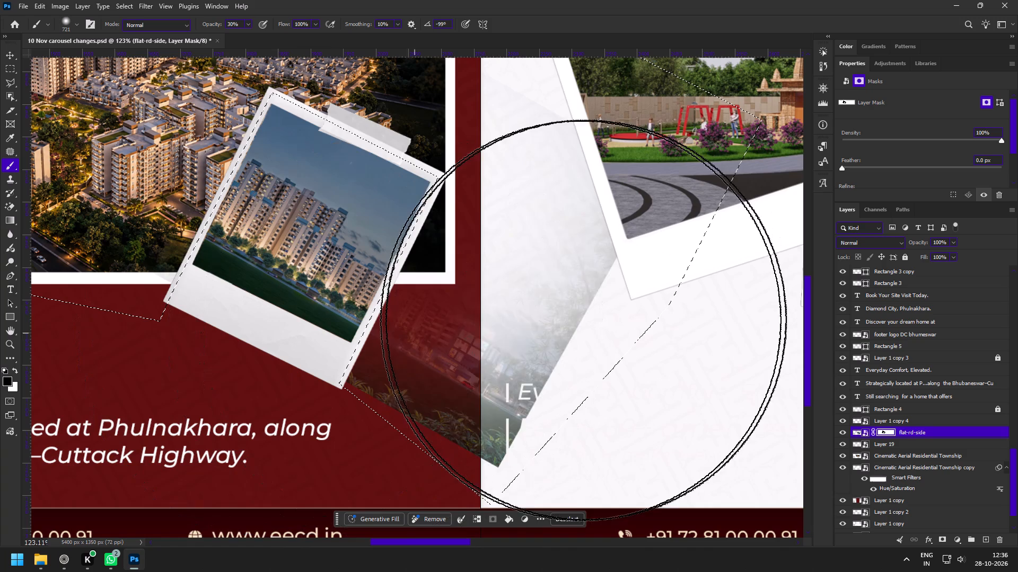
pyautogui.moveTo(586, 320); pyautogui.dragTo(669, 315)
pyautogui.moveTo(473, 326); pyautogui.dragTo(297, 327)
pyautogui.moveTo(563, 310); pyautogui.dragTo(640, 307)
pyautogui.moveTo(312, 309); pyautogui.dragTo(470, 334)
pyautogui.moveTo(592, 350); pyautogui.dragTo(364, 371)
pyautogui.moveTo(372, 380); pyautogui.dragTo(630, 412)
pyautogui.moveTo(561, 406); pyautogui.dragTo(259, 390)
pyautogui.moveTo(388, 388); pyautogui.dragTo(660, 400)
pyautogui.moveTo(558, 392); pyautogui.dragTo(235, 380)
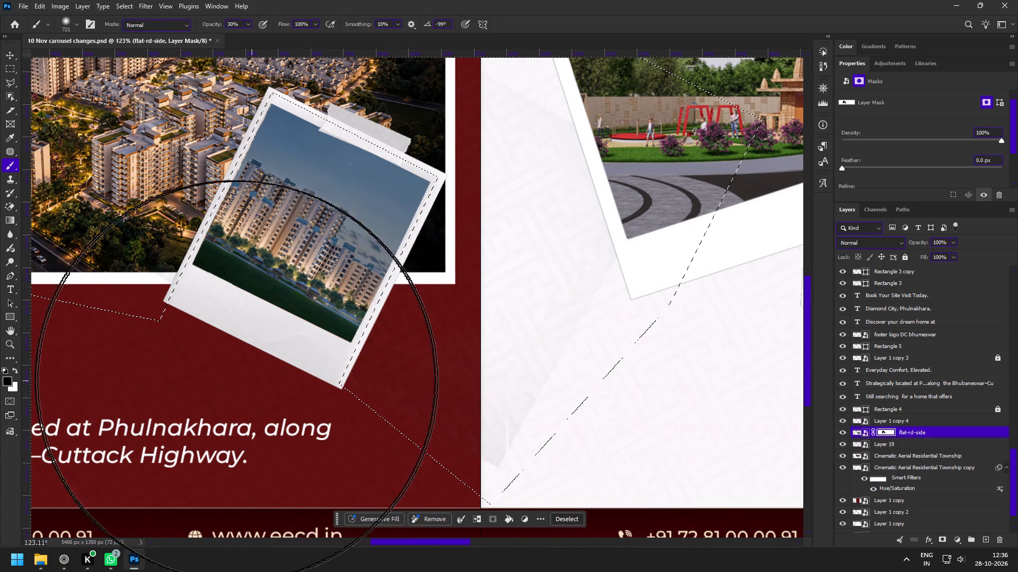
pyautogui.moveTo(235, 380); pyautogui.dragTo(224, 380)
pyautogui.moveTo(431, 372); pyautogui.dragTo(641, 377)
pyautogui.moveTo(529, 358); pyautogui.dragTo(264, 352)
pyautogui.moveTo(435, 335); pyautogui.dragTo(652, 339)
pyautogui.moveTo(540, 325); pyautogui.dragTo(266, 318)
pyautogui.moveTo(457, 285); pyautogui.dragTo(595, 275)
pyautogui.moveTo(315, 239); pyautogui.dragTo(506, 235)
pyautogui.moveTo(522, 234); pyautogui.dragTo(524, 289)
# Paint over the remaining selected area around the polaroid and the slide boundary on the mask, then clear the selection.
pyautogui.press('space')
pyautogui.press('space')
pyautogui.press('space')
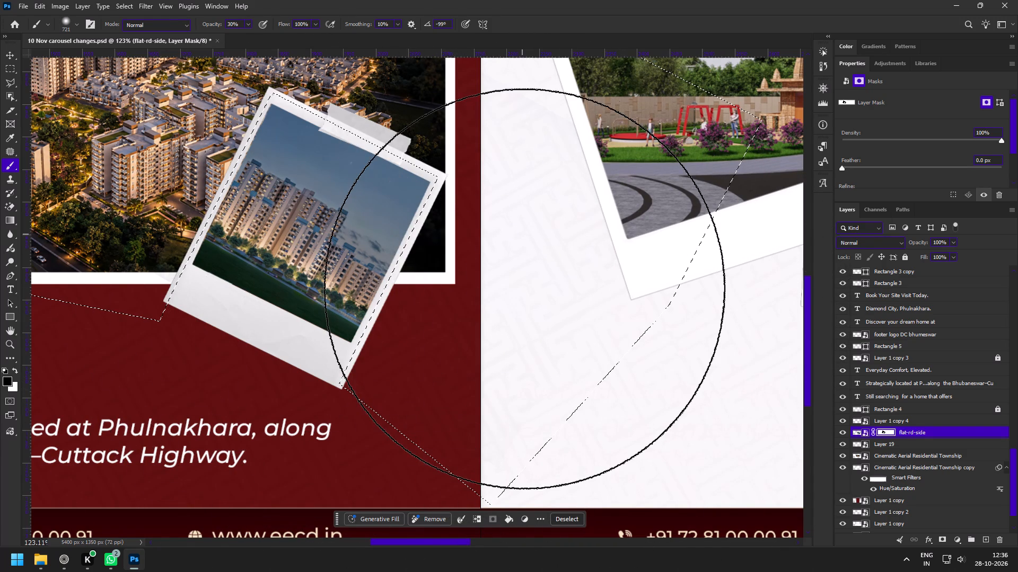
pyautogui.moveTo(524, 289); pyautogui.dragTo(524, 290)
pyautogui.press('space')
pyautogui.press('space')
pyautogui.moveTo(510, 246); pyautogui.dragTo(537, 316)
pyautogui.moveTo(619, 313); pyautogui.dragTo(334, 169)
pyautogui.moveTo(444, 187); pyautogui.dragTo(662, 266)
pyautogui.moveTo(522, 212); pyautogui.dragTo(366, 177)
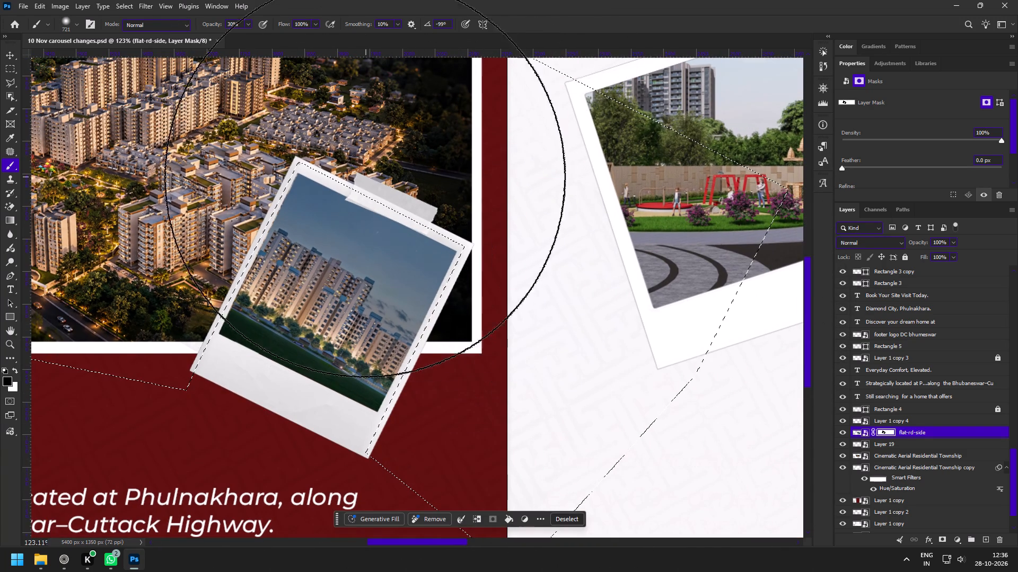
pyautogui.moveTo(526, 204); pyautogui.dragTo(642, 256)
pyautogui.moveTo(397, 200); pyautogui.dragTo(292, 183)
pyautogui.moveTo(433, 215); pyautogui.dragTo(542, 251)
pyautogui.moveTo(563, 229); pyautogui.dragTo(562, 337)
pyautogui.moveTo(557, 312); pyautogui.dragTo(557, 318)
pyautogui.hotkey('ctrl', 'd')
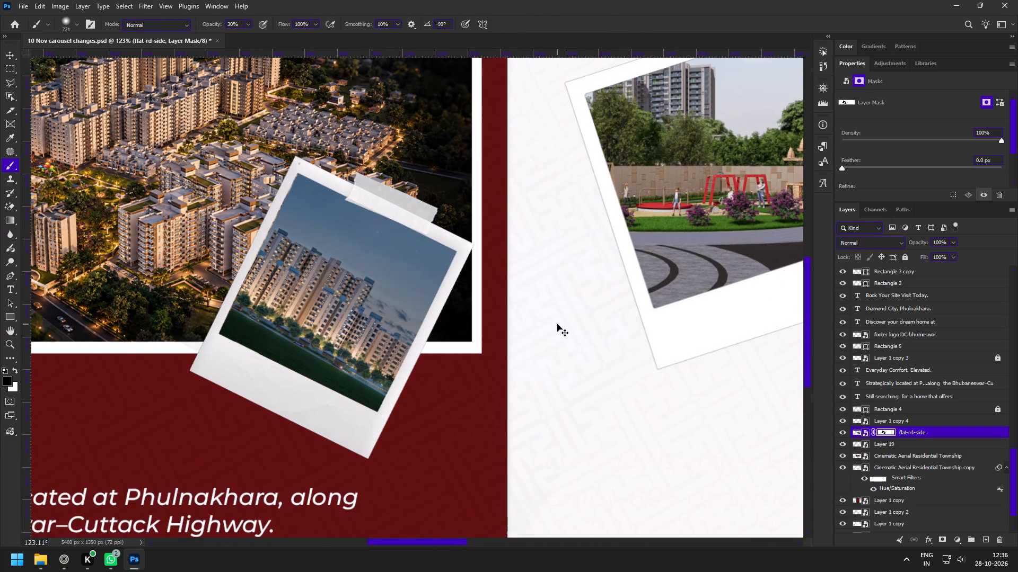
# Add a drop shadow with a 6 px size to the tilted polaroid frame, Layer 19.
pyautogui.press('z')
pyautogui.press('space')
pyautogui.moveTo(383, 355); pyautogui.dragTo(580, 338)
pyautogui.press('v')
pyautogui.click(425, 369)
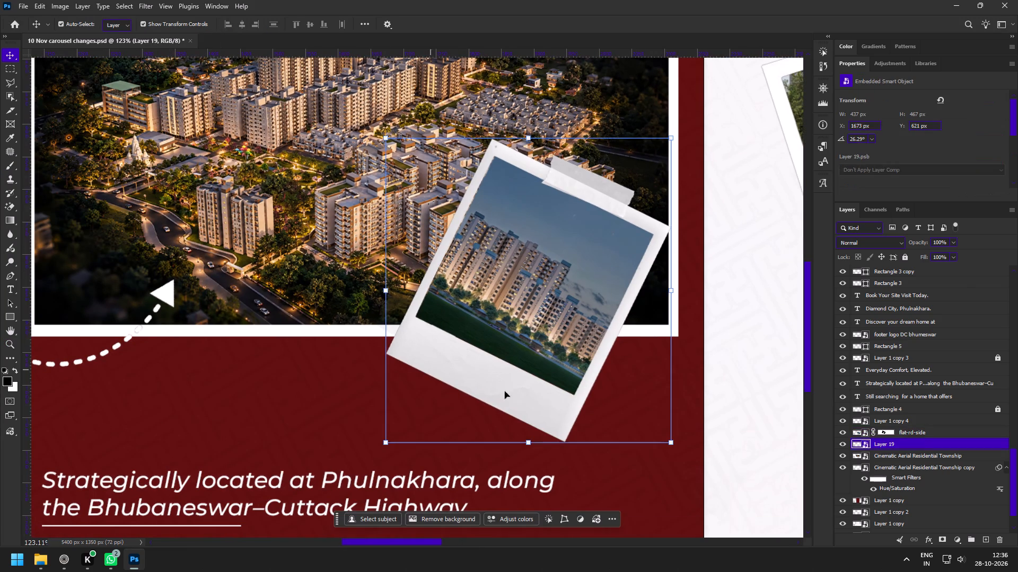
pyautogui.doubleClick(977, 448)
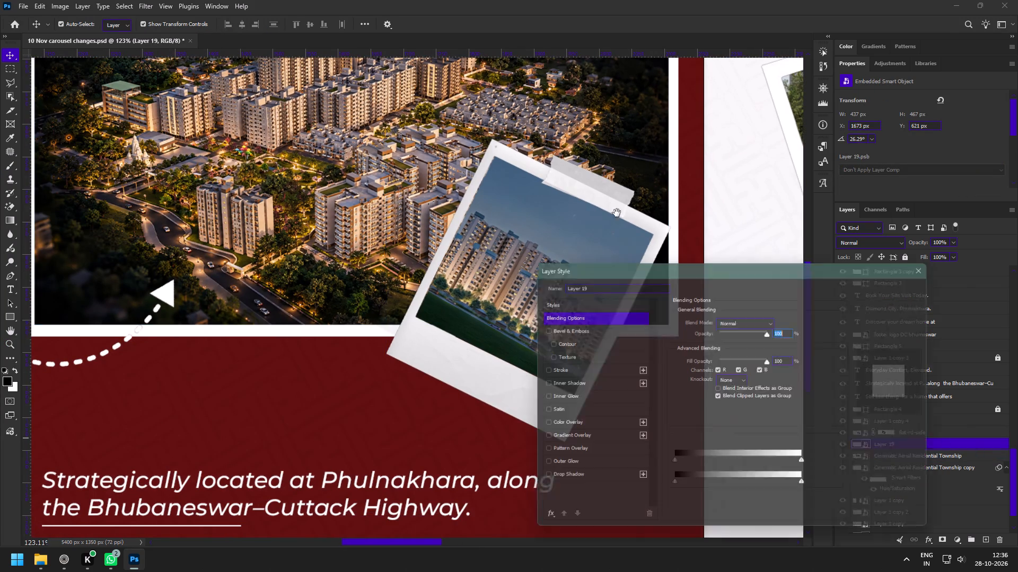
pyautogui.click(563, 478)
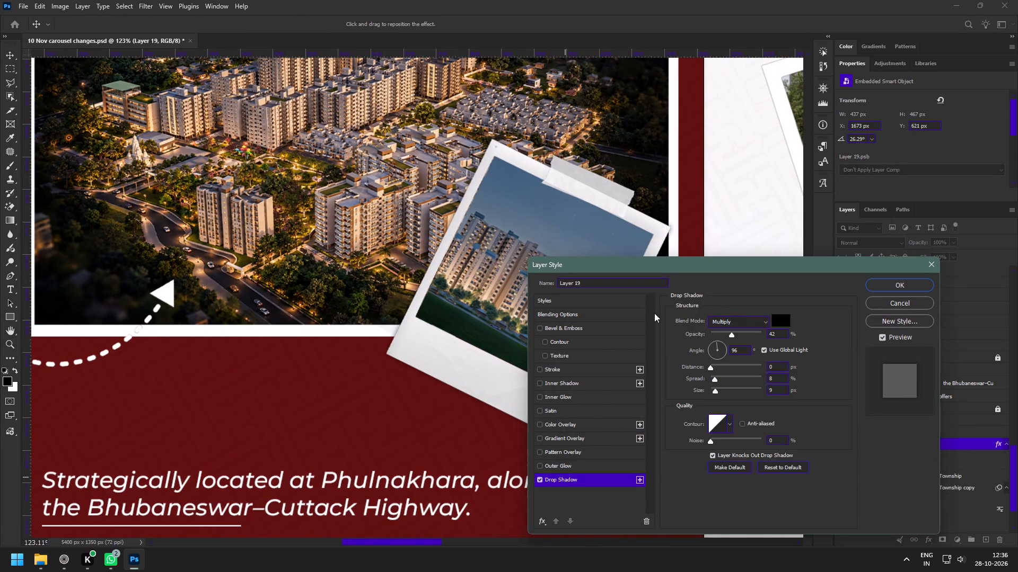
pyautogui.click(715, 391)
pyautogui.click(890, 287)
# Examine the finished polaroid on the Location slide up close and alongside the neighbouring carousel slides.
pyautogui.press('z')
pyautogui.moveTo(630, 342); pyautogui.dragTo(592, 330)
pyautogui.press('space')
pyautogui.press('space')
pyautogui.press('space')
pyautogui.press('space')
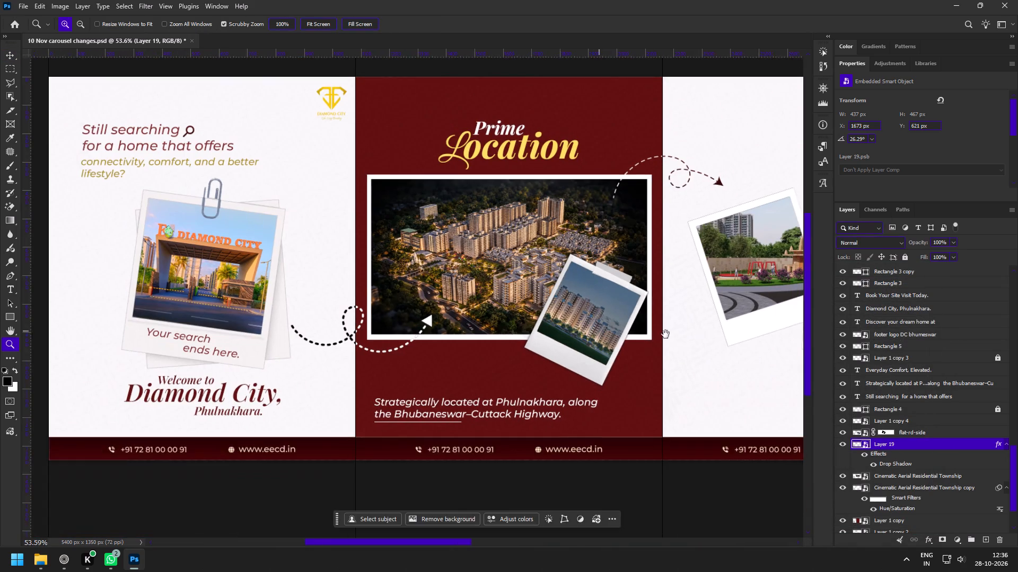
pyautogui.moveTo(693, 336); pyautogui.dragTo(621, 331)
pyautogui.moveTo(494, 304); pyautogui.dragTo(516, 321)
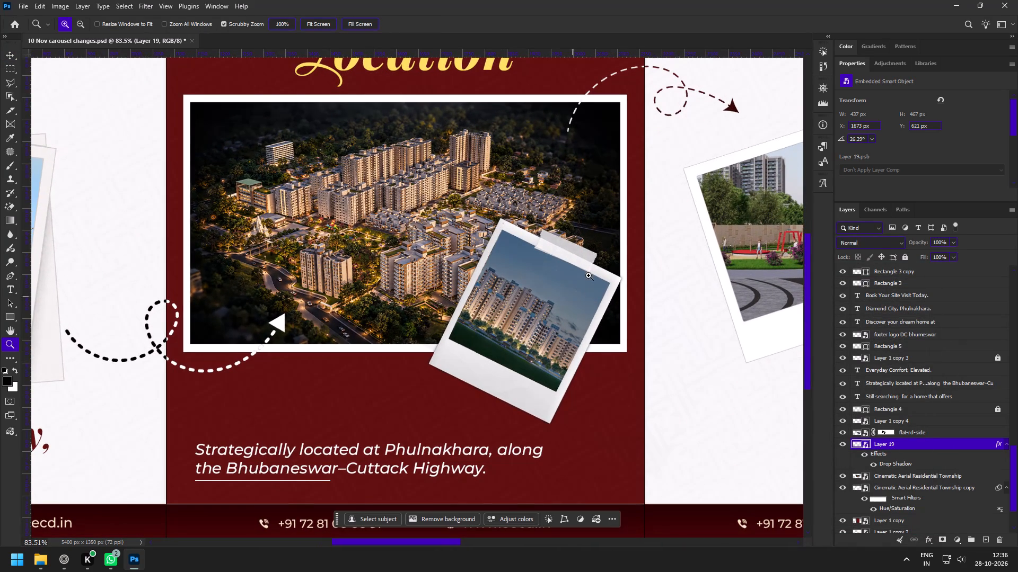
pyautogui.press('space')
pyautogui.press('space')
pyautogui.press('space')
pyautogui.press('space')
pyautogui.press('space')
pyautogui.press('space')
pyautogui.press('space')
pyautogui.moveTo(589, 284); pyautogui.dragTo(587, 292)
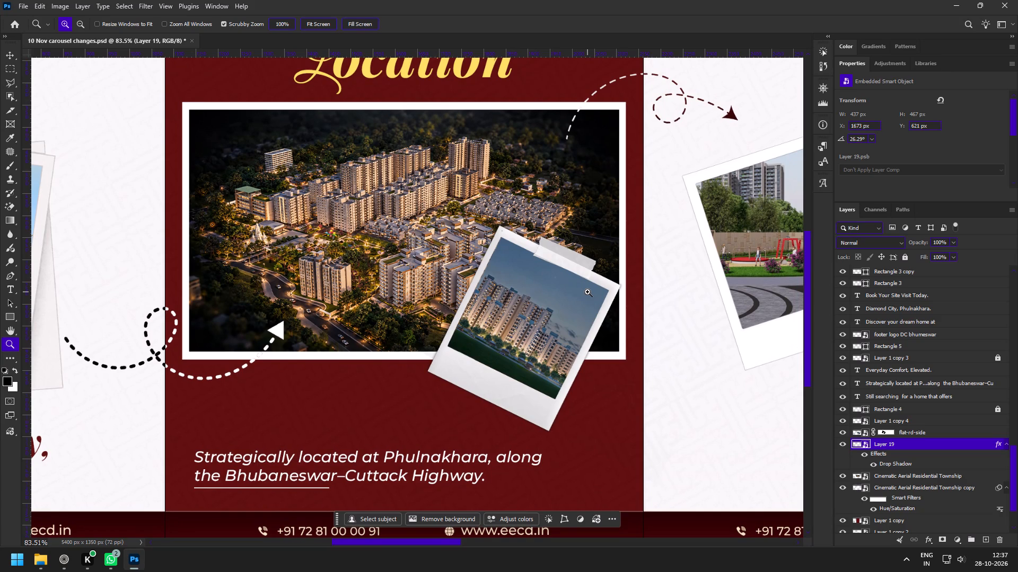
pyautogui.press('z')
pyautogui.moveTo(628, 252); pyautogui.dragTo(593, 239)
pyautogui.press('space')
pyautogui.press('space')
pyautogui.press('space')
pyautogui.press('space')
pyautogui.press('space')
pyautogui.press('space')
pyautogui.press('space')
pyautogui.press('space')
pyautogui.press('space')
pyautogui.press('space')
pyautogui.press('space')
pyautogui.press('space')
pyautogui.moveTo(600, 263); pyautogui.dragTo(540, 267)
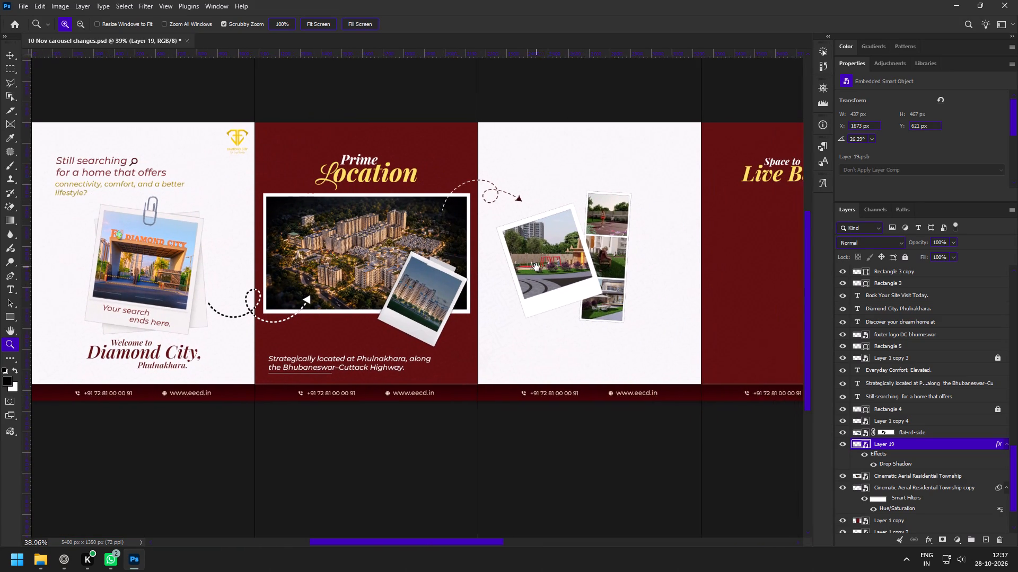
# Recolour the white Amenities heading on the third slide to dark red #621010, sampled from the Location slide's background.
pyautogui.press('space')
pyautogui.press('space')
pyautogui.press('space')
pyautogui.press('space')
pyautogui.press('space')
pyautogui.moveTo(614, 283); pyautogui.dragTo(571, 284)
pyautogui.moveTo(534, 249); pyautogui.dragTo(543, 264)
pyautogui.moveTo(438, 161); pyautogui.dragTo(445, 168)
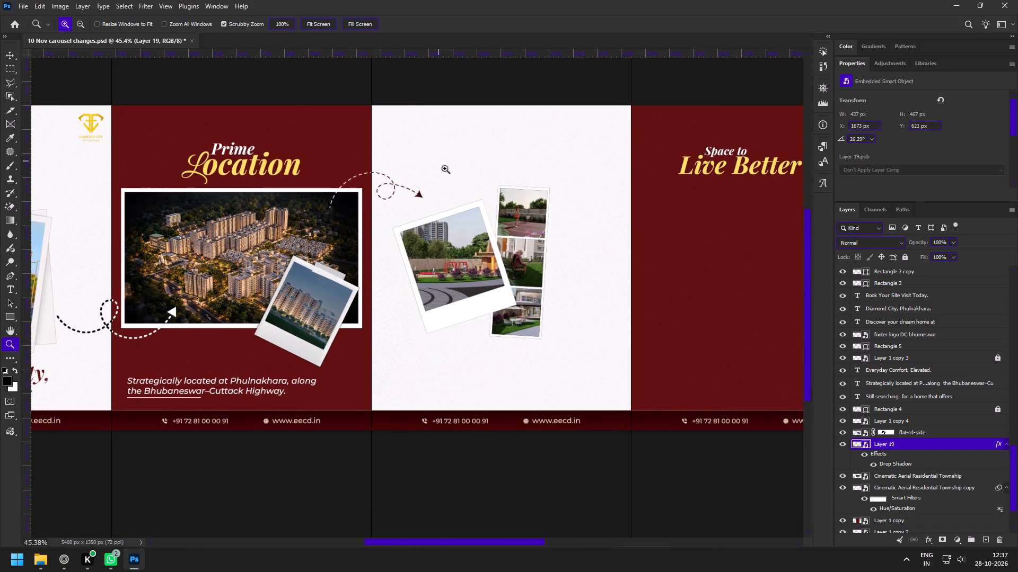
pyautogui.moveTo(445, 168); pyautogui.dragTo(459, 184)
pyautogui.press('v')
pyautogui.click(487, 150)
pyautogui.press('z')
pyautogui.moveTo(433, 101); pyautogui.dragTo(476, 165)
pyautogui.press('v')
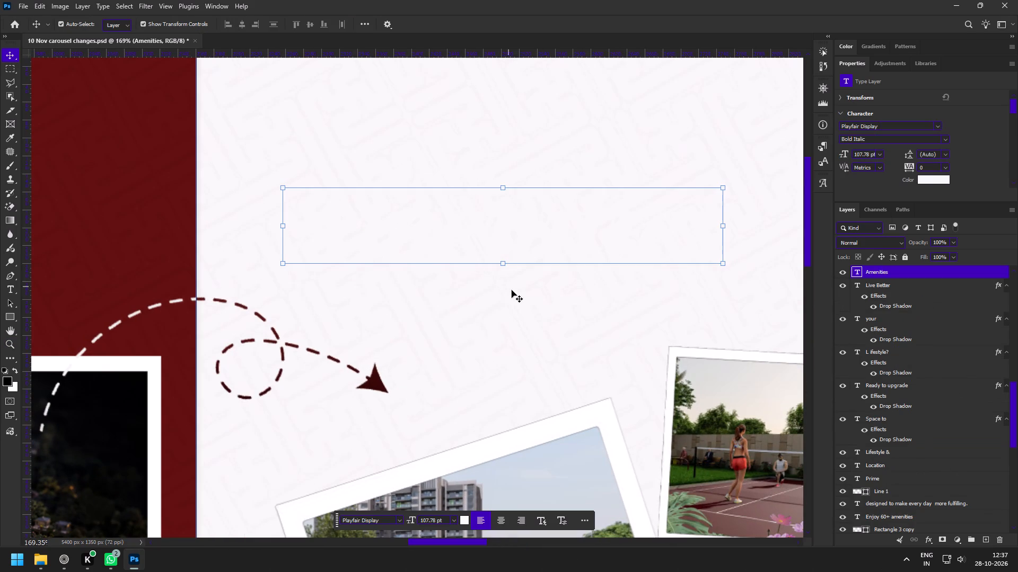
pyautogui.click(937, 181)
pyautogui.click(152, 105)
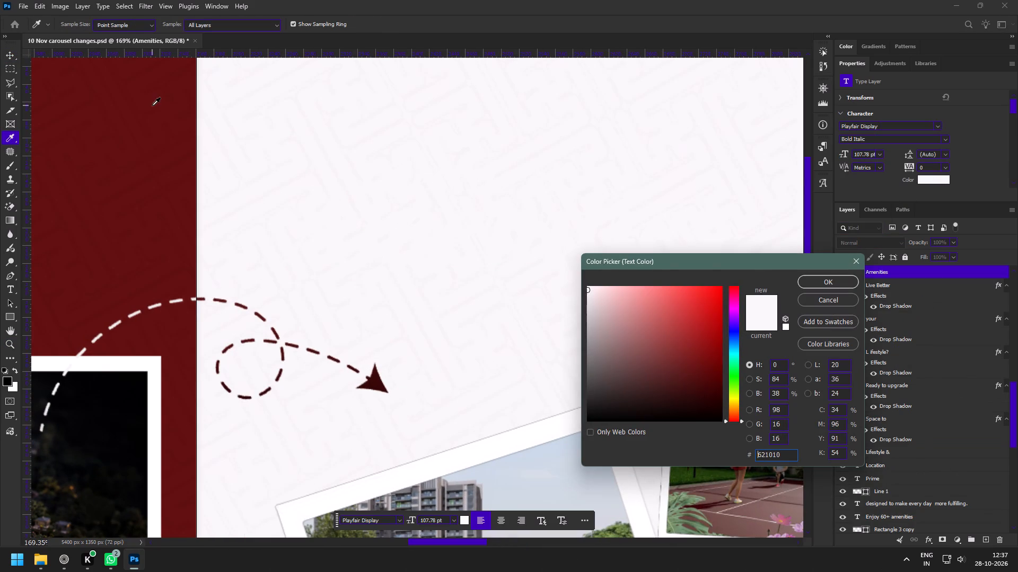
pyautogui.click(826, 281)
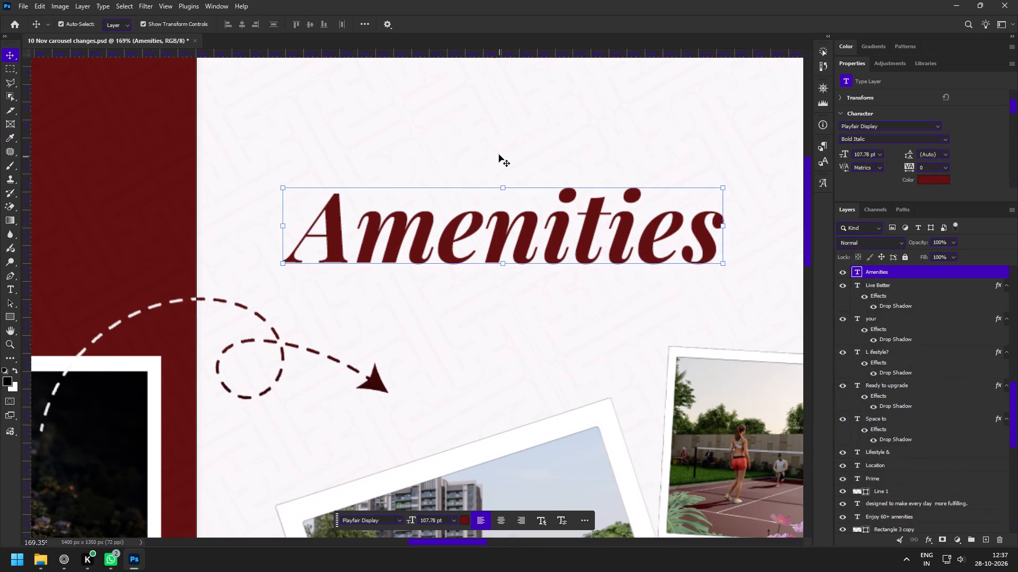
pyautogui.click(499, 155)
# Check the recoloured Amenities heading against the photos and layout of its slide.
pyautogui.press('z')
pyautogui.moveTo(596, 278); pyautogui.dragTo(559, 257)
pyautogui.press('space')
pyautogui.press('space')
pyautogui.press('space')
pyautogui.press('space')
pyautogui.press('space')
pyautogui.moveTo(612, 287); pyautogui.dragTo(451, 224)
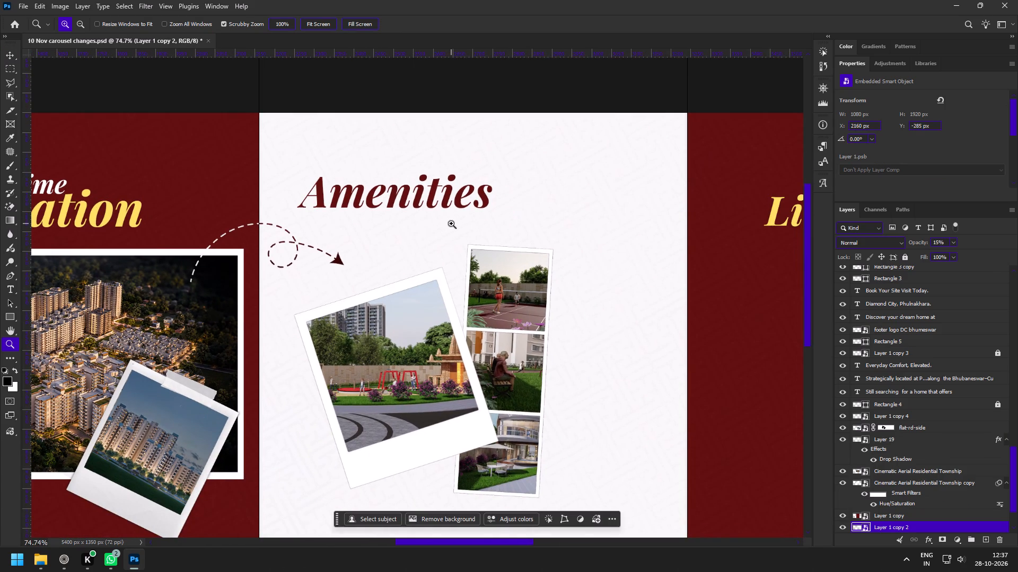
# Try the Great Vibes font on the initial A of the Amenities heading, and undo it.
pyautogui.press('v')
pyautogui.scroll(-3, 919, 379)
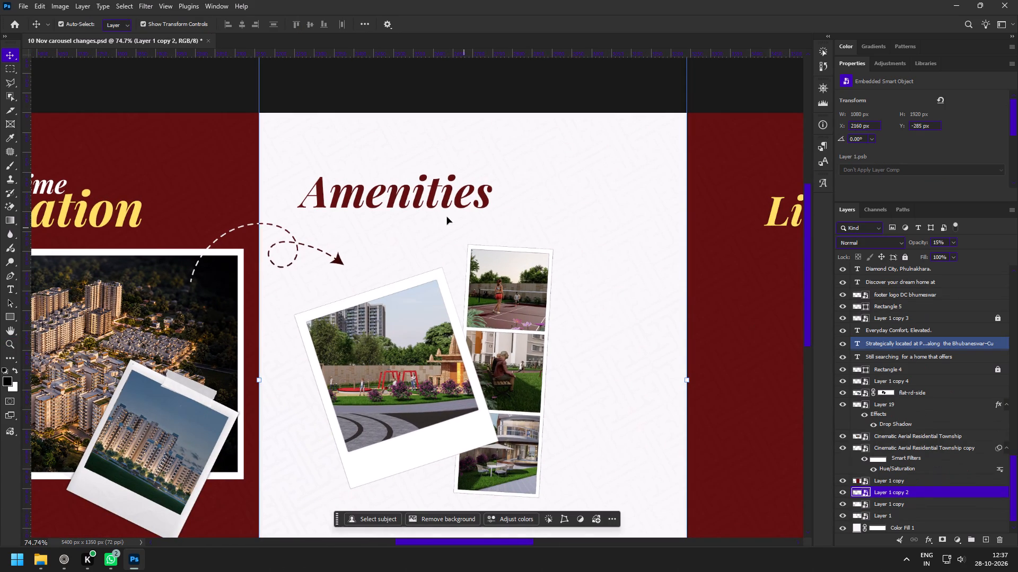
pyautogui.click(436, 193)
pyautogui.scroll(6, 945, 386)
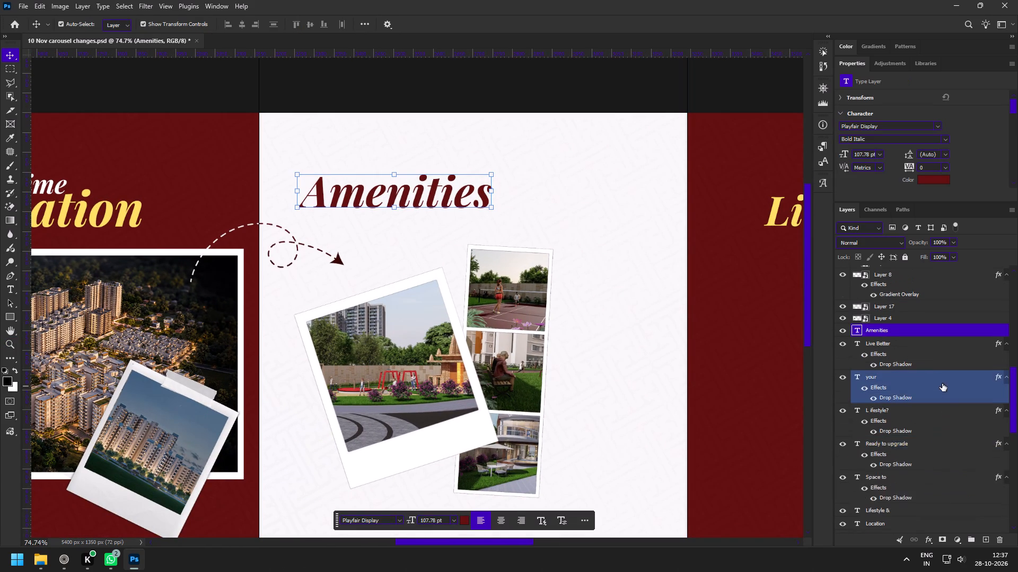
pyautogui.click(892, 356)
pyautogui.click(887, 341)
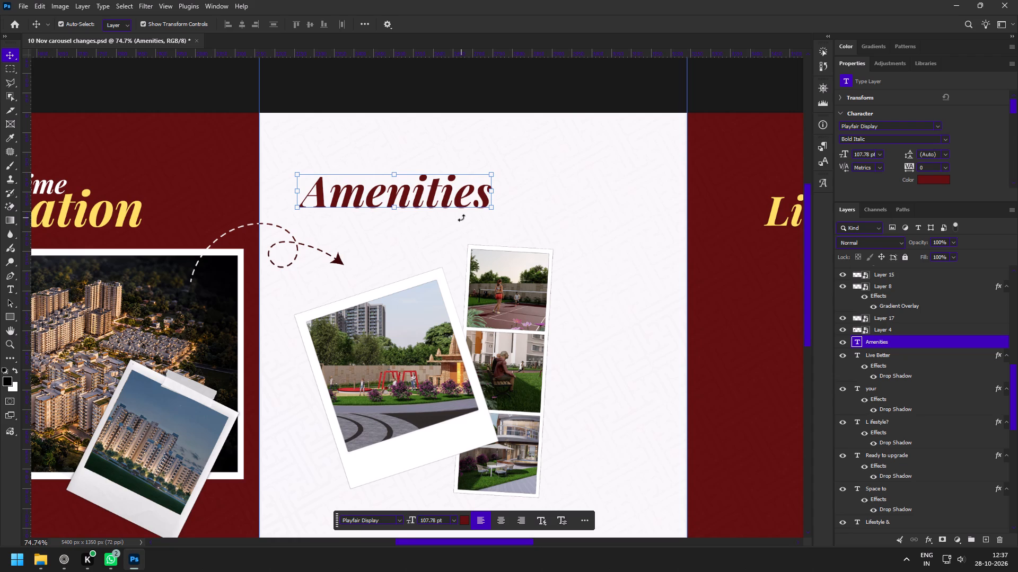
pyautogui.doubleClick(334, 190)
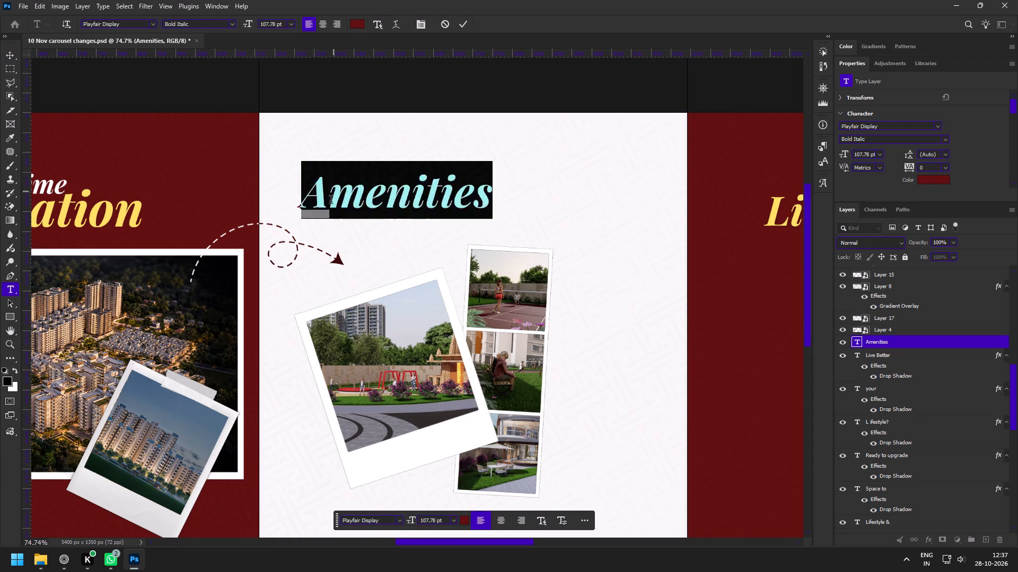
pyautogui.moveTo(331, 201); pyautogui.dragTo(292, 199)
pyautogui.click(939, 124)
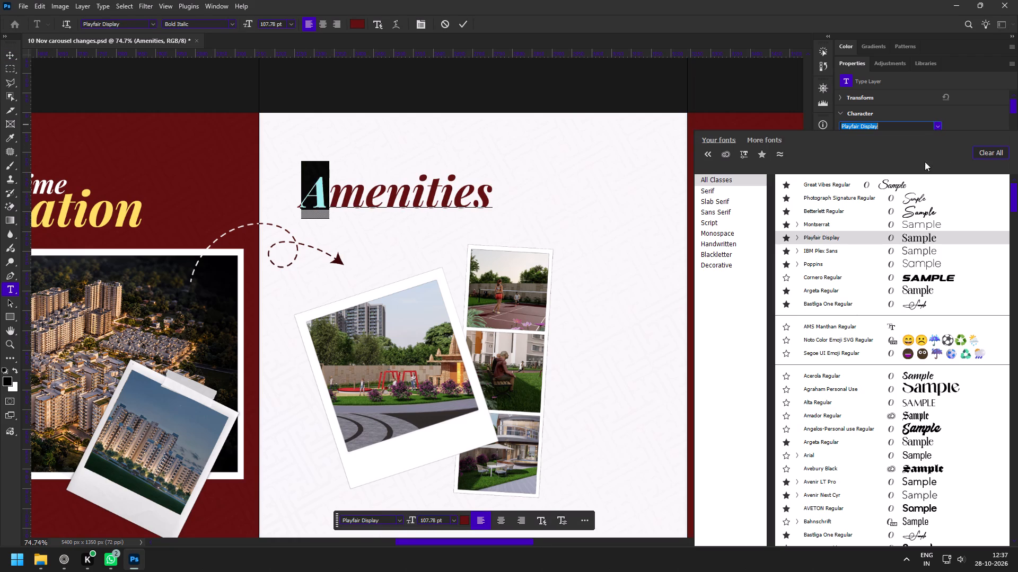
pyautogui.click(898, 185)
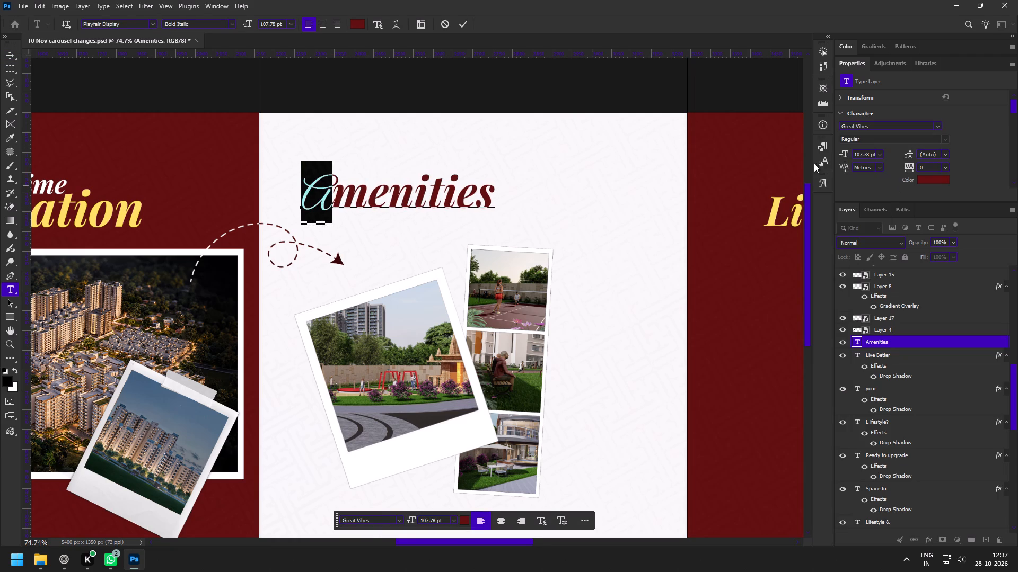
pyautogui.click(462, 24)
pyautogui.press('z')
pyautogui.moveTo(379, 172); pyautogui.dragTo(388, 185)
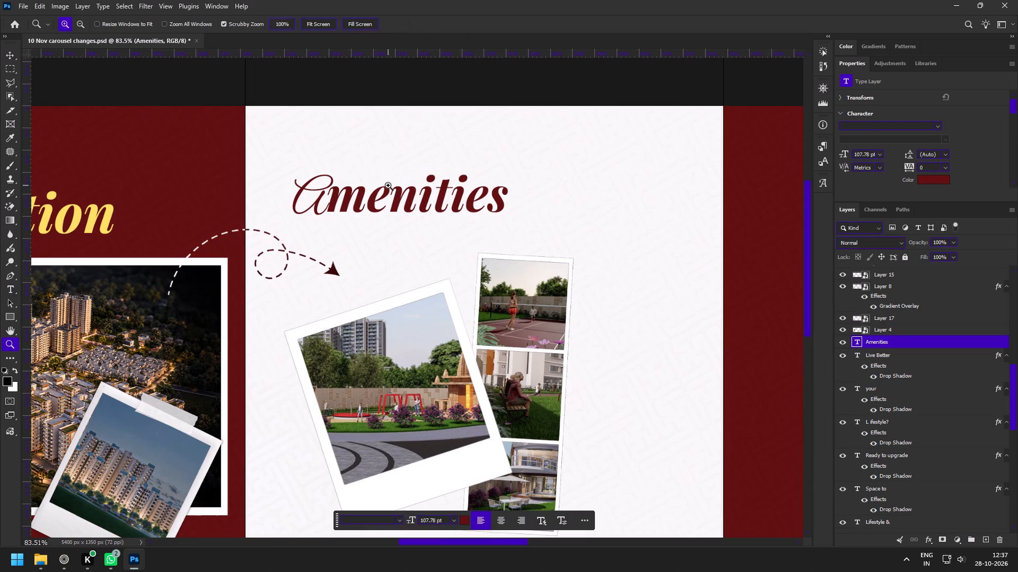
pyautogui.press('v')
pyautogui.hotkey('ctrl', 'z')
# Examine how the heading, large polaroid and photo strip are arranged on the Amenities slide.
pyautogui.press('z')
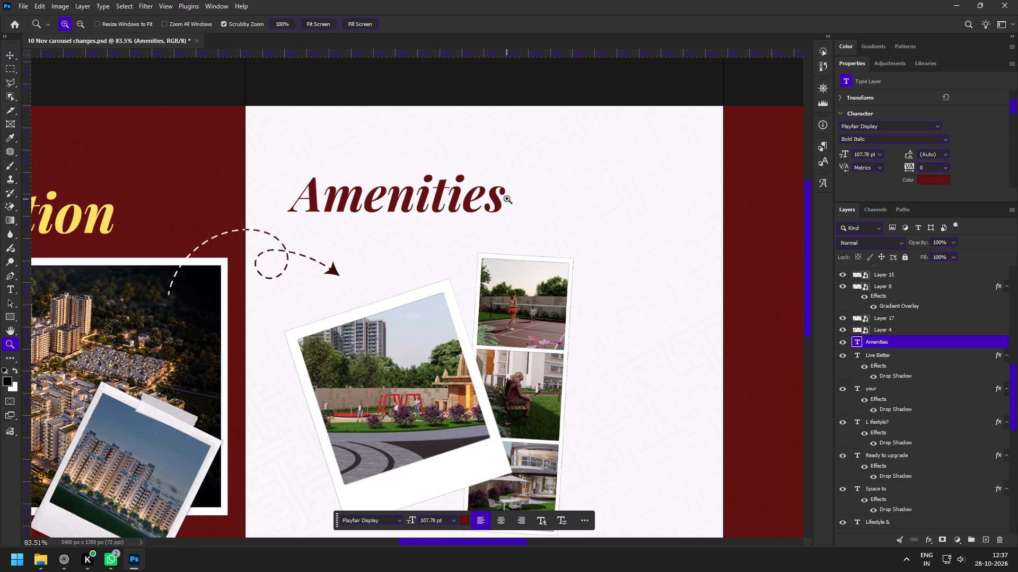
pyautogui.press('space')
pyautogui.press('space')
pyautogui.press('space')
pyautogui.moveTo(497, 297); pyautogui.dragTo(492, 240)
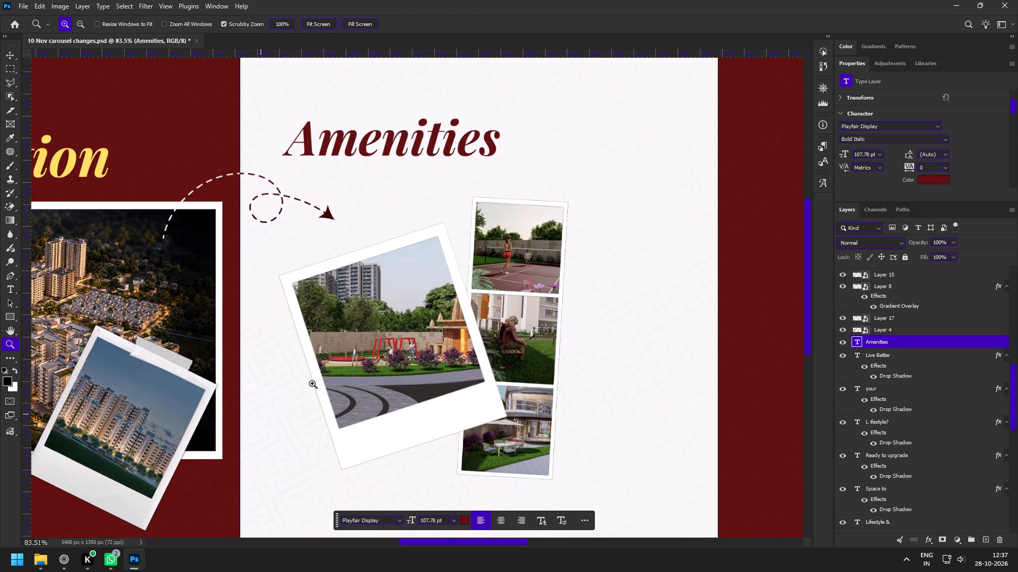
pyautogui.moveTo(439, 397); pyautogui.dragTo(429, 392)
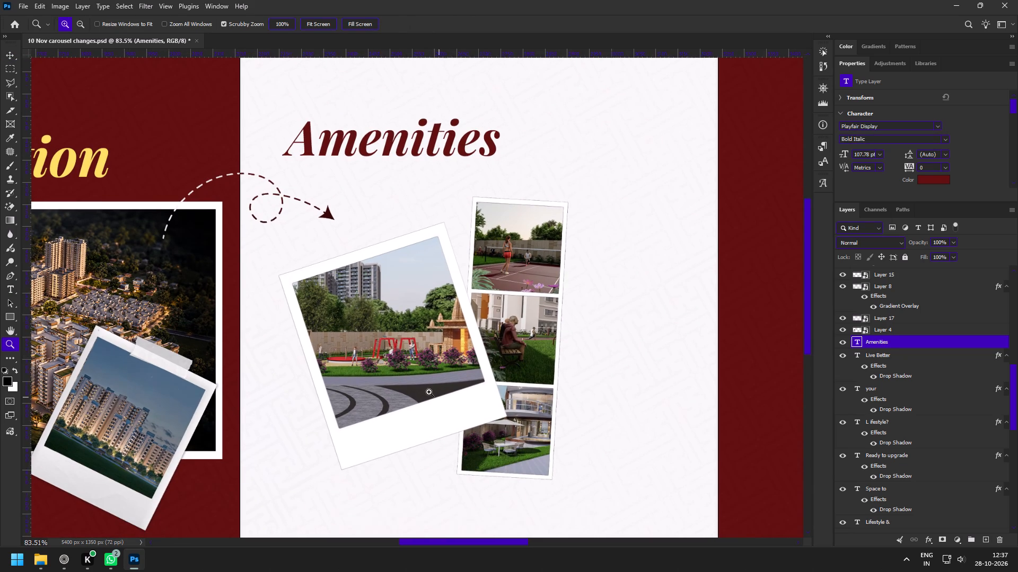
pyautogui.moveTo(429, 392); pyautogui.dragTo(425, 390)
pyautogui.press('space')
pyautogui.press('space')
pyautogui.press('space')
pyautogui.press('space')
pyautogui.moveTo(460, 396); pyautogui.dragTo(450, 335)
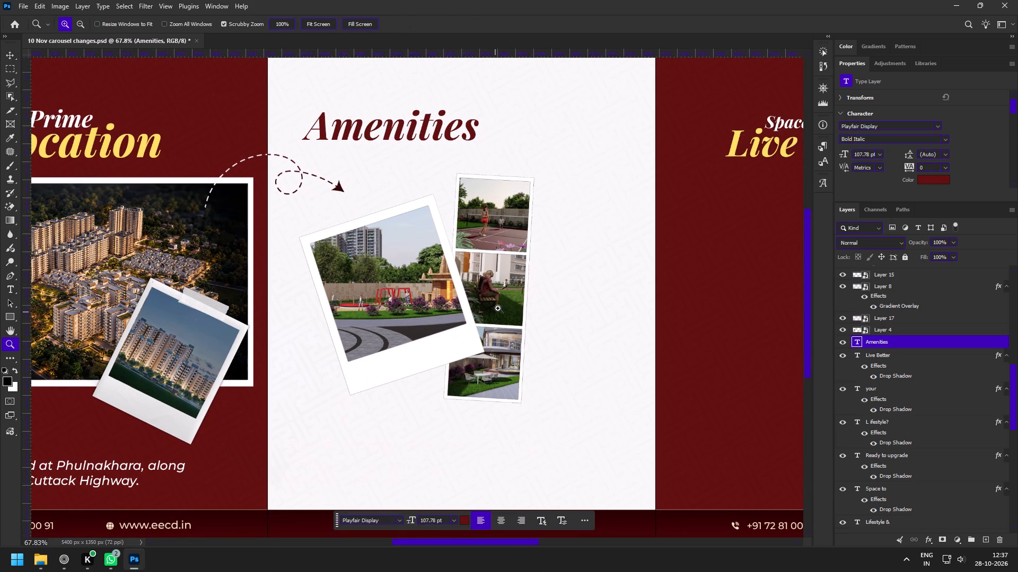
pyautogui.moveTo(476, 298); pyautogui.dragTo(483, 304)
pyautogui.moveTo(488, 307); pyautogui.dragTo(496, 315)
# Combine the playground photo and its large tilted polaroid frame on the Amenities slide into one smart object.
pyautogui.press('v')
pyautogui.click(375, 290)
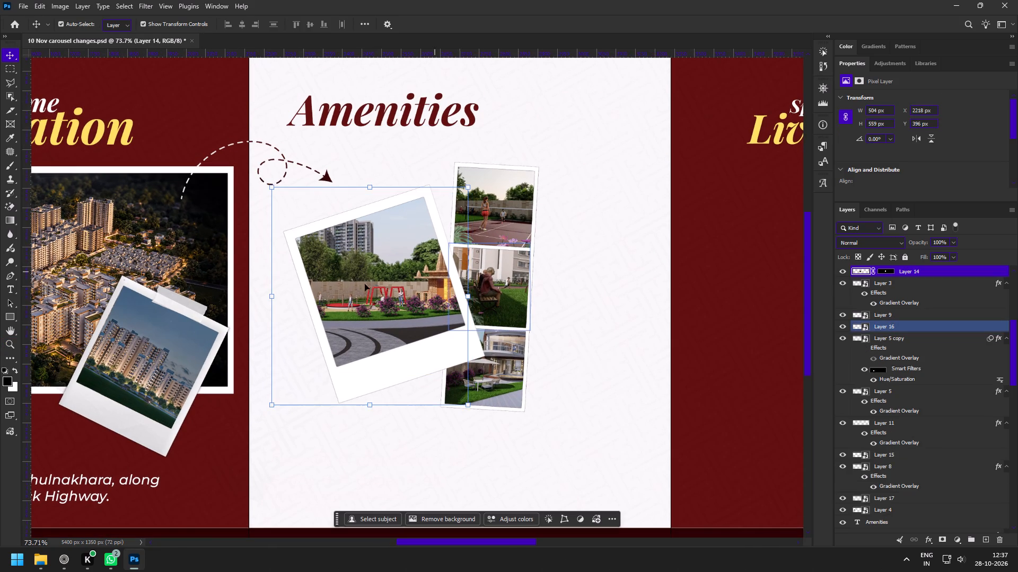
pyautogui.moveTo(363, 284); pyautogui.dragTo(378, 287)
pyautogui.hotkey('ctrl', 'z')
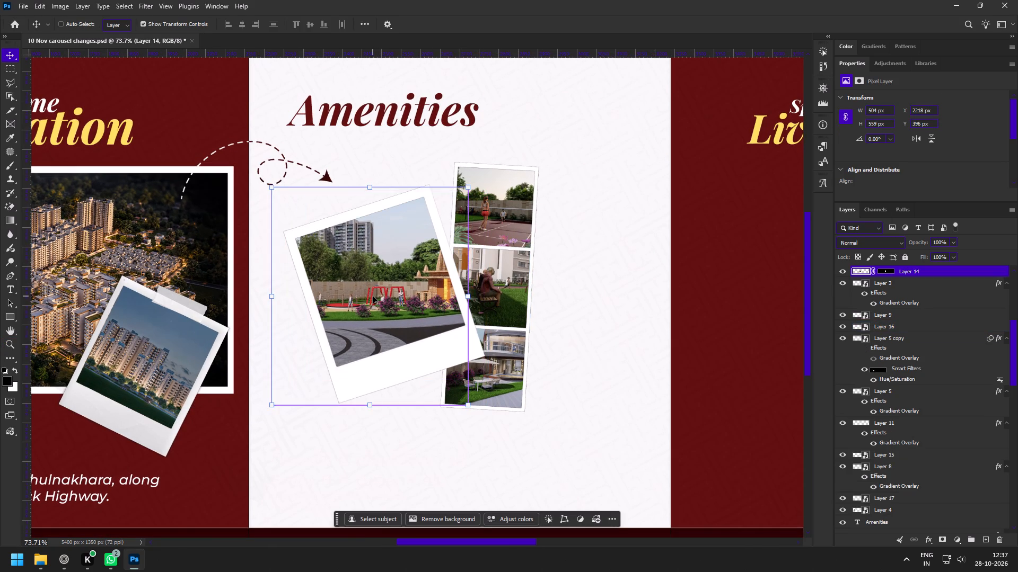
pyautogui.keyDown('shift'); pyautogui.click(379, 382); pyautogui.keyUp('shift')
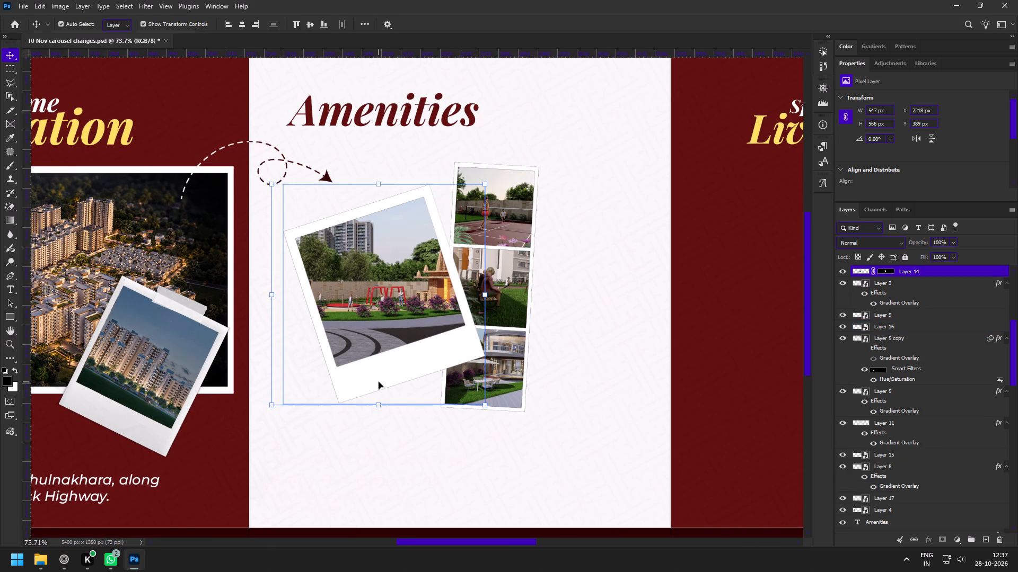
pyautogui.press('F8')
# Combine the tennis, seated-figure and patio photos with their white strip frame into one smart object.
pyautogui.click(507, 217)
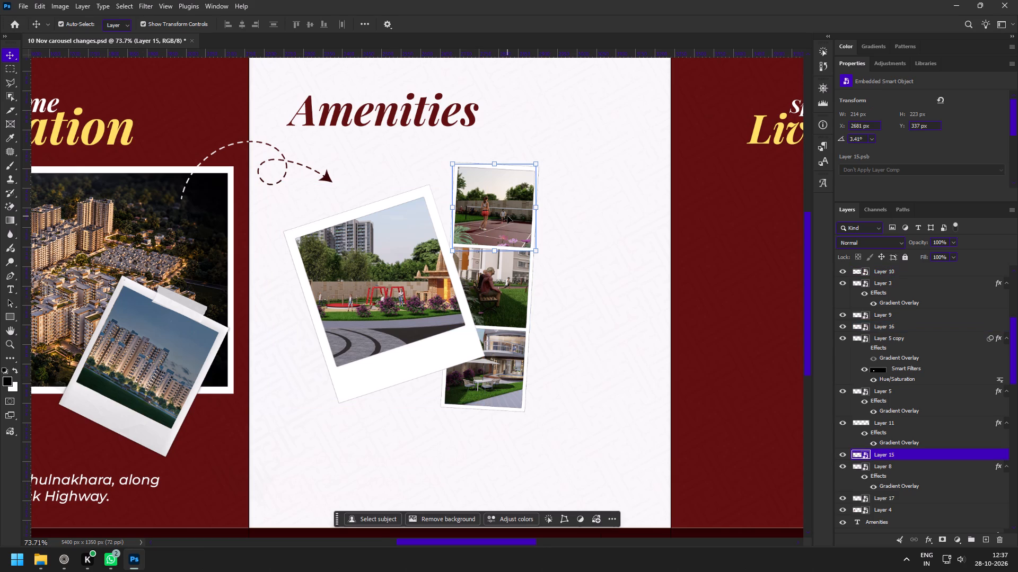
pyautogui.keyDown('shift'); pyautogui.click(507, 292); pyautogui.keyUp('shift')
pyautogui.keyDown('shift'); pyautogui.click(508, 374); pyautogui.keyUp('shift')
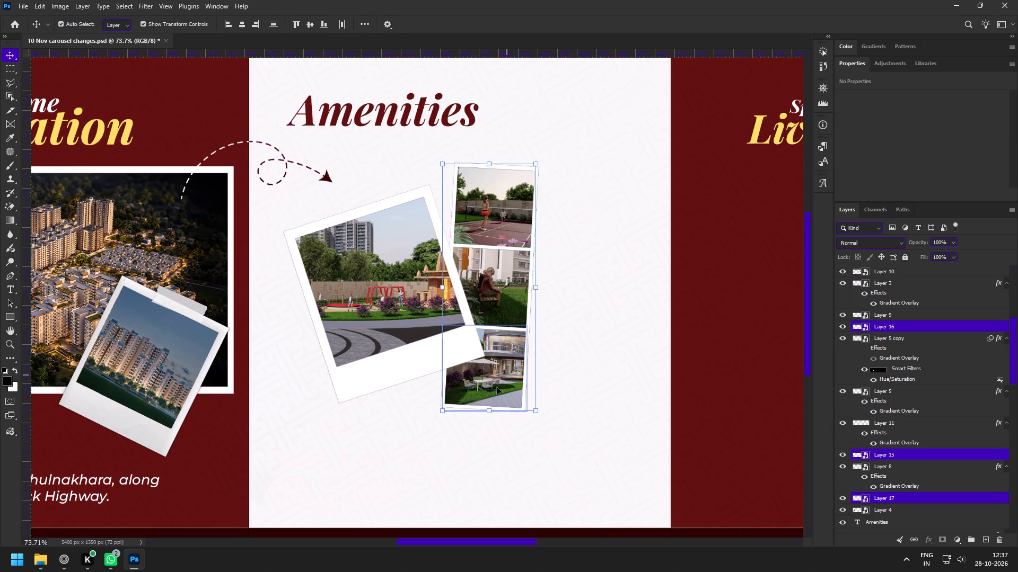
pyautogui.press('z')
pyautogui.moveTo(501, 397); pyautogui.dragTo(557, 439)
pyautogui.press('v')
pyautogui.keyDown('shift'); pyautogui.click(587, 399); pyautogui.keyUp('shift')
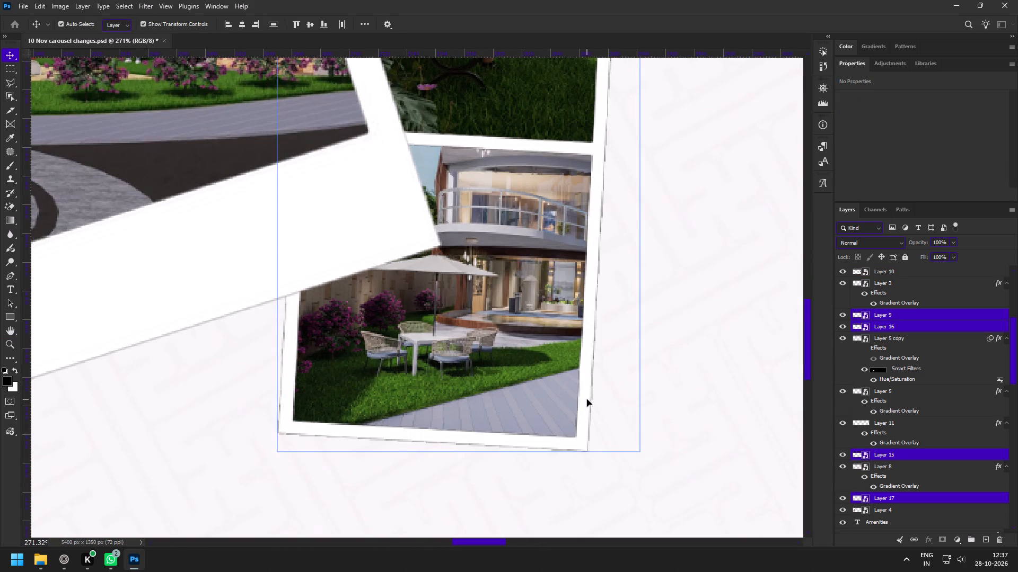
pyautogui.press('F8')
# Enlarge the large polaroid and photo strip together and reposition them to fill more of the Amenities slide.
pyautogui.press('z')
pyautogui.moveTo(504, 311); pyautogui.dragTo(444, 289)
pyautogui.press('v')
pyautogui.keyDown('shift'); pyautogui.click(366, 234); pyautogui.keyUp('shift')
pyautogui.moveTo(540, 346); pyautogui.dragTo(568, 365)
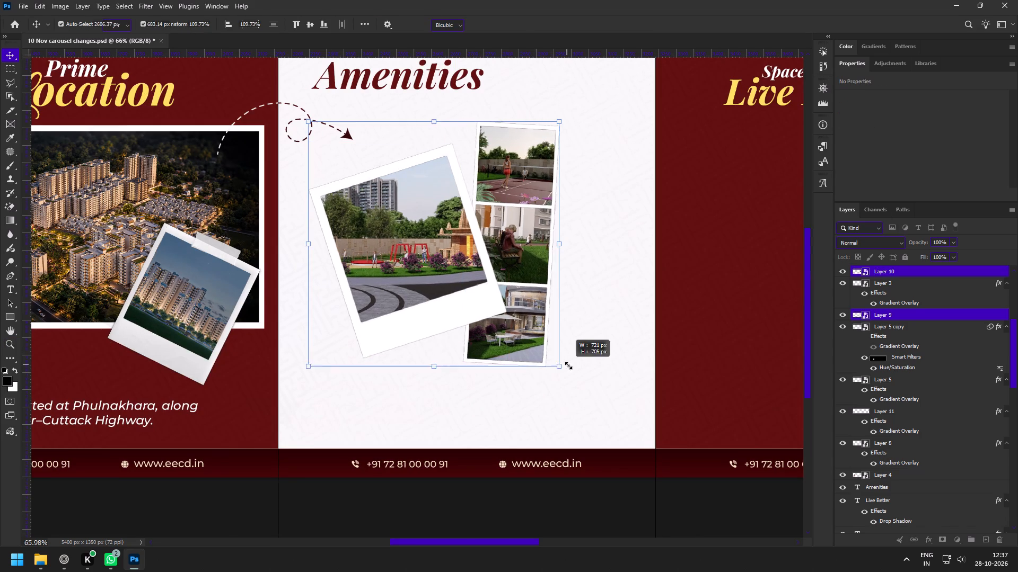
pyautogui.moveTo(568, 365); pyautogui.dragTo(612, 394)
pyautogui.moveTo(567, 365); pyautogui.dragTo(566, 346)
pyautogui.click(528, 24)
# Examine the enlarged polaroid and photo strip against the Amenities heading, dashed arrow and slide edges.
pyautogui.press('z')
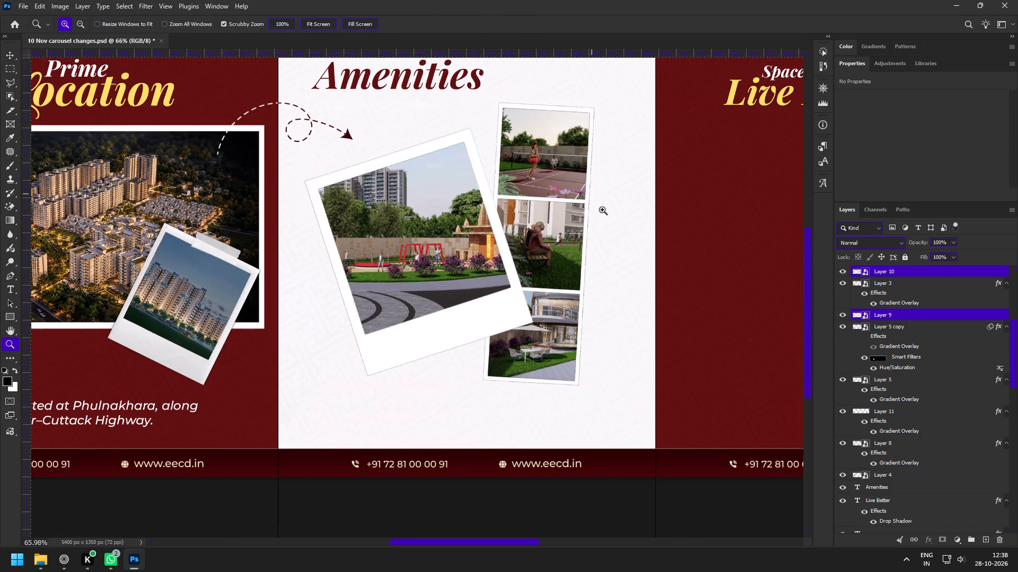
pyautogui.moveTo(602, 210); pyautogui.dragTo(574, 208)
pyautogui.press('space')
pyautogui.press('space')
pyautogui.press('space')
pyautogui.moveTo(593, 219); pyautogui.dragTo(575, 263)
pyautogui.moveTo(554, 203); pyautogui.dragTo(566, 230)
pyautogui.moveTo(527, 199); pyautogui.dragTo(543, 225)
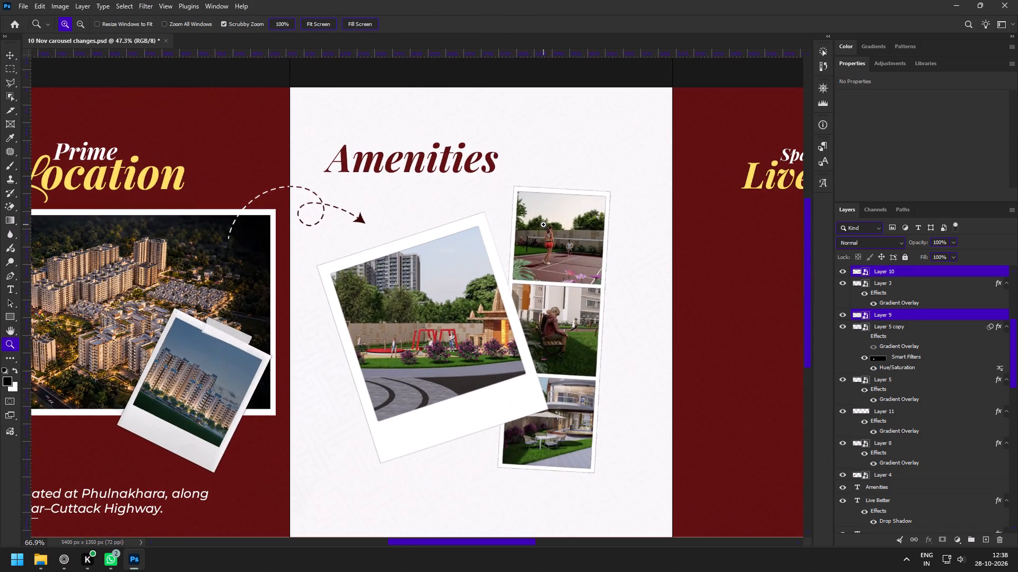
pyautogui.moveTo(441, 213); pyautogui.dragTo(456, 226)
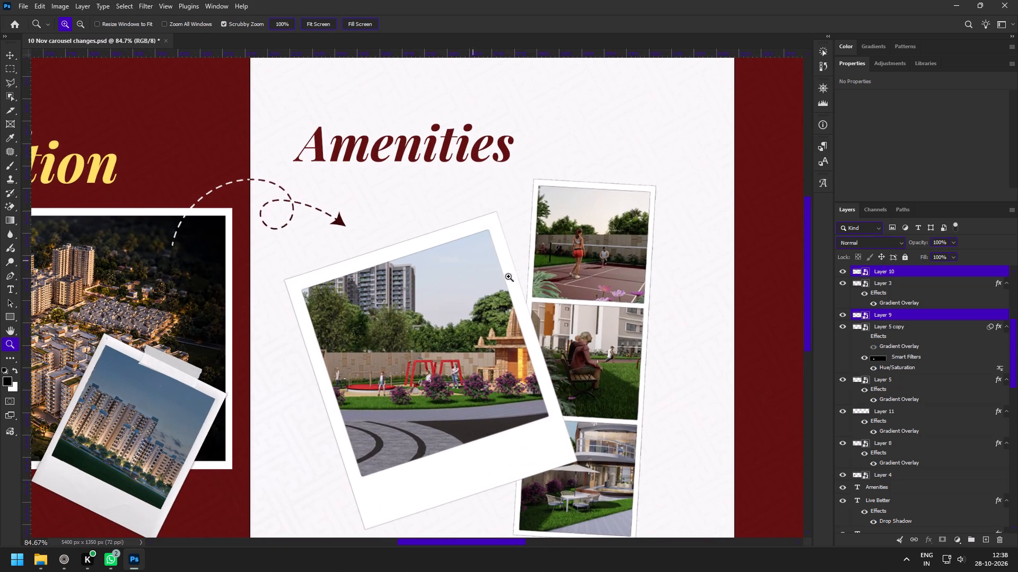
pyautogui.press('space')
pyautogui.press('space')
pyautogui.press('space')
pyautogui.press('space')
pyautogui.press('space')
pyautogui.press('space')
pyautogui.press('space')
pyautogui.press('space')
pyautogui.press('space')
pyautogui.press('space')
pyautogui.moveTo(647, 295); pyautogui.dragTo(600, 302)
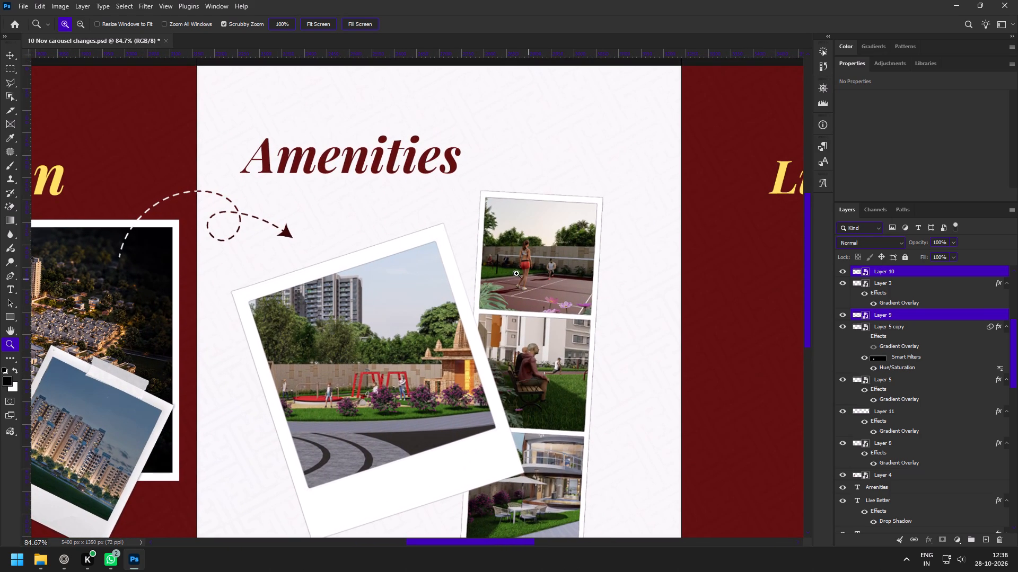
pyautogui.press('space')
pyautogui.press('space')
pyautogui.moveTo(533, 305); pyautogui.dragTo(532, 290)
pyautogui.moveTo(532, 290); pyautogui.dragTo(527, 275)
# Move the photo strip up behind the large polaroid to X 2737 px, Y 125 px.
pyautogui.press('v')
pyautogui.click(546, 350)
pyautogui.click(639, 281)
pyautogui.click(554, 275)
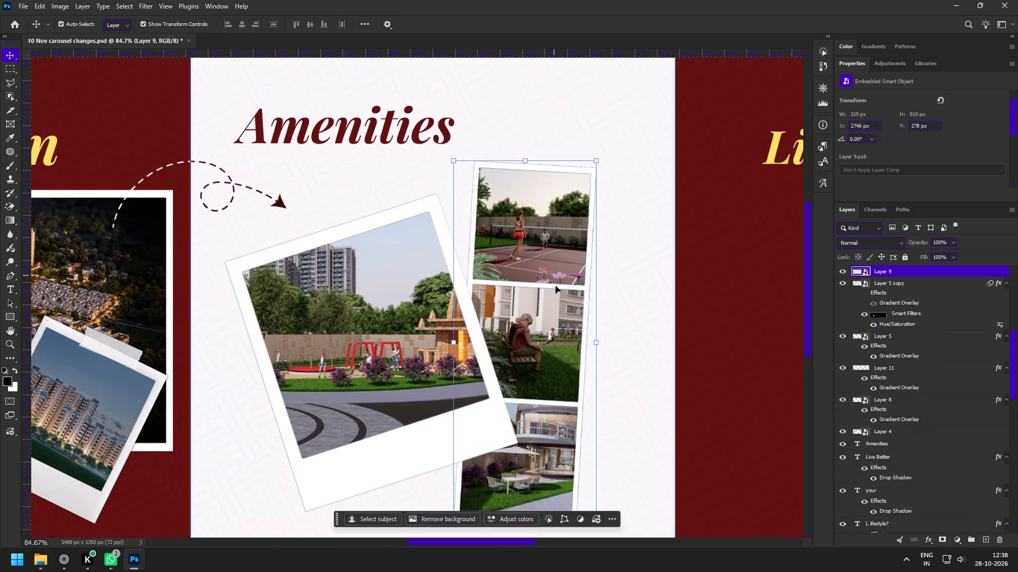
pyautogui.moveTo(558, 317); pyautogui.dragTo(554, 248)
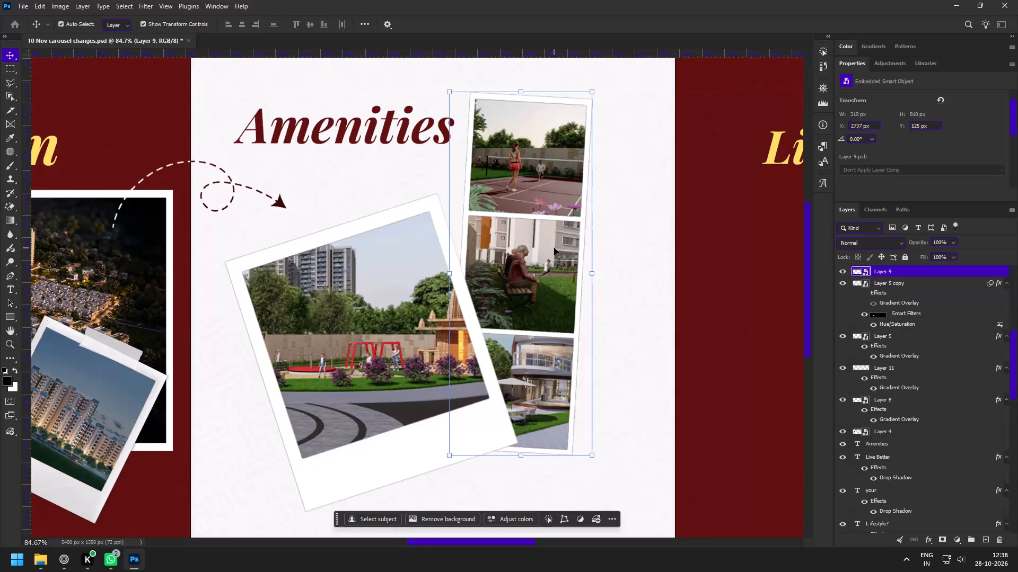
# Shift the large polaroid and the photo strip together slightly right and down on the Amenities slide.
pyautogui.keyDown('shift'); pyautogui.click(361, 338); pyautogui.keyUp('shift')
pyautogui.moveTo(516, 322); pyautogui.dragTo(535, 347)
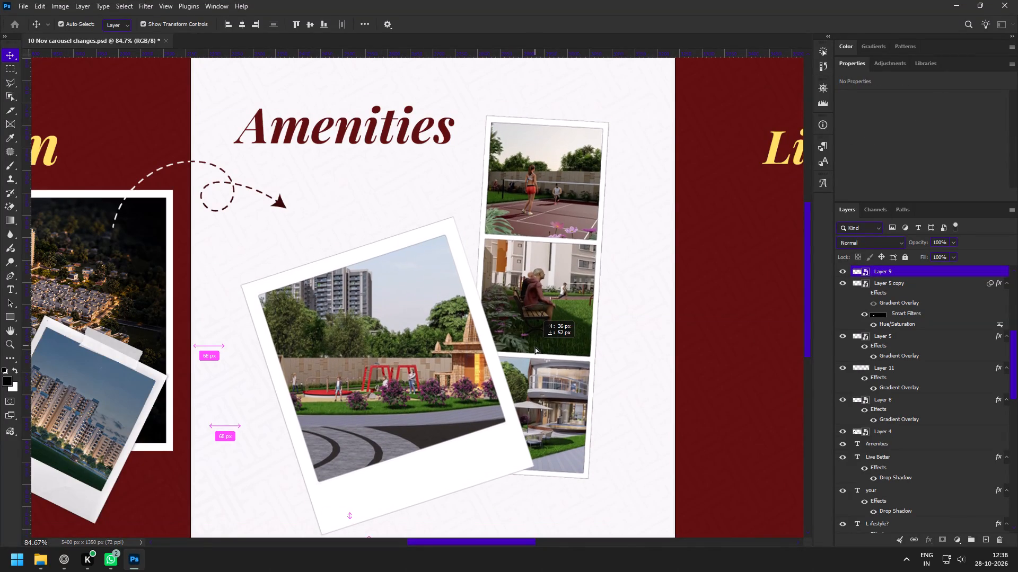
pyautogui.moveTo(535, 347); pyautogui.dragTo(535, 351)
# Check the repositioned Amenities photos against the heading, the footer and the neighbouring Location slide.
pyautogui.press('z')
pyautogui.moveTo(533, 371); pyautogui.dragTo(512, 341)
pyautogui.press('space')
pyautogui.press('space')
pyautogui.press('space')
pyautogui.press('space')
pyautogui.press('space')
pyautogui.press('space')
pyautogui.press('space')
pyautogui.moveTo(499, 367); pyautogui.dragTo(534, 283)
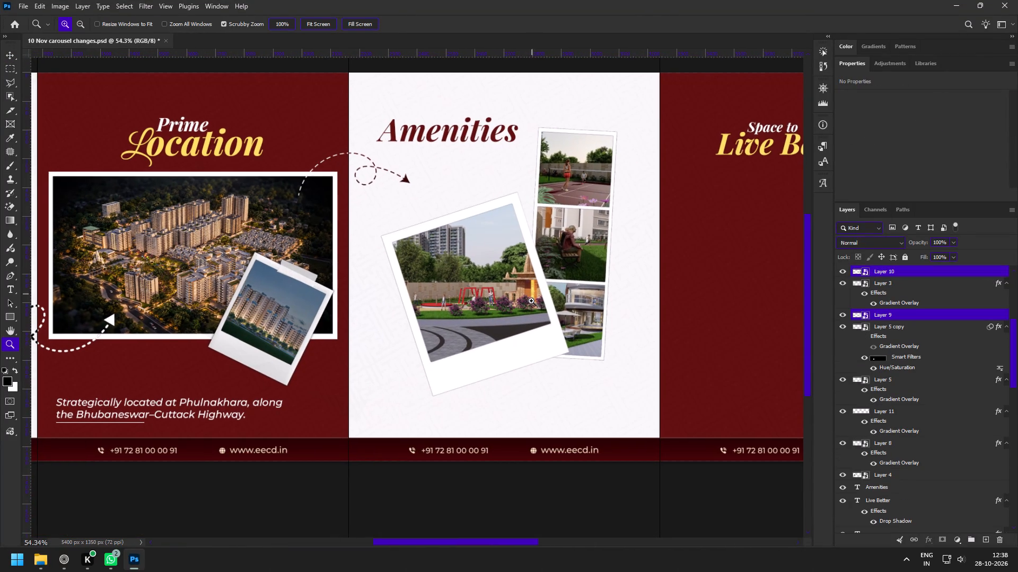
pyautogui.moveTo(501, 275); pyautogui.dragTo(511, 287)
pyautogui.moveTo(315, 193); pyautogui.dragTo(328, 205)
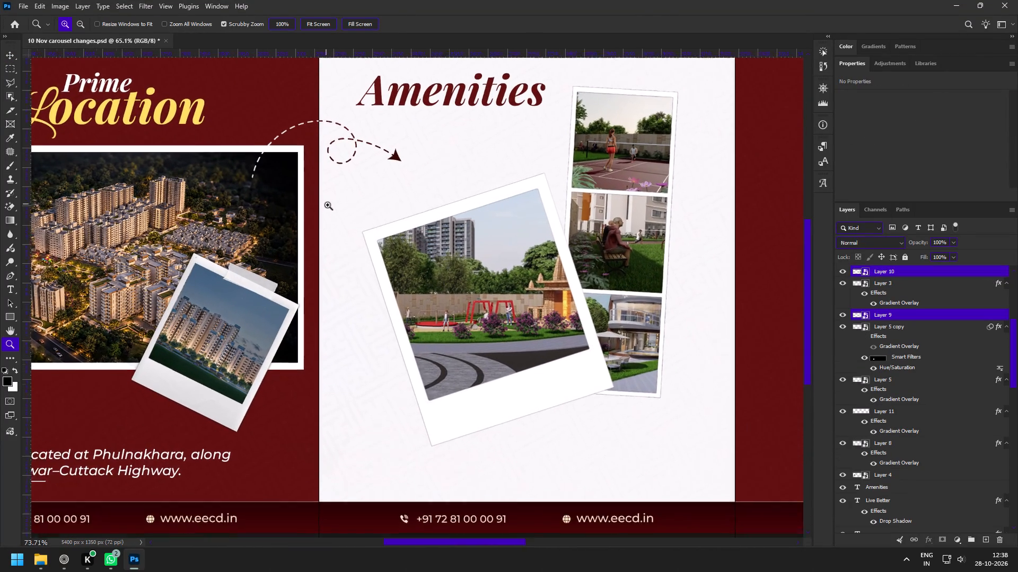
pyautogui.moveTo(328, 205); pyautogui.dragTo(328, 205)
# Duplicate the dark dashed arrow, Layer 11, and place the copy near the Amenities slide's lower right corner at X 2942 px, Y 1082 px.
pyautogui.press('space')
pyautogui.press('space')
pyautogui.press('space')
pyautogui.press('space')
pyautogui.press('space')
pyautogui.press('space')
pyautogui.press('space')
pyautogui.press('space')
pyautogui.press('space')
pyautogui.press('space')
pyautogui.press('space')
pyautogui.press('space')
pyautogui.press('space')
pyautogui.moveTo(544, 336); pyautogui.dragTo(293, 280)
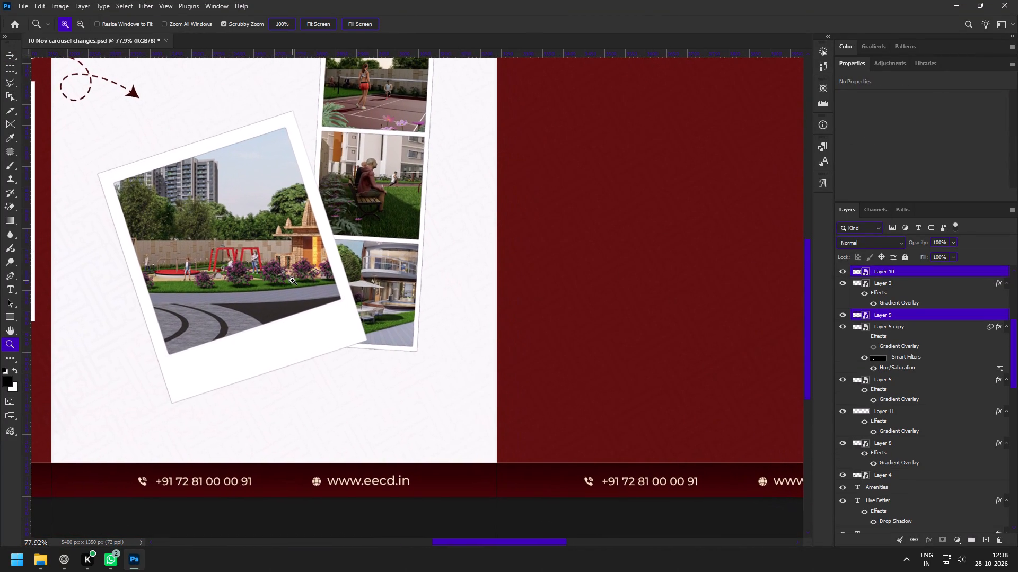
pyautogui.press('v')
pyautogui.click(133, 92)
pyautogui.keyDown('alt'); pyautogui.moveTo(133, 92); pyautogui.dragTo(232, 213); pyautogui.keyUp('alt')
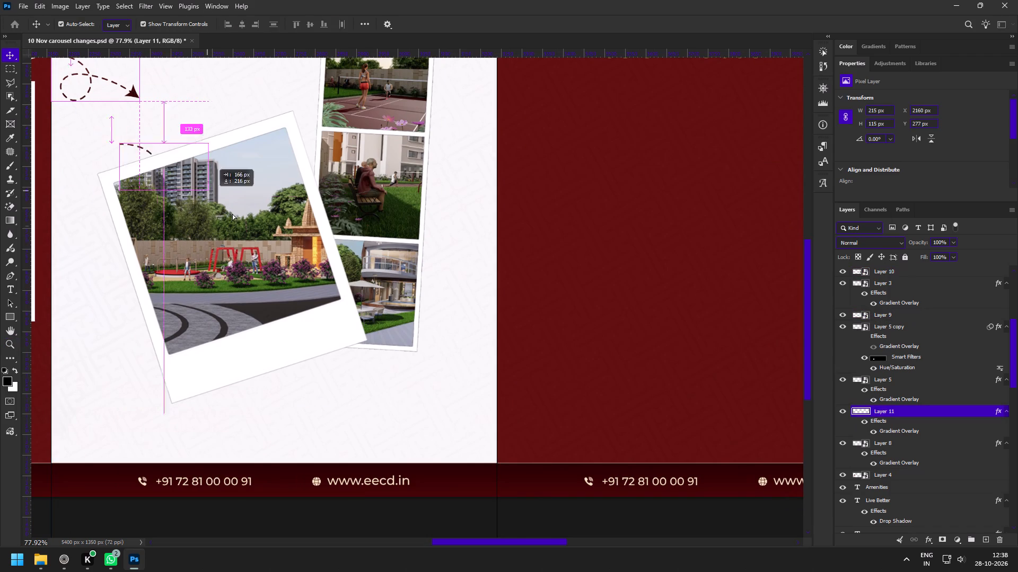
pyautogui.keyDown('alt'); pyautogui.moveTo(232, 213); pyautogui.dragTo(456, 424); pyautogui.keyUp('alt')
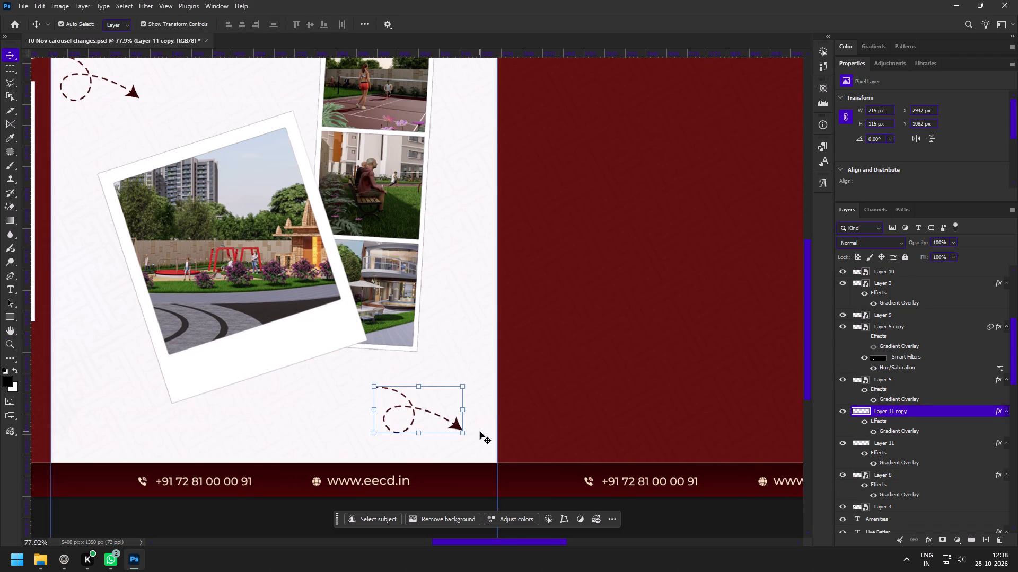
# Flip the copied arrow vertically, move it across the border into the Live Better slide, and scale it to about 160%.
pyautogui.hotkey('ctrl', 't')
pyautogui.click(457, 520)
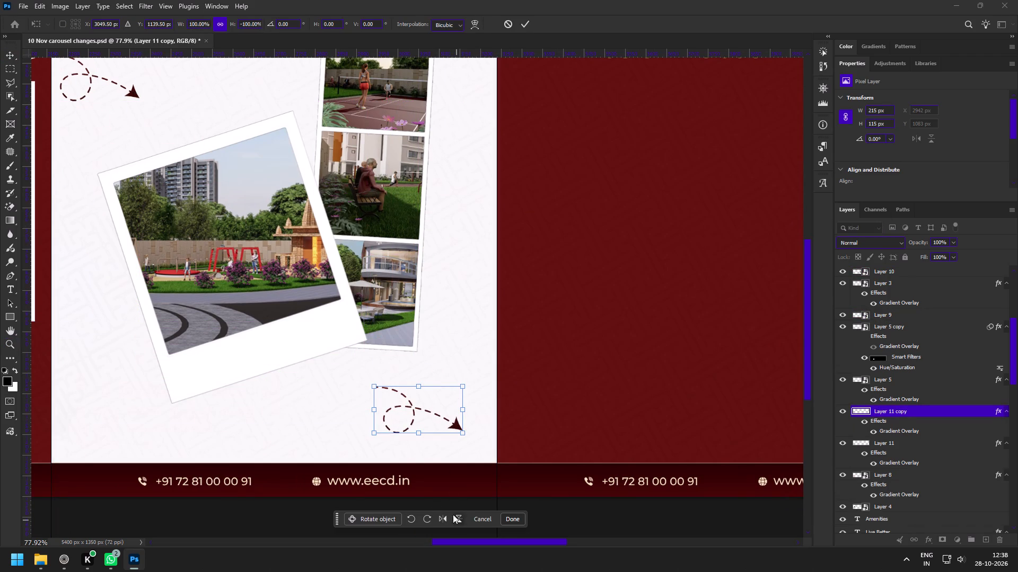
pyautogui.moveTo(454, 394); pyautogui.dragTo(505, 297)
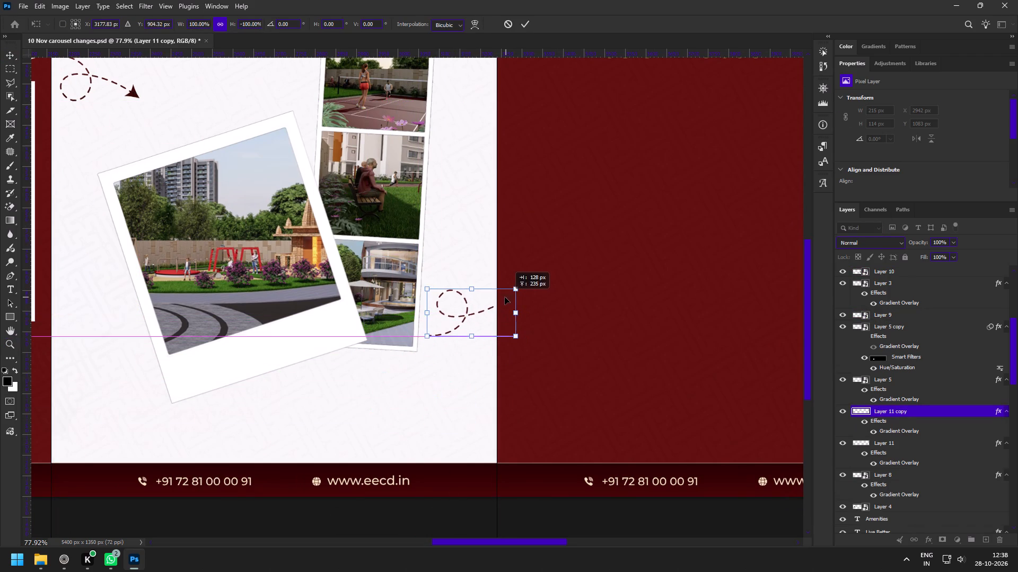
pyautogui.moveTo(505, 297); pyautogui.dragTo(500, 300)
pyautogui.moveTo(509, 319); pyautogui.dragTo(563, 301)
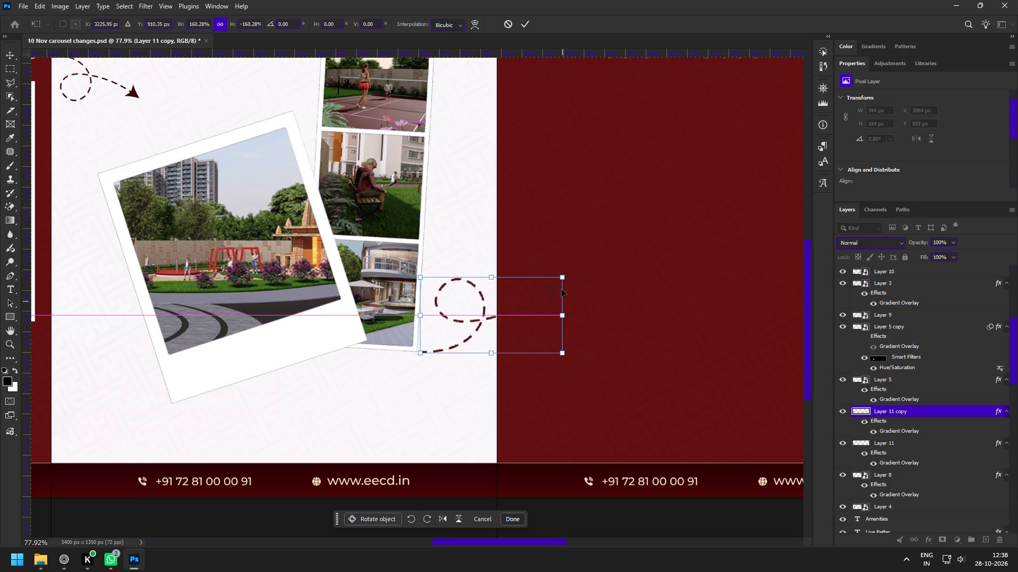
pyautogui.click(526, 25)
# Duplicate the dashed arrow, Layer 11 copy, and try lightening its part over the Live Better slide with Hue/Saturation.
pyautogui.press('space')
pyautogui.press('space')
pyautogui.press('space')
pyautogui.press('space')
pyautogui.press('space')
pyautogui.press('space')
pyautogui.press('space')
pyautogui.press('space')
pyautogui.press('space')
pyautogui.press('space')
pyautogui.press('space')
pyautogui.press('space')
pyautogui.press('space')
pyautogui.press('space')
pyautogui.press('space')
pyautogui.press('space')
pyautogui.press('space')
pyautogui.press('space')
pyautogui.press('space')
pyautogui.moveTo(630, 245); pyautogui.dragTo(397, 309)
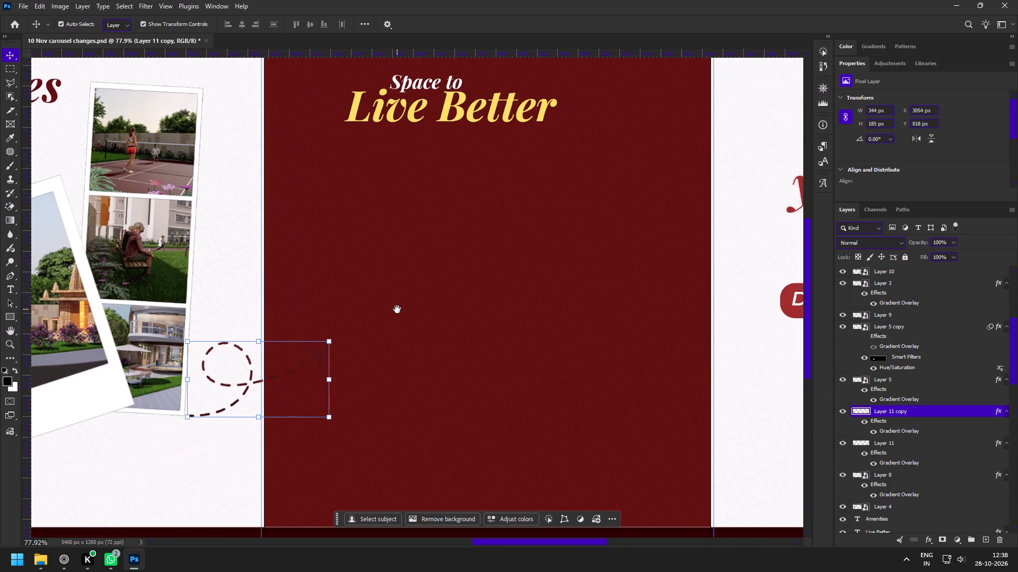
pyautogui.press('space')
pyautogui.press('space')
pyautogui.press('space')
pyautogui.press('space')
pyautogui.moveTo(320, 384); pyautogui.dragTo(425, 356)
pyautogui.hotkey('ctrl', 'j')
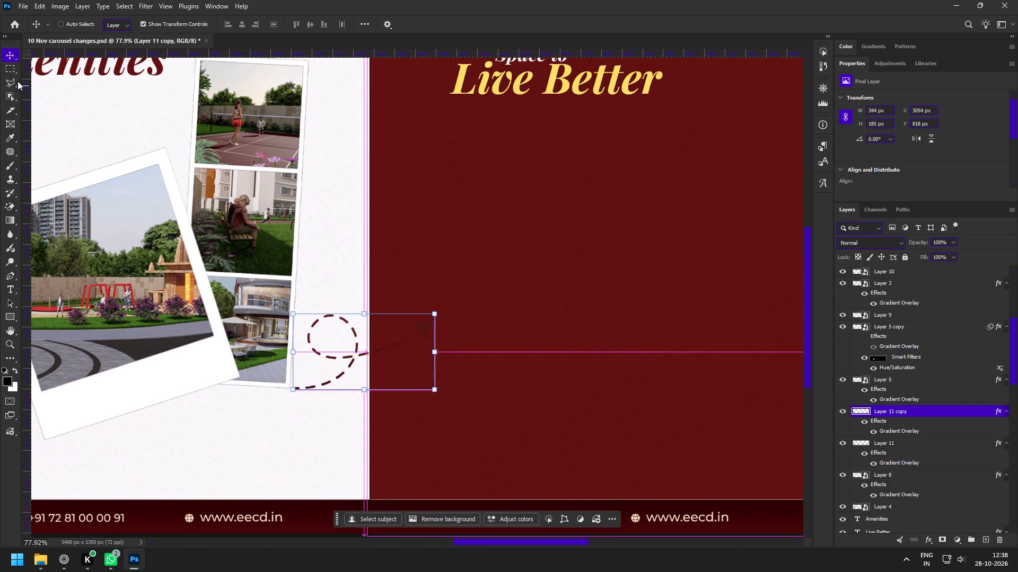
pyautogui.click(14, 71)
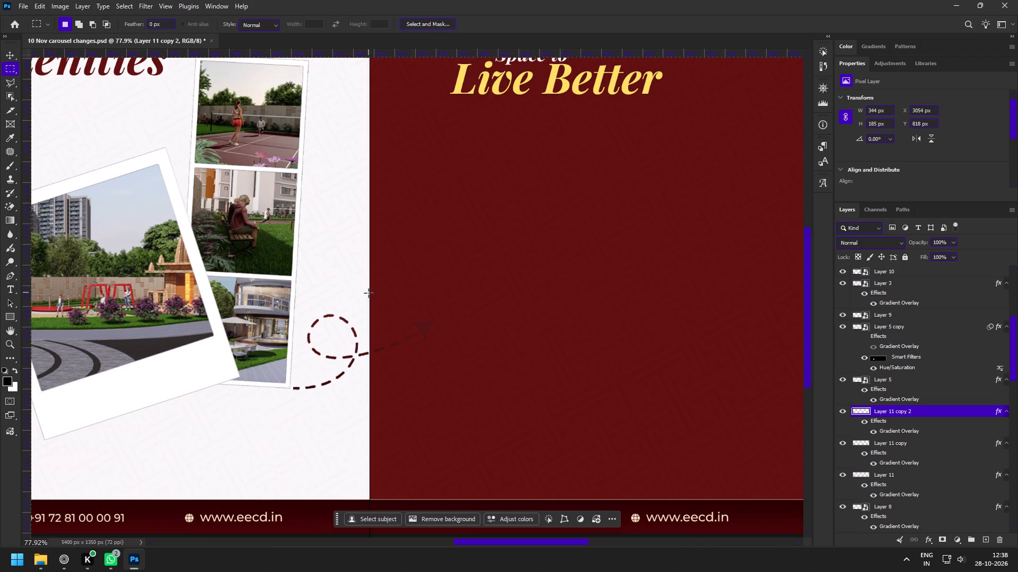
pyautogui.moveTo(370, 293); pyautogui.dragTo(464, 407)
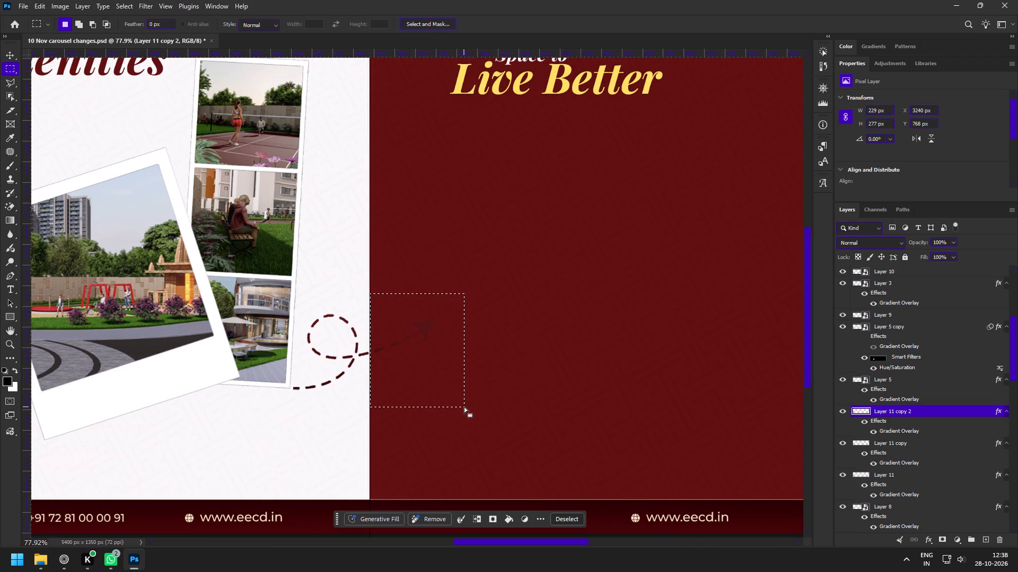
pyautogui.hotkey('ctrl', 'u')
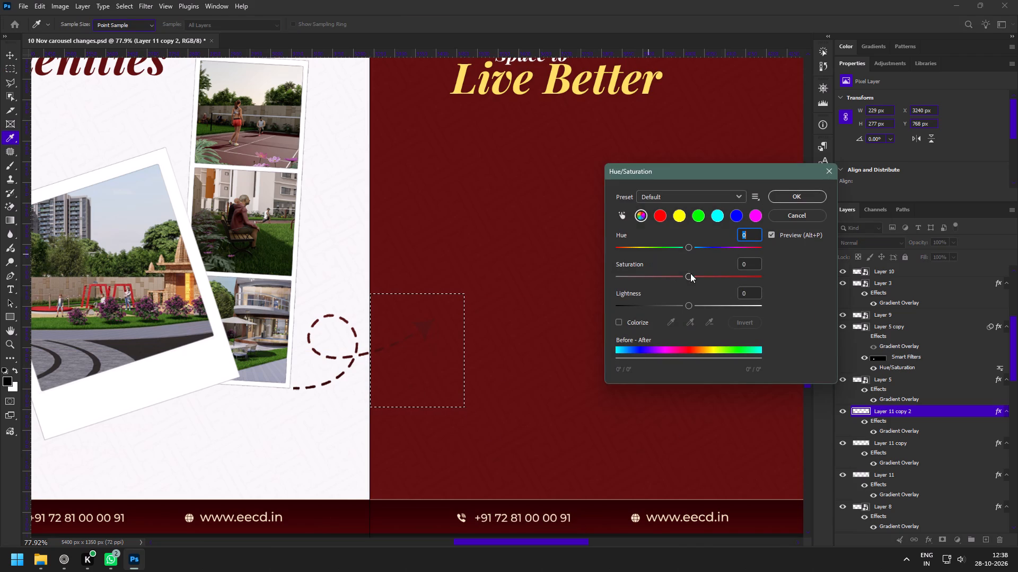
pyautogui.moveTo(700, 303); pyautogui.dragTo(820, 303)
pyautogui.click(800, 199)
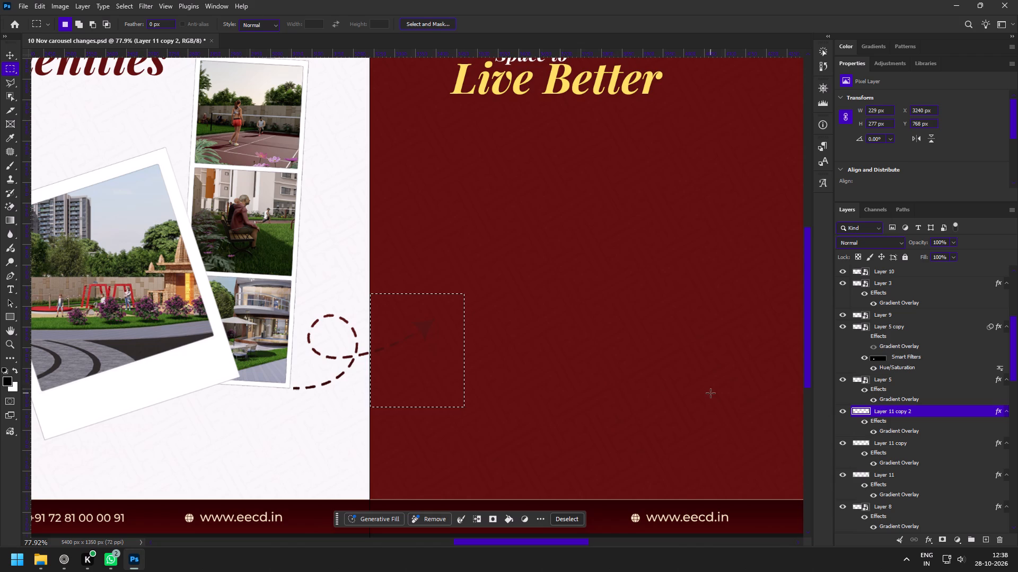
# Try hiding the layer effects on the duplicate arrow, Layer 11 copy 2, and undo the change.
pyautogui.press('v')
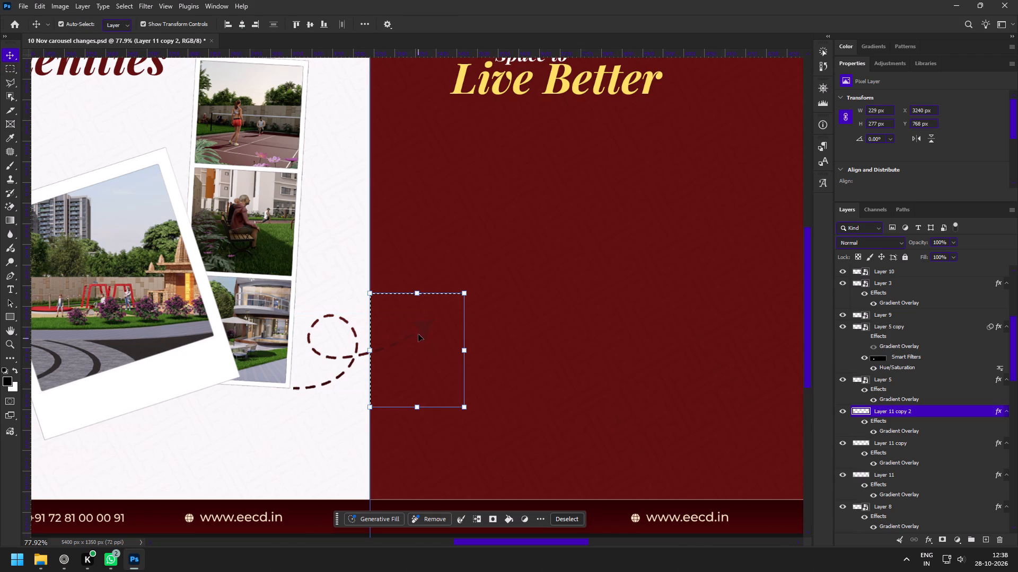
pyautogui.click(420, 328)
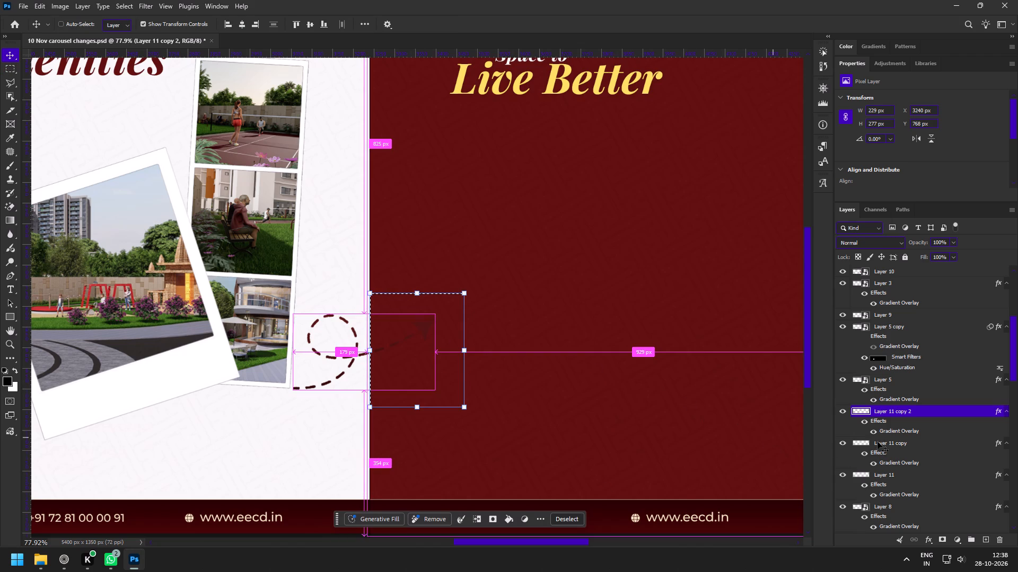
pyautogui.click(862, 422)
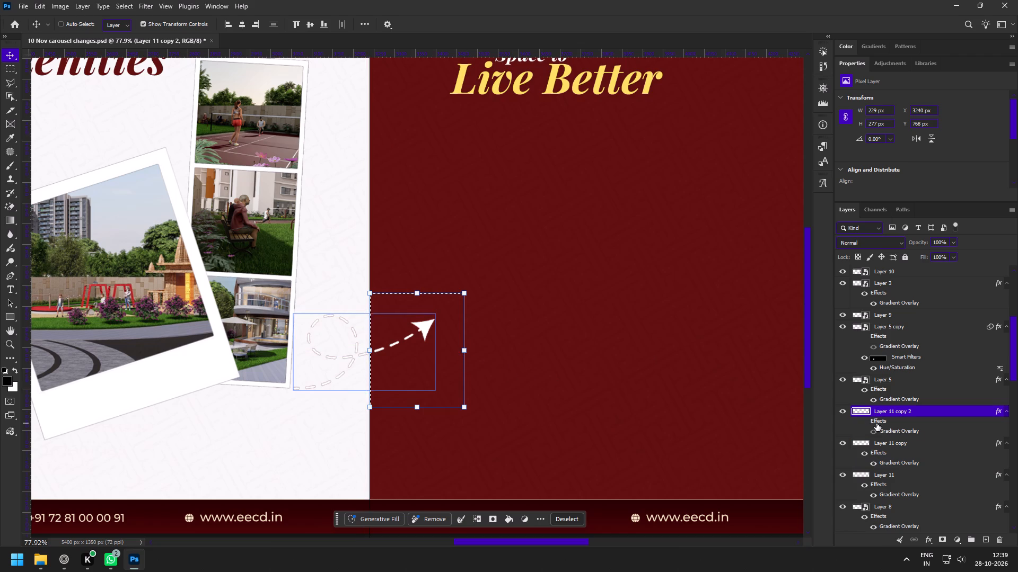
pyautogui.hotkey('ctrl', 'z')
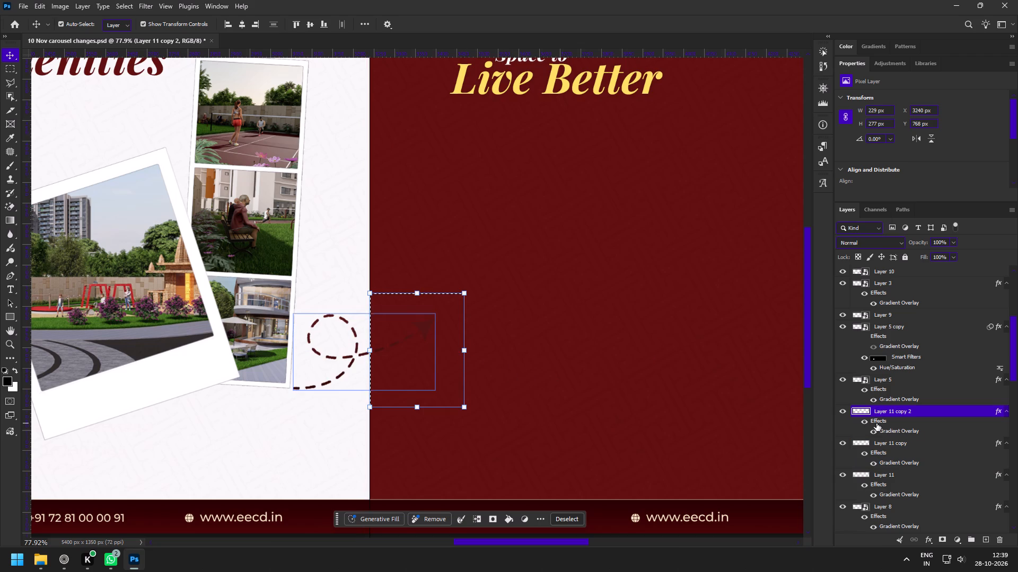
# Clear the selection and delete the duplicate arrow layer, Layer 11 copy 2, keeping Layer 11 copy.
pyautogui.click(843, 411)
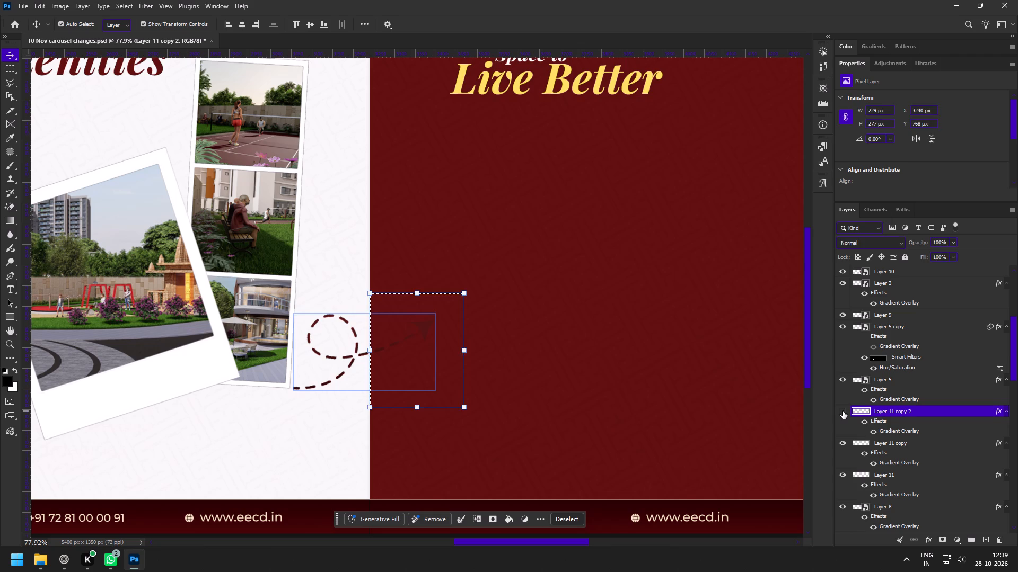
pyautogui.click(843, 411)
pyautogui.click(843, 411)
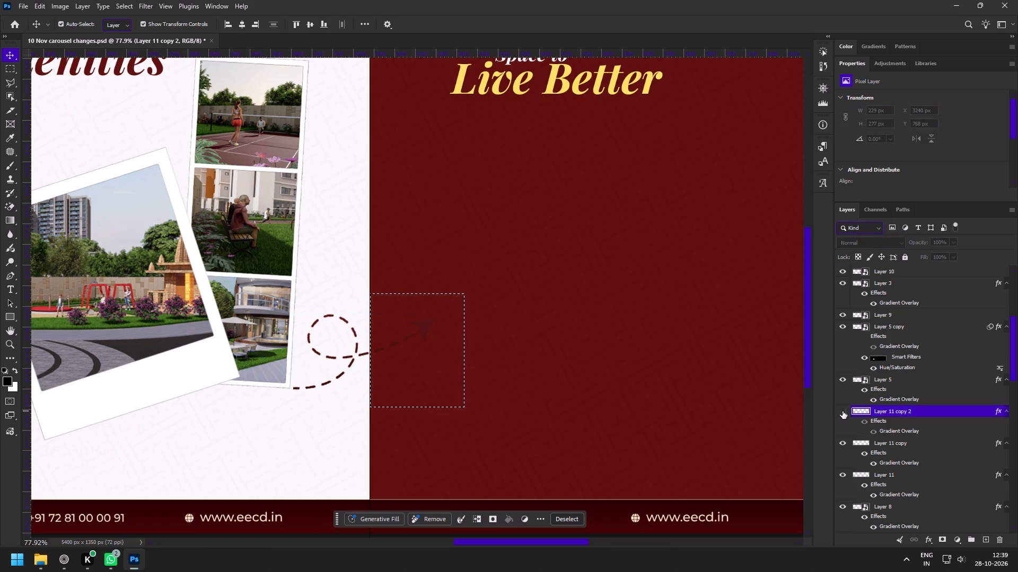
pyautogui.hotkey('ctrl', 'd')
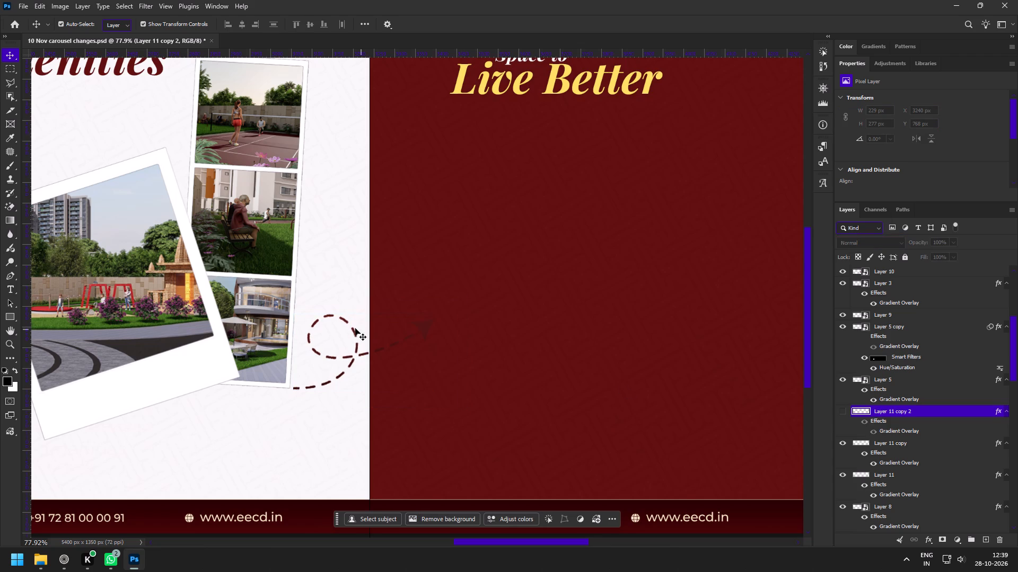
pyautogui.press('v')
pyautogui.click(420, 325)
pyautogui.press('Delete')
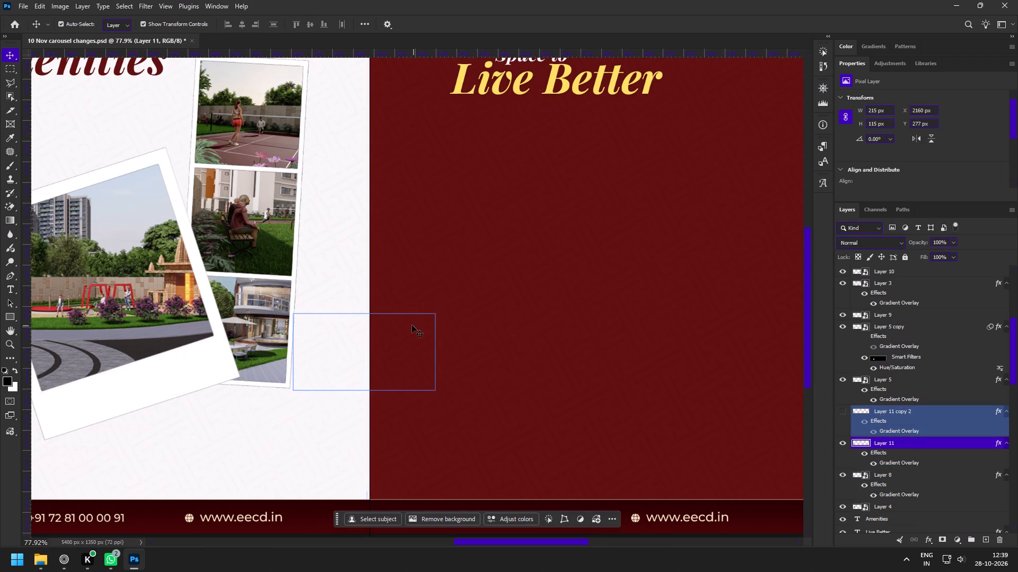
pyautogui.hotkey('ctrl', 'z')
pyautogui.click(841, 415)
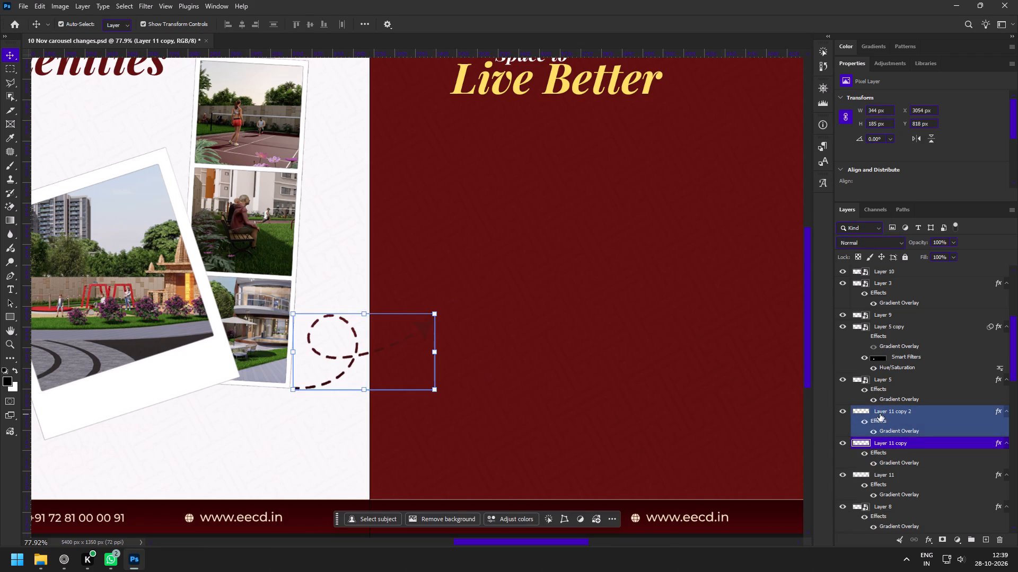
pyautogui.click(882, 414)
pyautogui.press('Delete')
# Copy the arrow's portion over the red Live Better slide to its own layer and hide its Gradient Overlay, making it white.
pyautogui.click(425, 332)
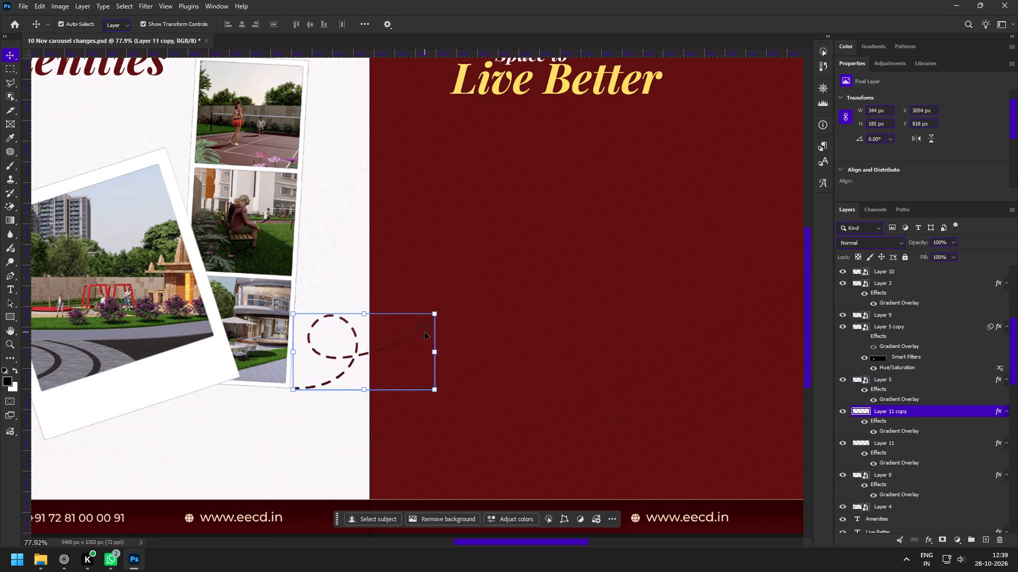
pyautogui.click(12, 63)
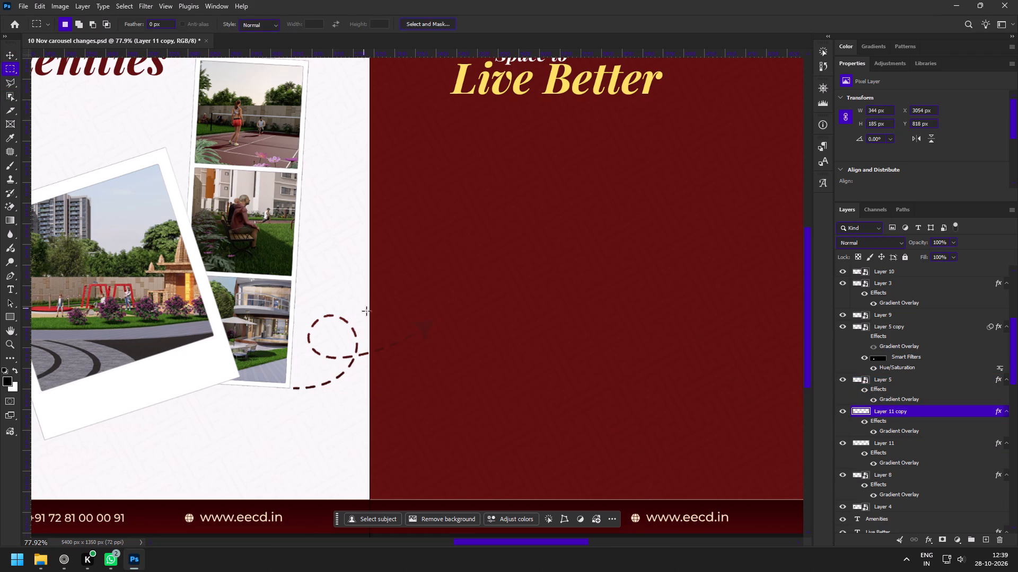
pyautogui.moveTo(370, 293); pyautogui.dragTo(384, 341)
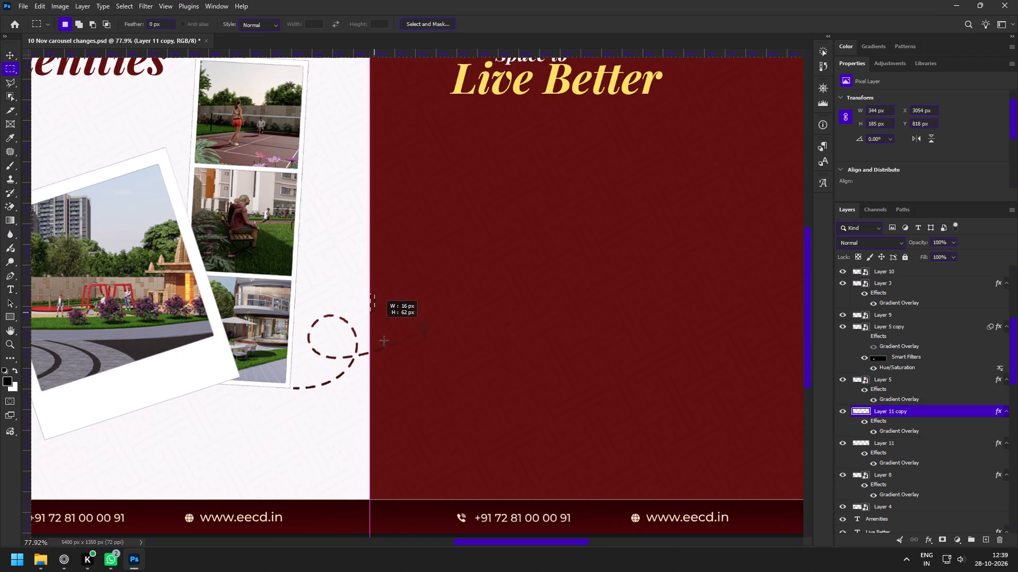
pyautogui.moveTo(384, 341); pyautogui.dragTo(454, 415)
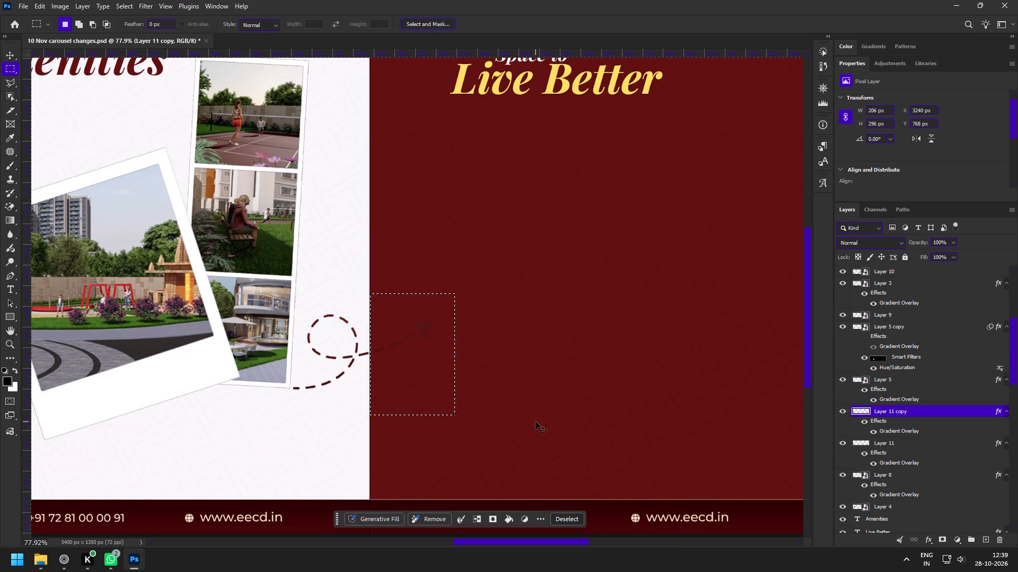
pyautogui.hotkey('ctrl', 'j')
pyautogui.press('v')
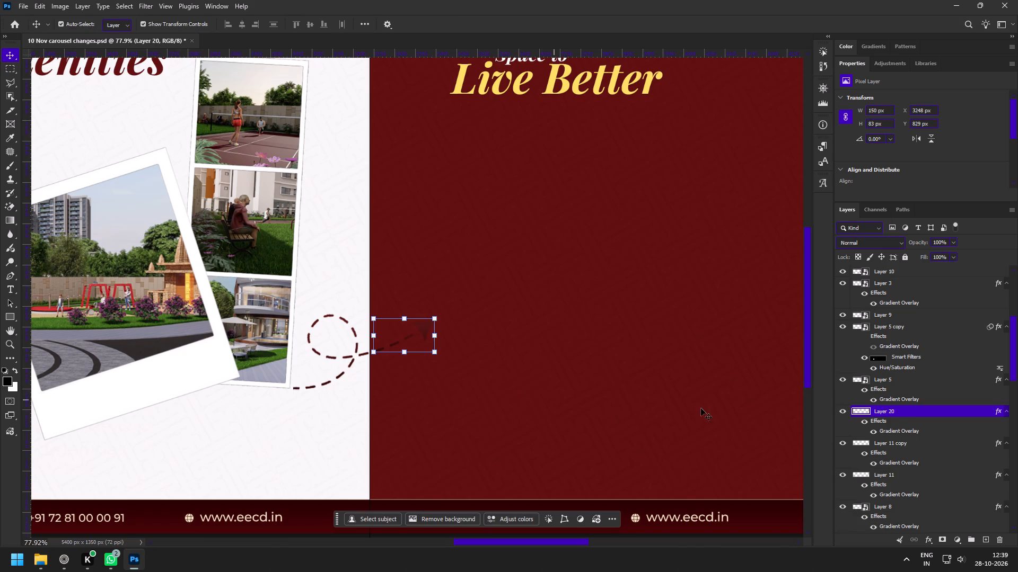
pyautogui.click(873, 434)
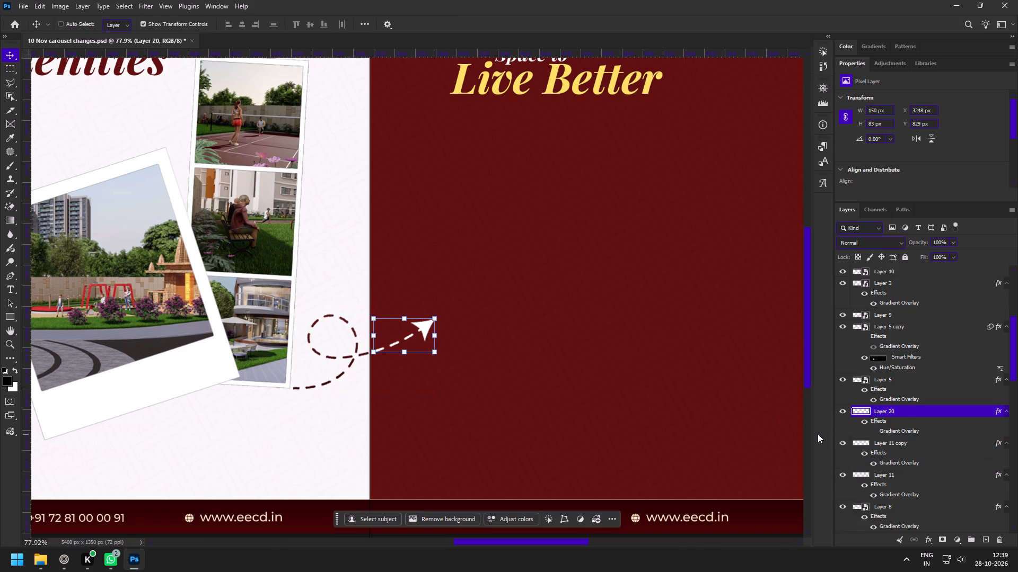
pyautogui.hotkey('ctrl', 'u')
pyautogui.click(789, 214)
# Move the "Space to" and "Live Better" heading lines together to the right, toward the horizontal centre of their slide.
pyautogui.press('z')
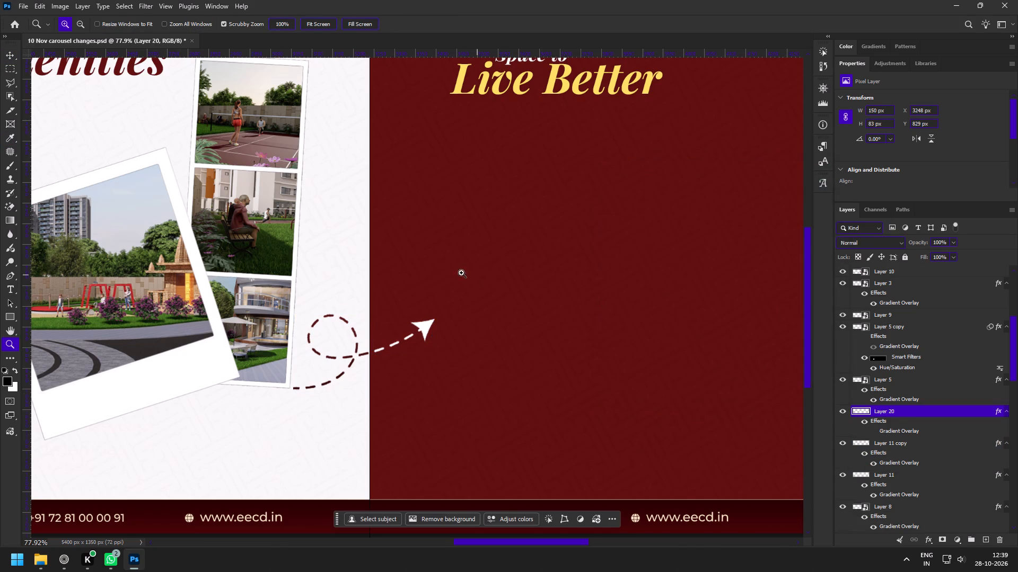
pyautogui.moveTo(359, 355); pyautogui.dragTo(350, 364)
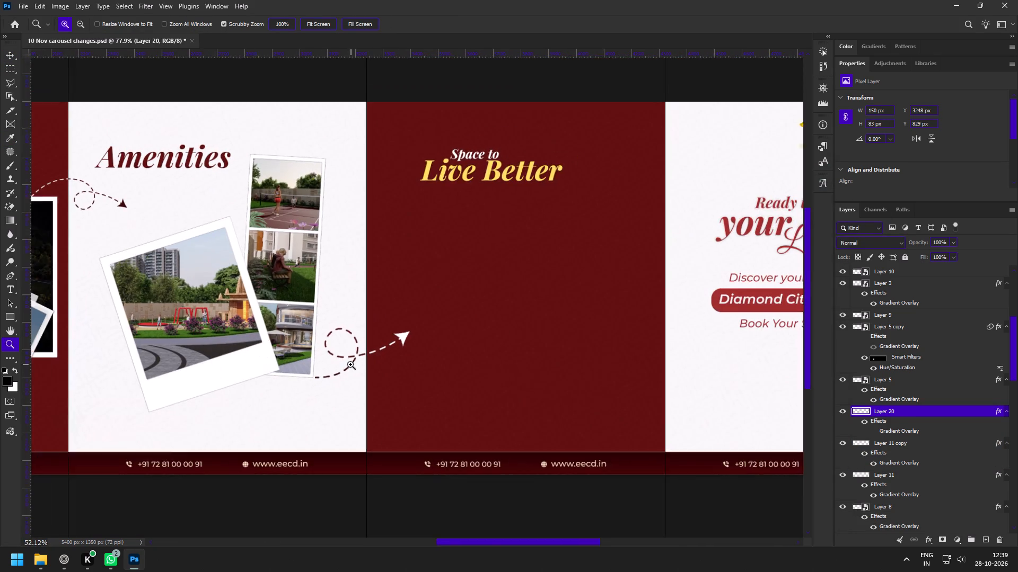
pyautogui.press('space')
pyautogui.press('space')
pyautogui.press('space')
pyautogui.moveTo(514, 343); pyautogui.dragTo(491, 348)
pyautogui.moveTo(414, 128); pyautogui.dragTo(417, 141)
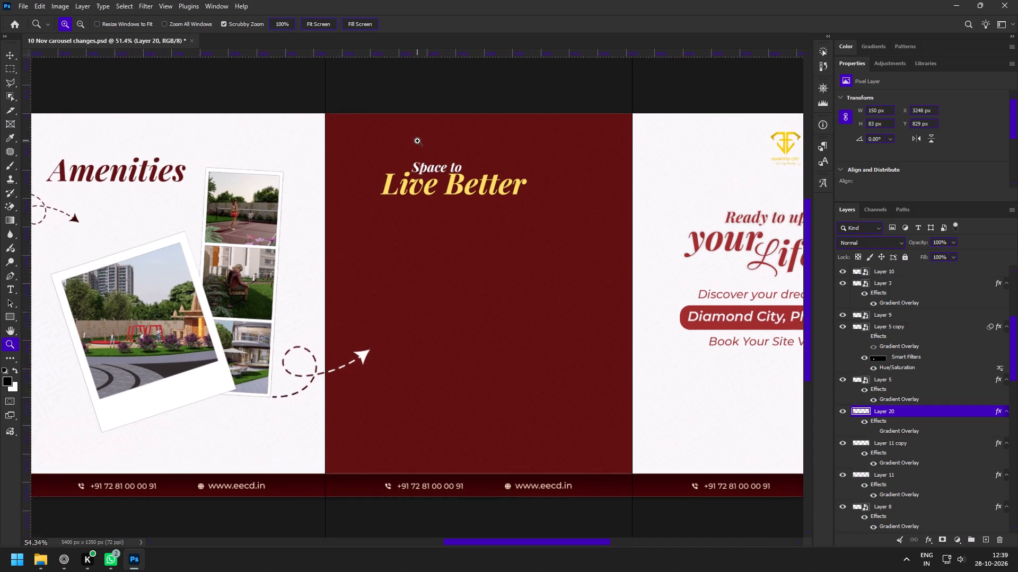
pyautogui.moveTo(417, 141); pyautogui.dragTo(424, 149)
pyautogui.moveTo(433, 144); pyautogui.dragTo(450, 160)
pyautogui.press('v')
pyautogui.click(428, 182)
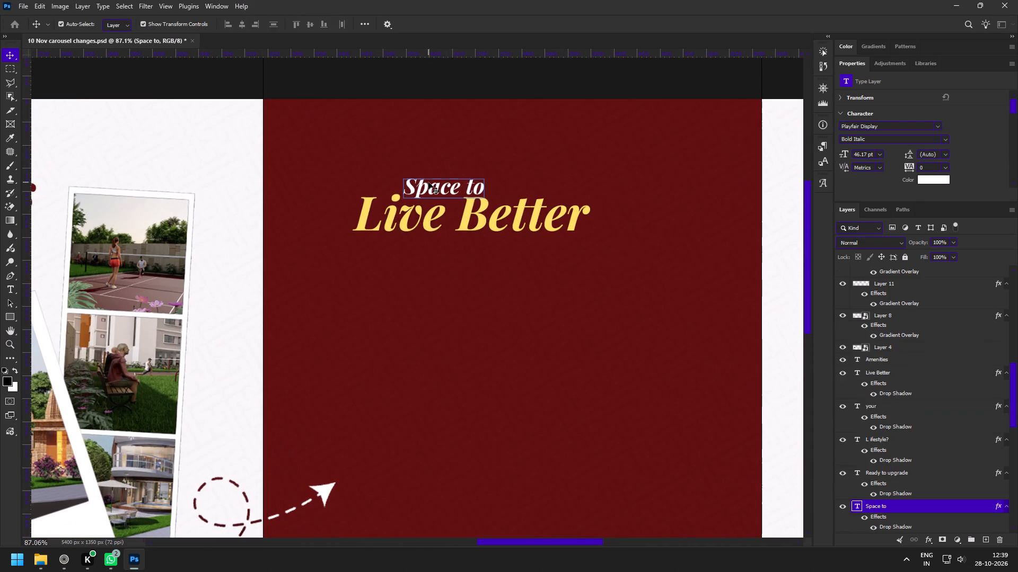
pyautogui.keyDown('shift'); pyautogui.click(537, 218); pyautogui.keyUp('shift')
pyautogui.moveTo(530, 229); pyautogui.dragTo(563, 226)
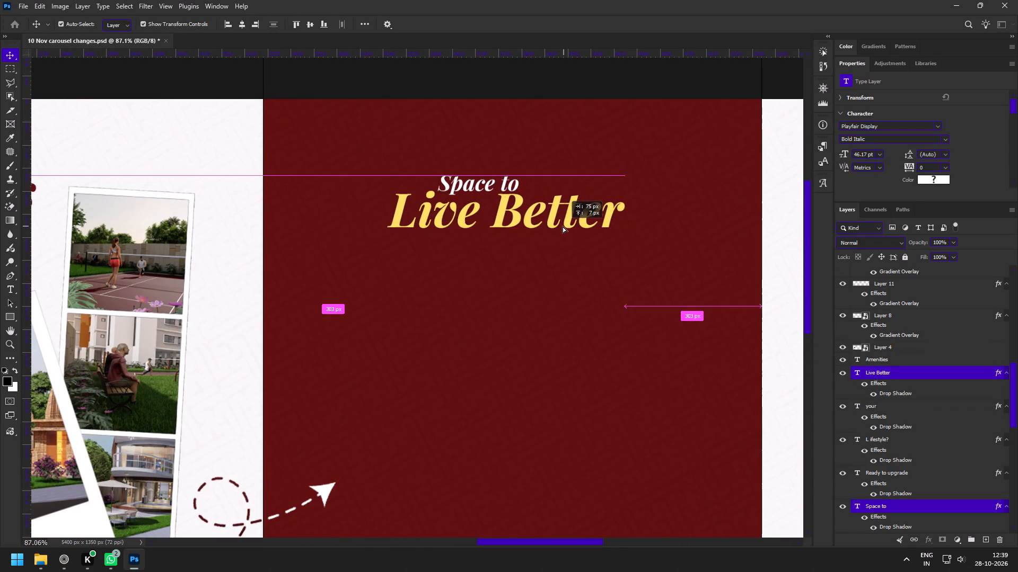
pyautogui.moveTo(563, 226); pyautogui.dragTo(574, 227)
pyautogui.press('space')
pyautogui.press('space')
pyautogui.press('space')
pyautogui.moveTo(525, 346); pyautogui.dragTo(527, 250)
# Switch to the Zen browser and search Pinterest for "live better".
pyautogui.click(60, 571)
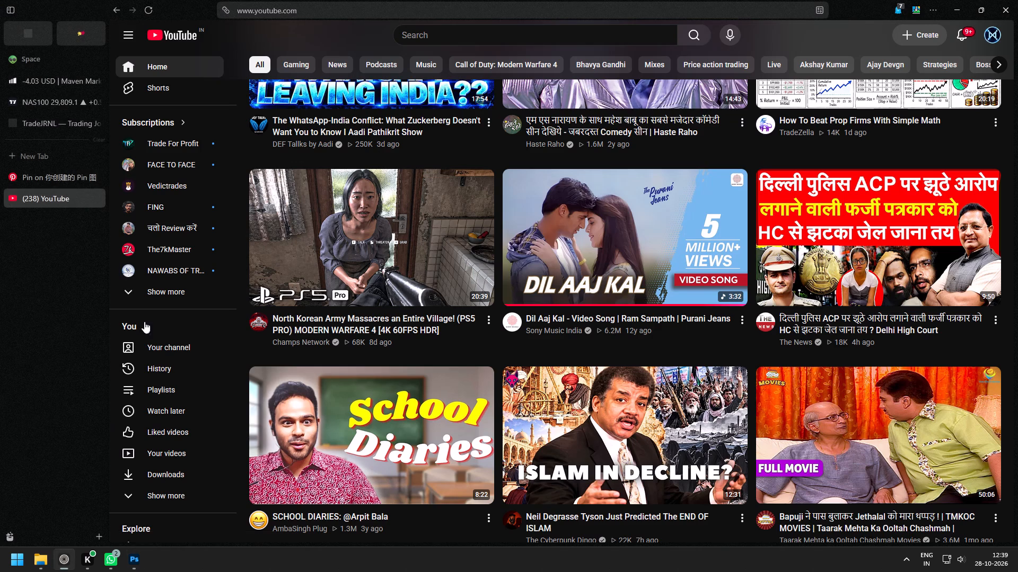
pyautogui.click(50, 179)
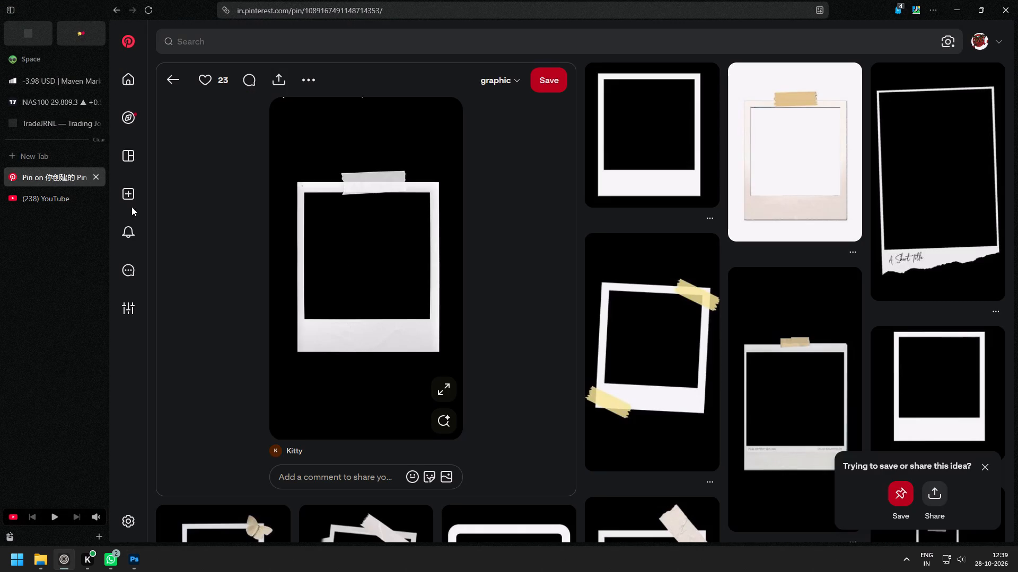
pyautogui.scroll(-3, 425, 281)
pyautogui.scroll(12, 398, 292)
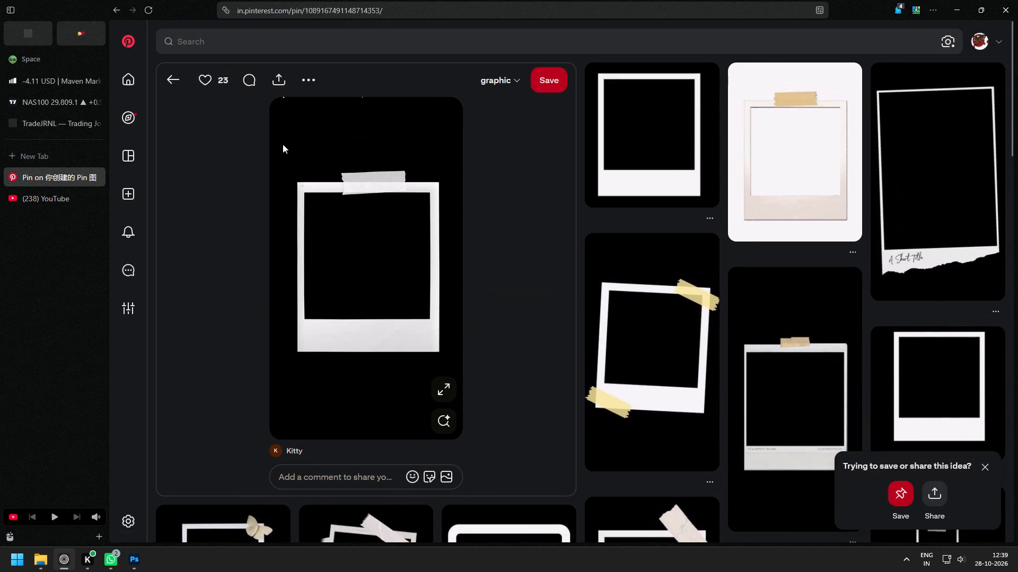
pyautogui.click(238, 48)
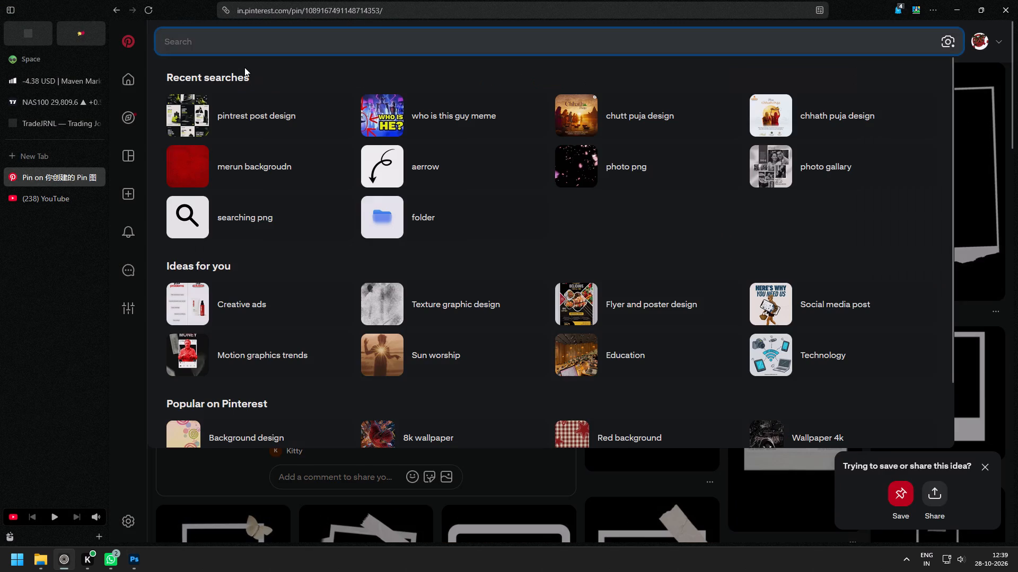
pyautogui.write('live better')
pyautogui.press('space')
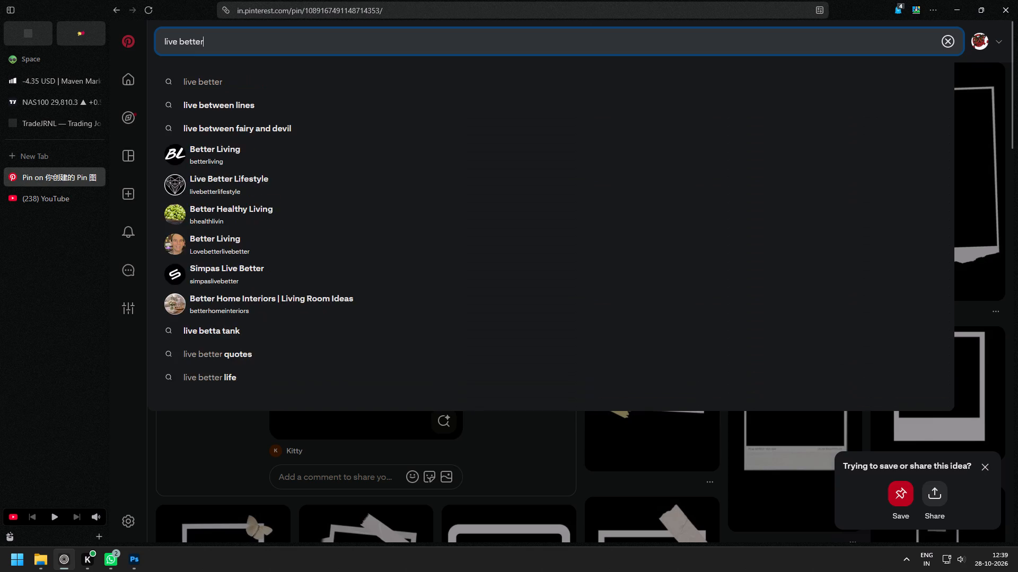
pyautogui.press('Return')
# Switch to the Maven Markets trading page and examine the EURUSD price history on the standard and TradingView charts.
pyautogui.click(40, 88)
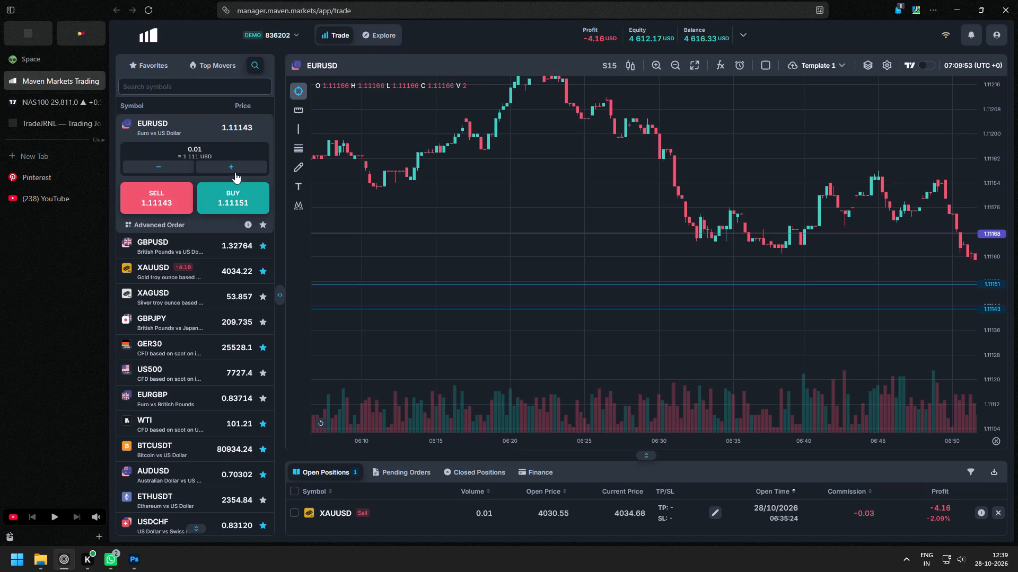
pyautogui.scroll(-4, 805, 268)
pyautogui.moveTo(869, 252); pyautogui.dragTo(336, 238)
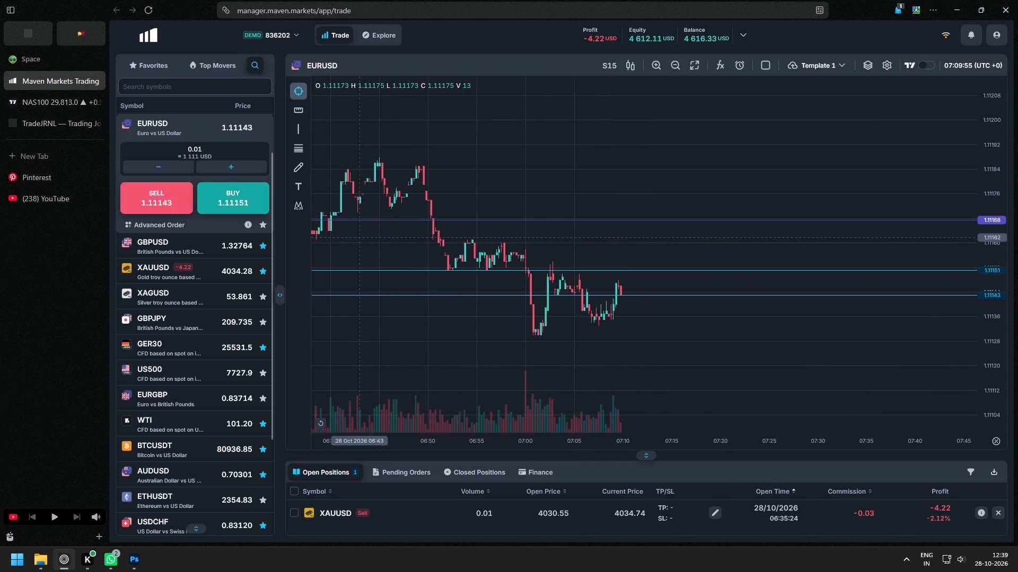
pyautogui.moveTo(558, 244); pyautogui.dragTo(698, 239)
pyautogui.scroll(-4, 701, 239)
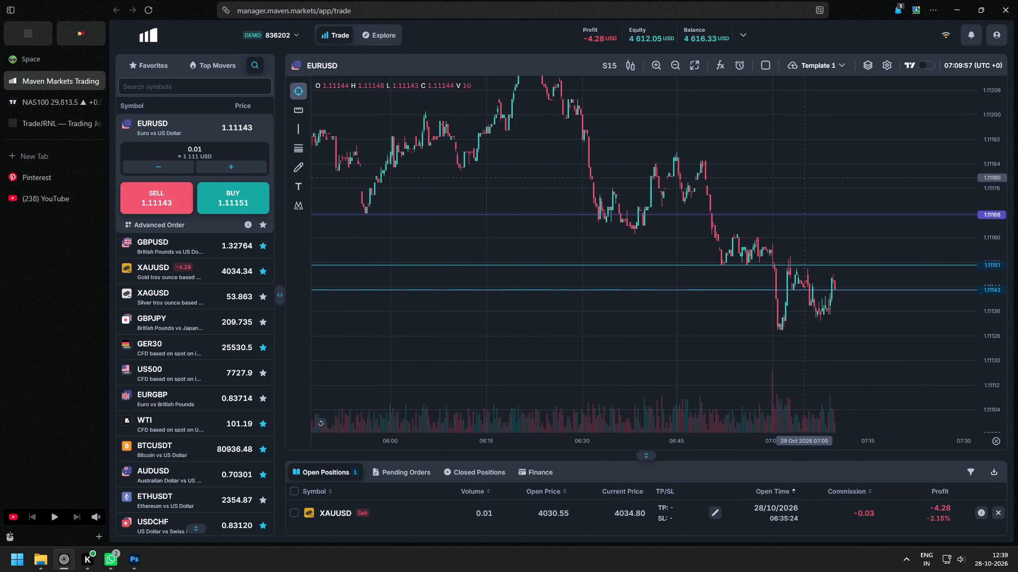
pyautogui.moveTo(822, 157); pyautogui.dragTo(763, 131)
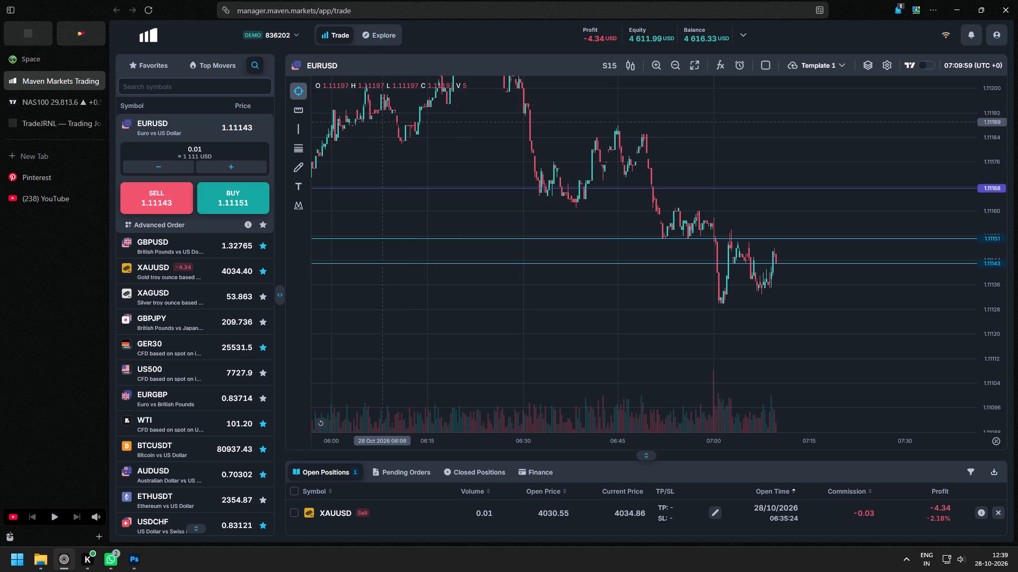
pyautogui.click(612, 67)
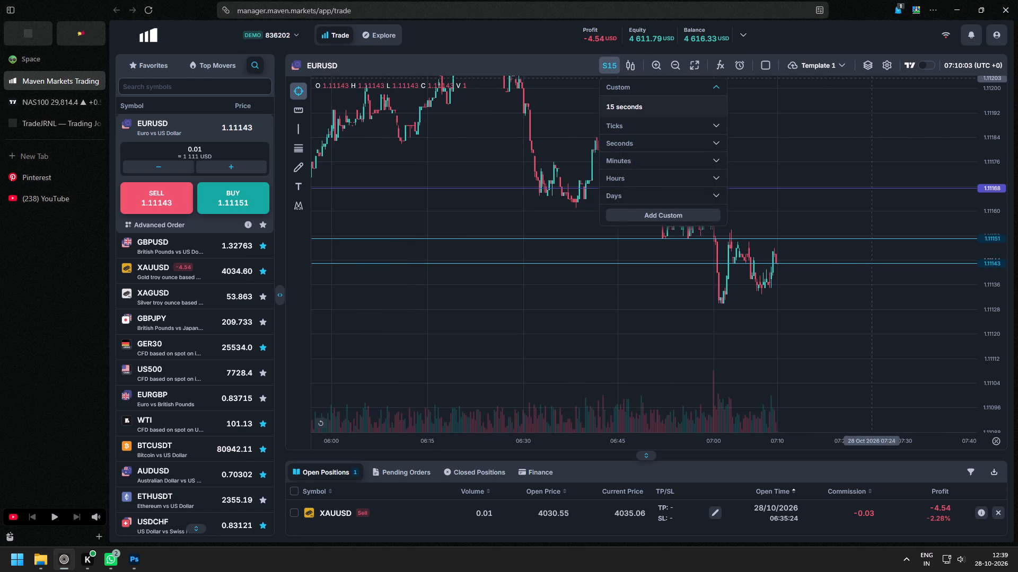
pyautogui.click(926, 65)
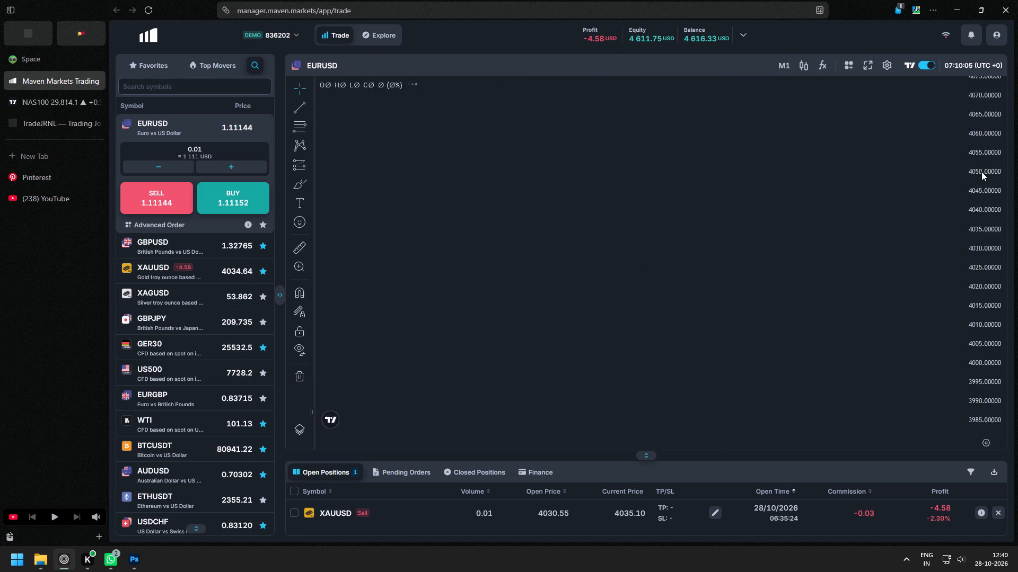
pyautogui.moveTo(879, 317); pyautogui.dragTo(664, 204)
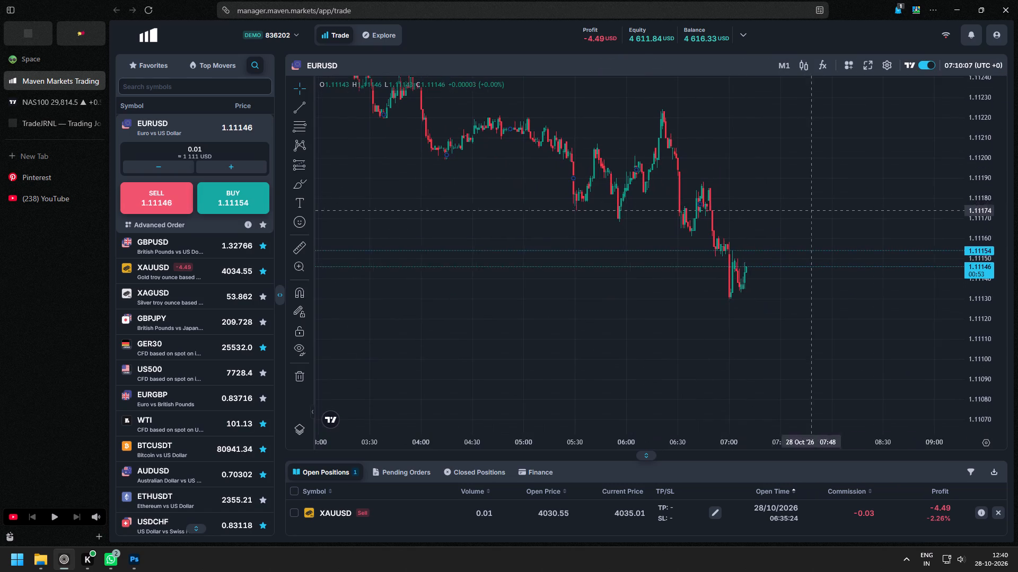
pyautogui.moveTo(978, 164); pyautogui.dragTo(939, 430)
pyautogui.scroll(-11, 704, 315)
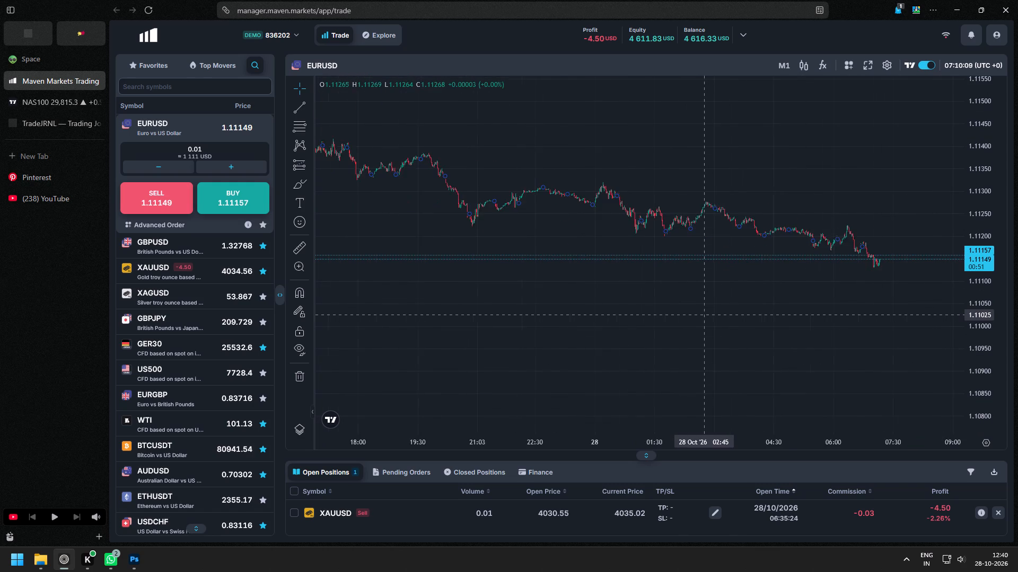
pyautogui.scroll(-2, 704, 315)
# Open XAUUSD on the TradingView chart and examine its recent 15-minute price movement around the open sell position.
pyautogui.click(181, 273)
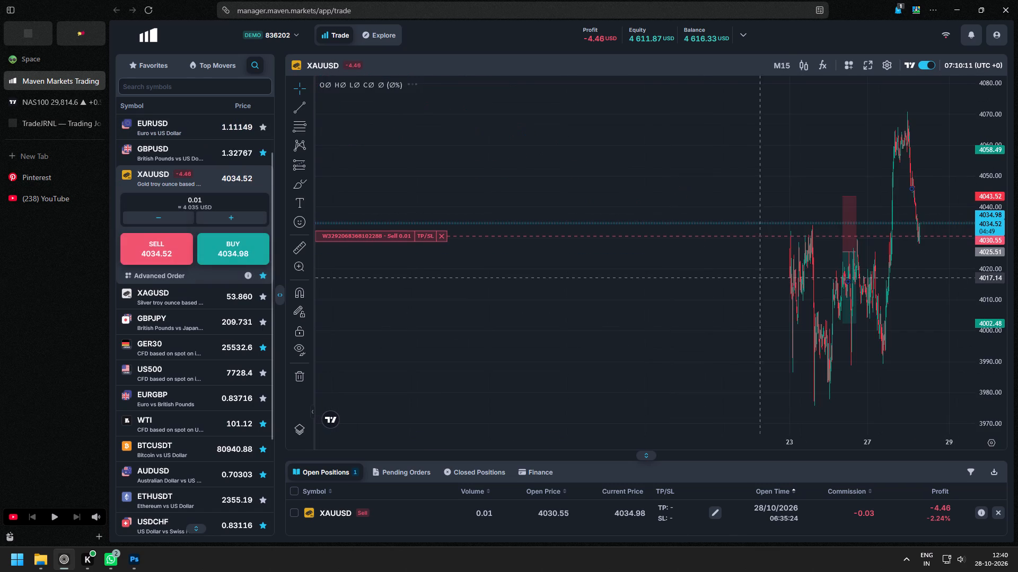
pyautogui.scroll(16, 777, 283)
pyautogui.moveTo(737, 180); pyautogui.dragTo(767, 249)
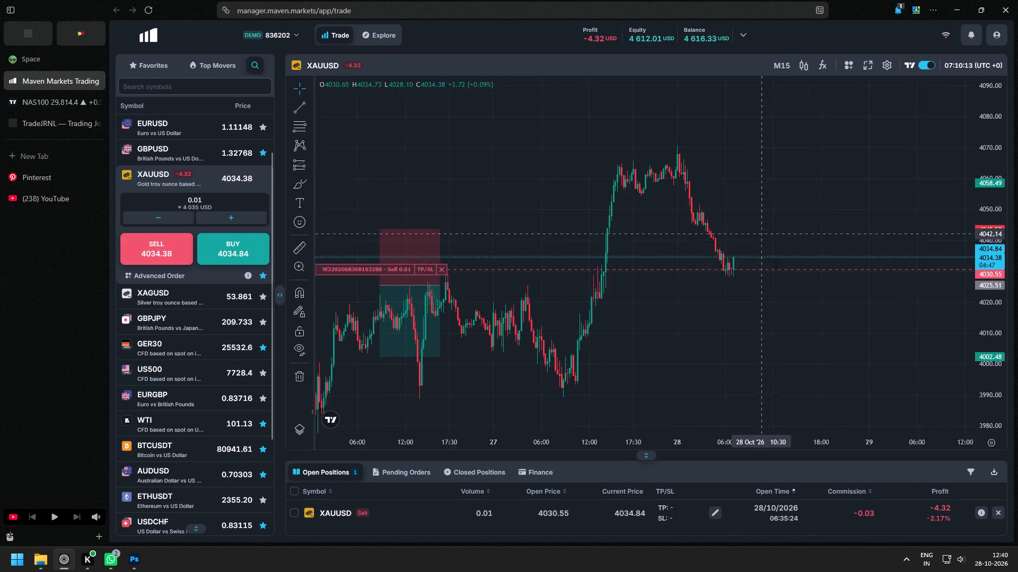
pyautogui.moveTo(767, 249); pyautogui.dragTo(771, 255)
pyautogui.scroll(3, 765, 261)
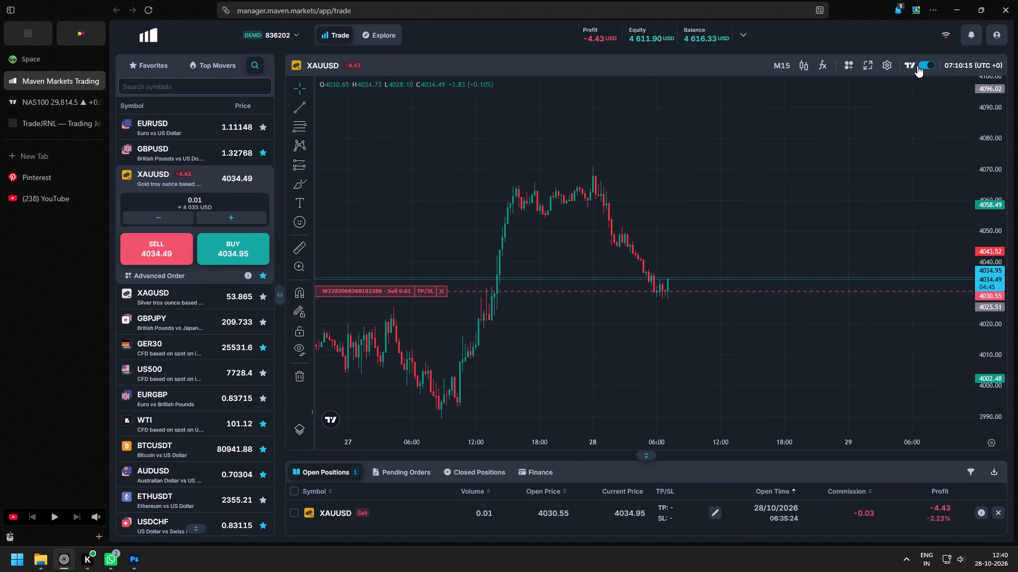
# Turn off the TradingView chart, load XAUUSD on the standard chart and show the favourite symbols.
pyautogui.click(928, 64)
pyautogui.scroll(6, 639, 255)
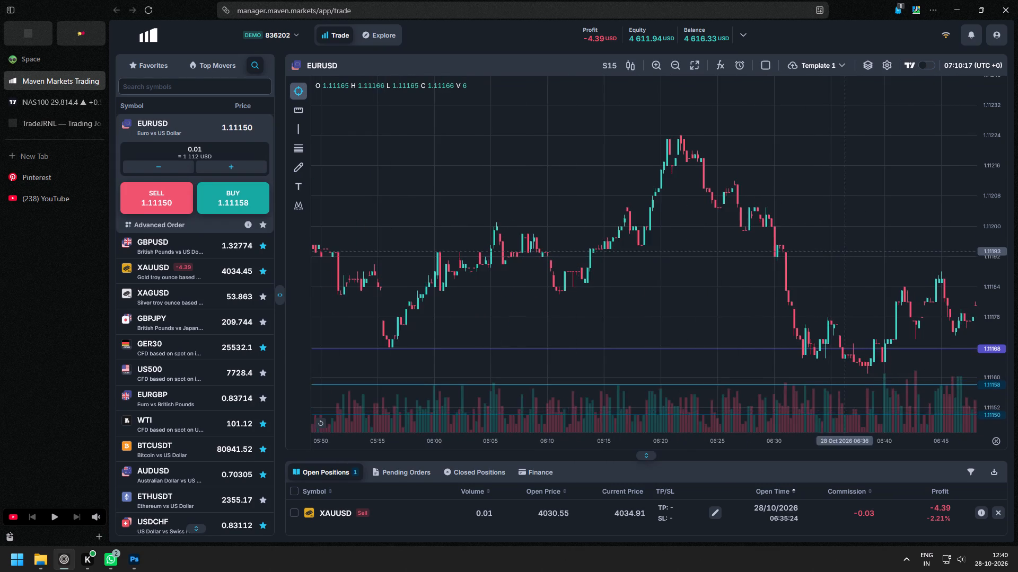
pyautogui.moveTo(839, 250); pyautogui.dragTo(635, 195)
pyautogui.scroll(2, 615, 187)
pyautogui.click(169, 266)
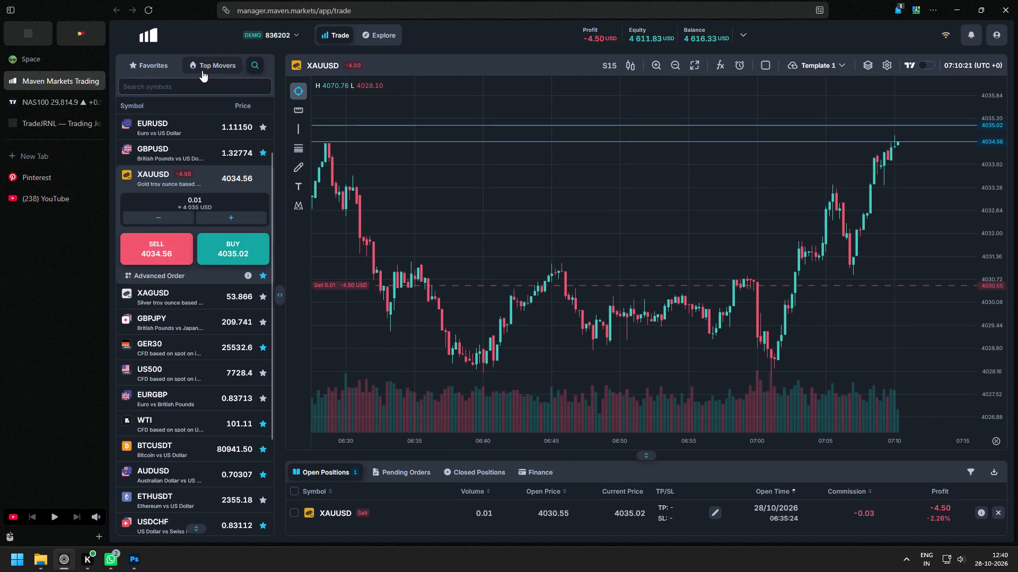
pyautogui.click(143, 67)
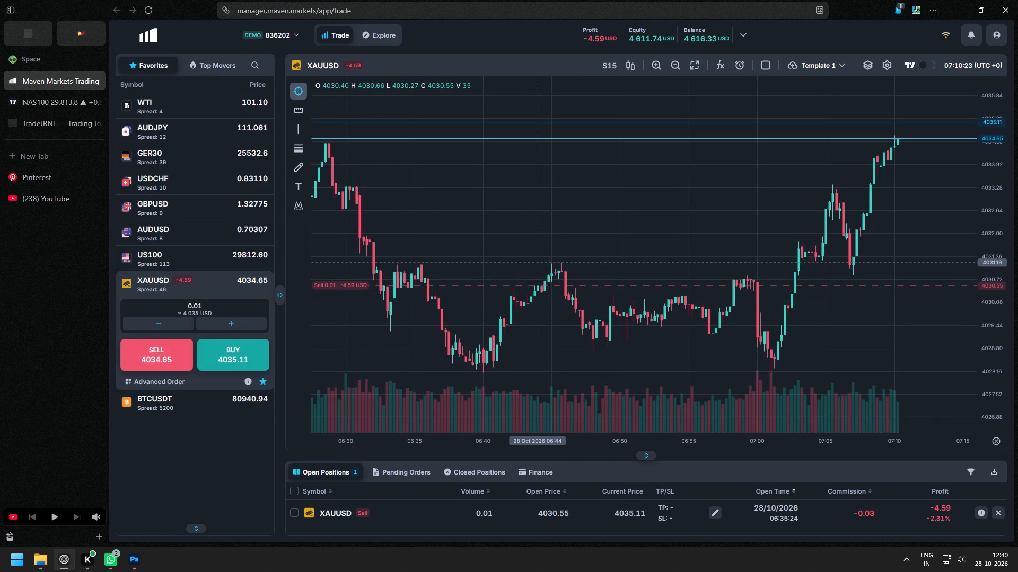
# Examine the XAUUSD 15-second chart, comparing the latest rise with the earlier highs and the open sell level.
pyautogui.moveTo(993, 195); pyautogui.dragTo(984, 320)
pyautogui.scroll(-3, 866, 309)
pyautogui.scroll(-4, 718, 287)
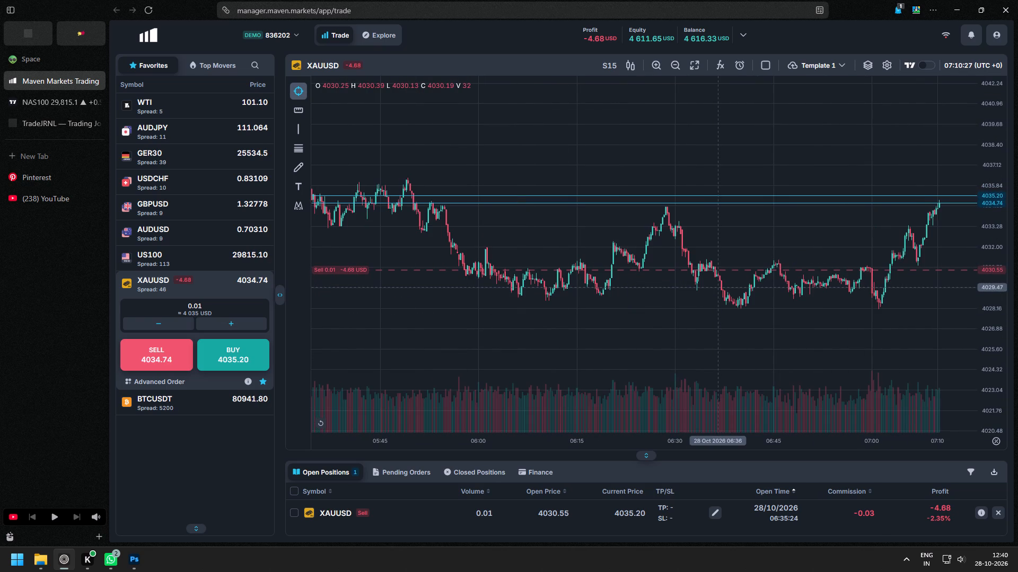
pyautogui.scroll(-4, 519, 233)
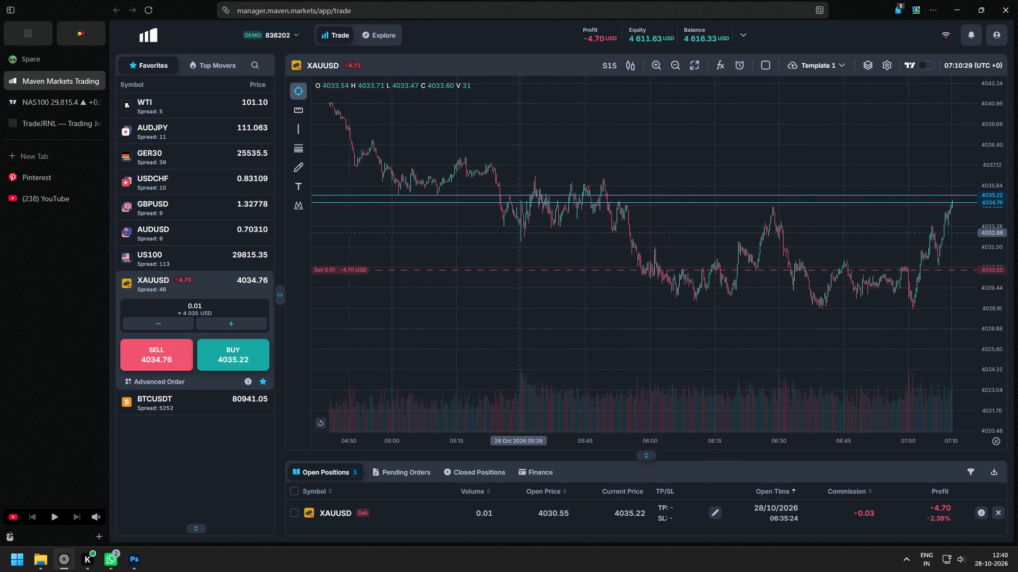
pyautogui.scroll(-3, 519, 233)
pyautogui.scroll(6, 847, 242)
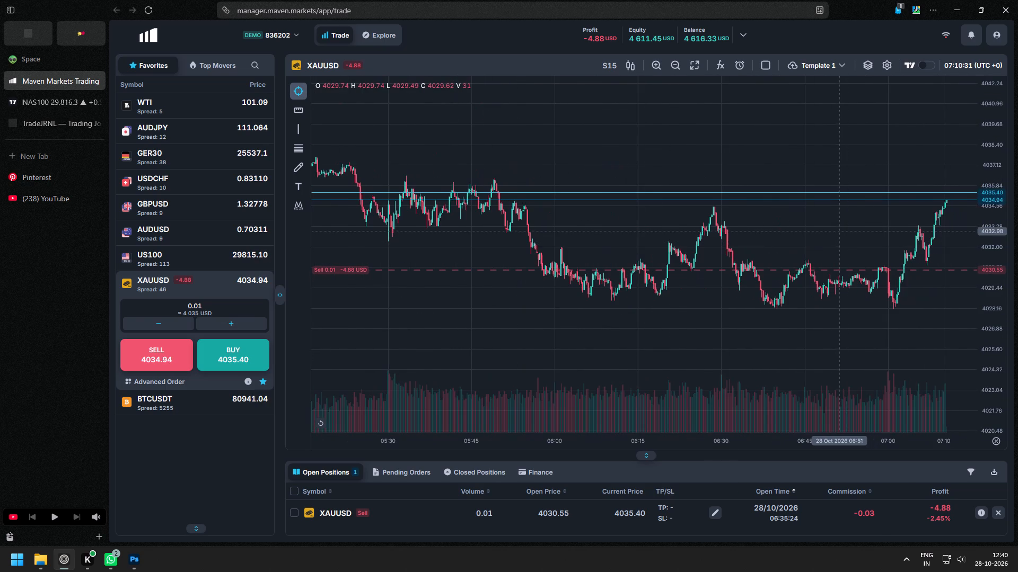
pyautogui.moveTo(826, 231); pyautogui.dragTo(715, 263)
pyautogui.scroll(-3, 697, 250)
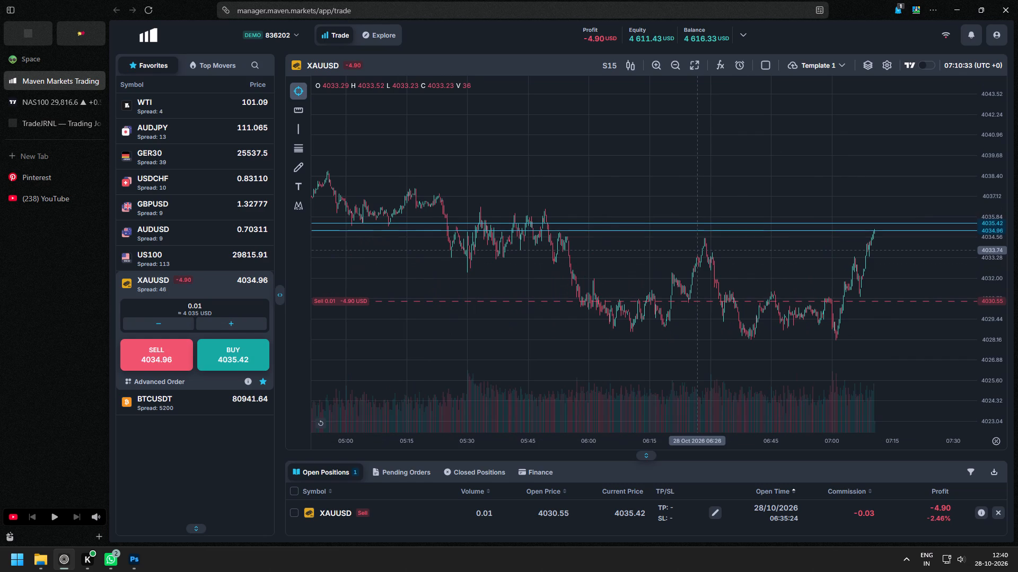
pyautogui.scroll(-3, 697, 250)
pyautogui.moveTo(564, 183); pyautogui.dragTo(741, 285)
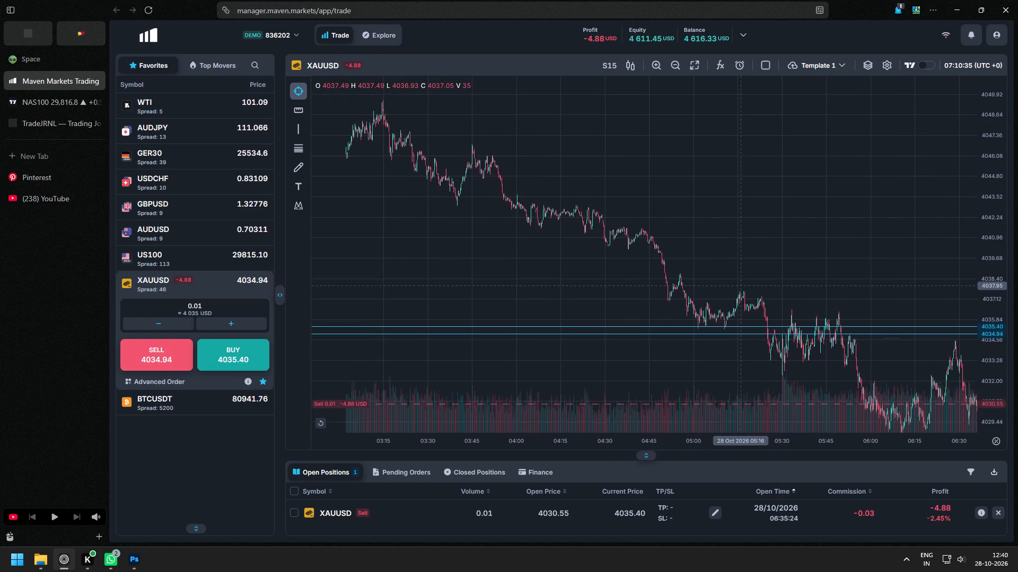
pyautogui.moveTo(741, 285); pyautogui.dragTo(610, 214)
pyautogui.scroll(5, 688, 285)
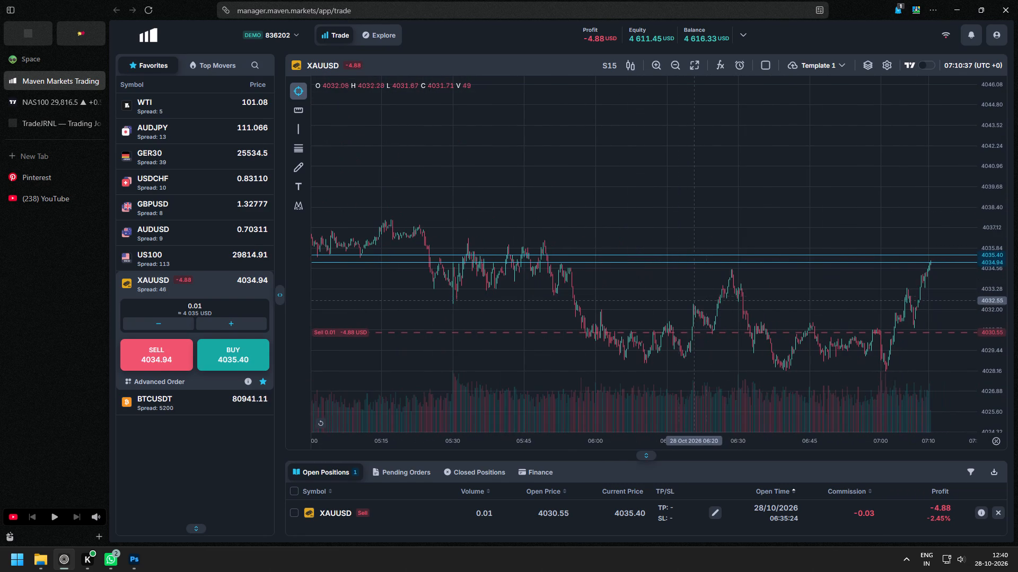
pyautogui.moveTo(652, 303); pyautogui.dragTo(561, 207)
pyautogui.scroll(2, 594, 319)
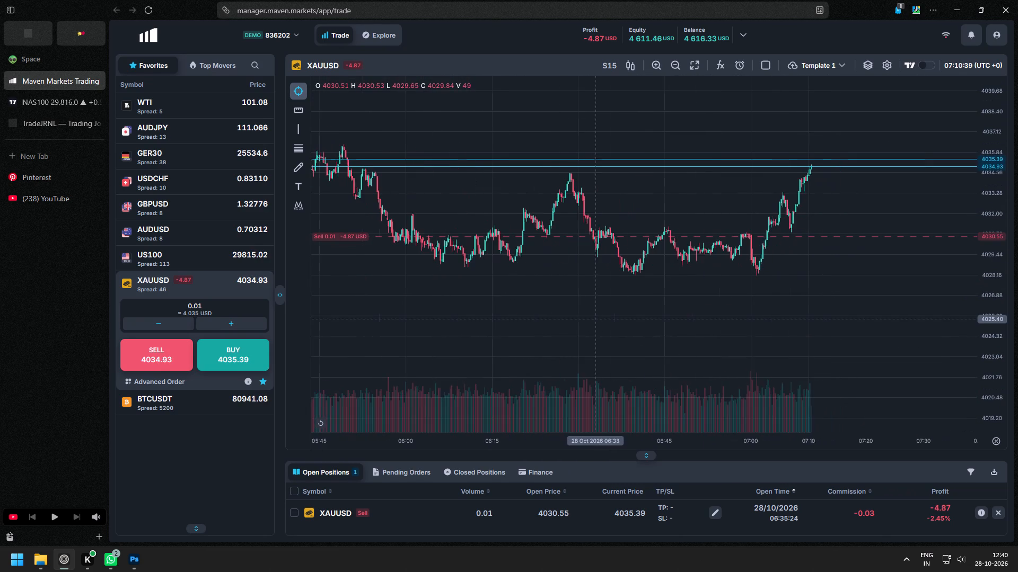
pyautogui.moveTo(530, 295); pyautogui.dragTo(680, 320)
pyautogui.scroll(2, 689, 316)
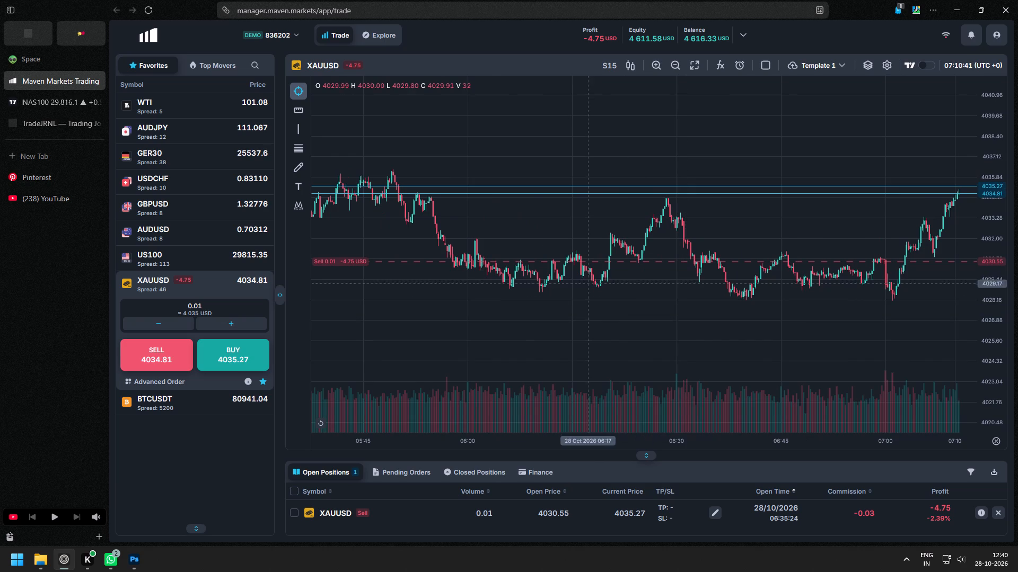
pyautogui.scroll(-3, 657, 310)
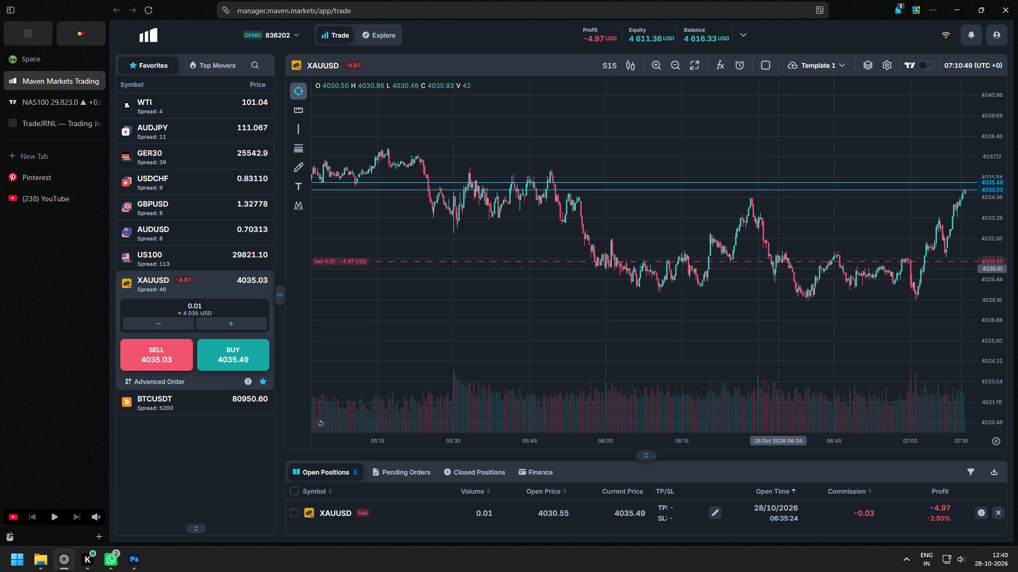
pyautogui.moveTo(739, 297); pyautogui.dragTo(568, 289)
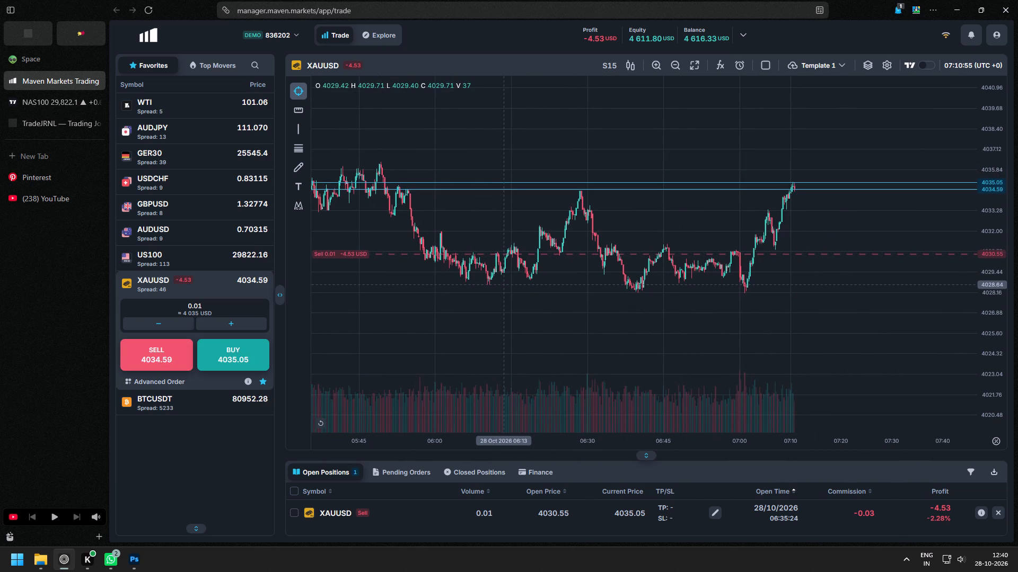
pyautogui.scroll(-3, 503, 284)
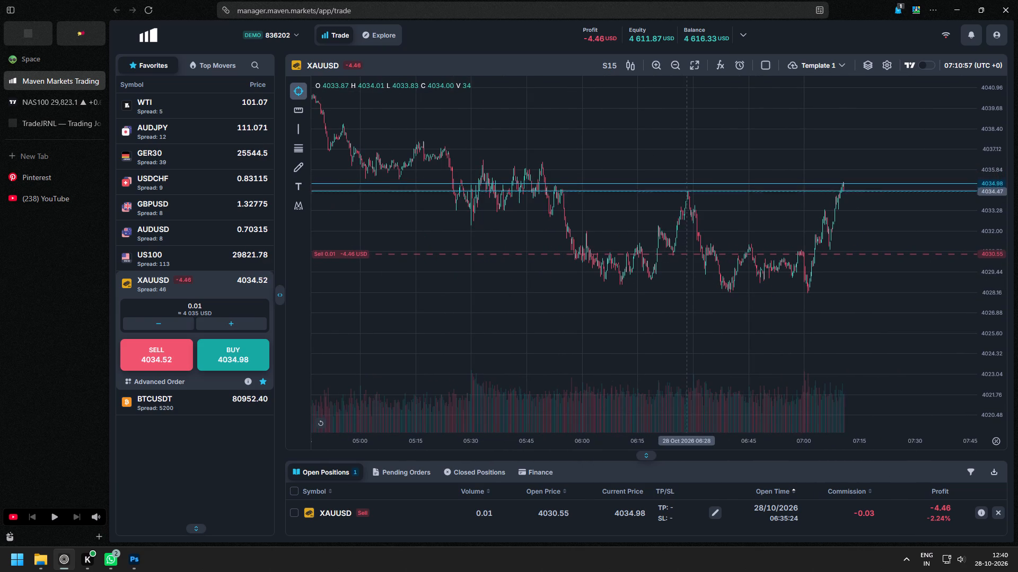
pyautogui.moveTo(742, 211); pyautogui.dragTo(623, 264)
pyautogui.scroll(2, 629, 283)
pyautogui.moveTo(1002, 380); pyautogui.dragTo(991, 254)
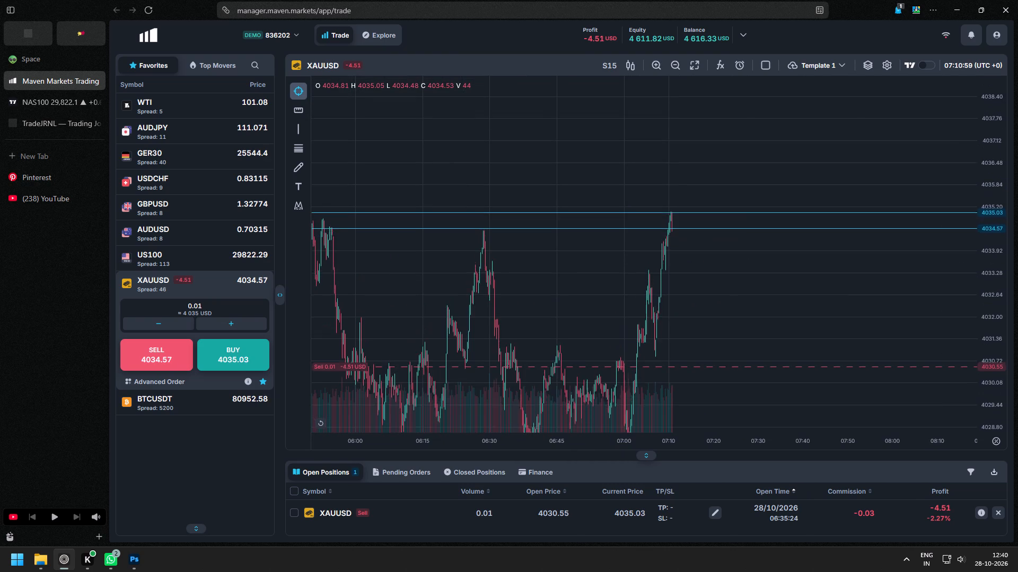
pyautogui.moveTo(562, 270); pyautogui.dragTo(716, 226)
pyautogui.scroll(4, 728, 222)
pyautogui.moveTo(569, 240); pyautogui.dragTo(611, 226)
pyautogui.scroll(1, 611, 226)
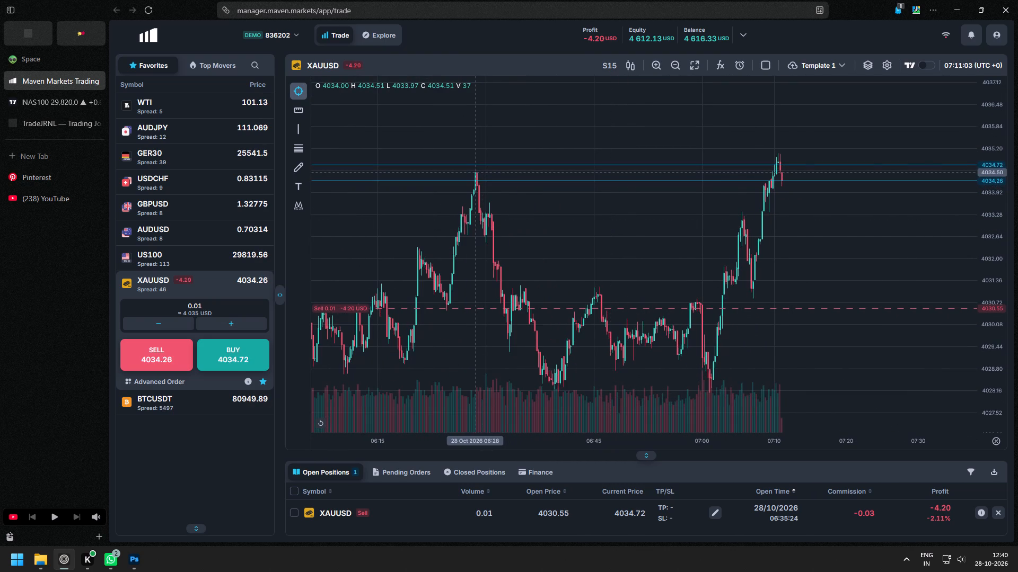
# Place a horizontal line on the XAUUSD chart at about 4034.46, level with the earlier peak near 06:28.
pyautogui.click(300, 136)
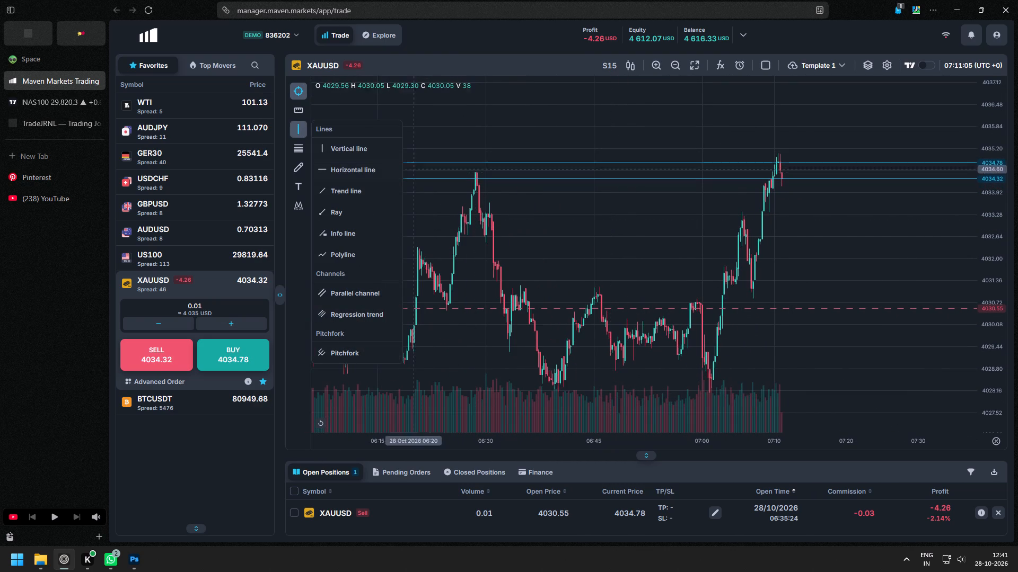
pyautogui.click(340, 162)
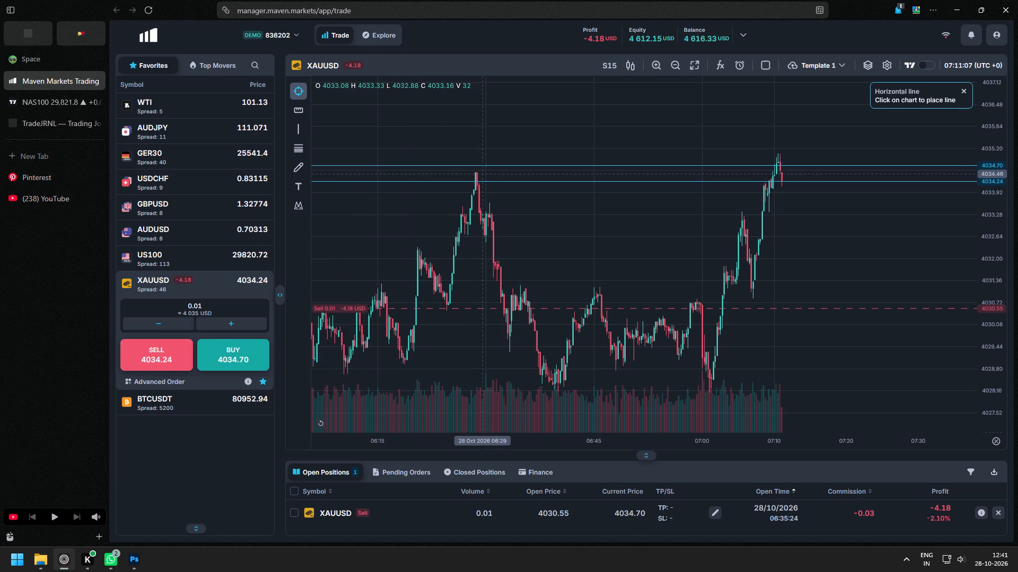
pyautogui.click(469, 174)
pyautogui.moveTo(738, 225); pyautogui.dragTo(733, 226)
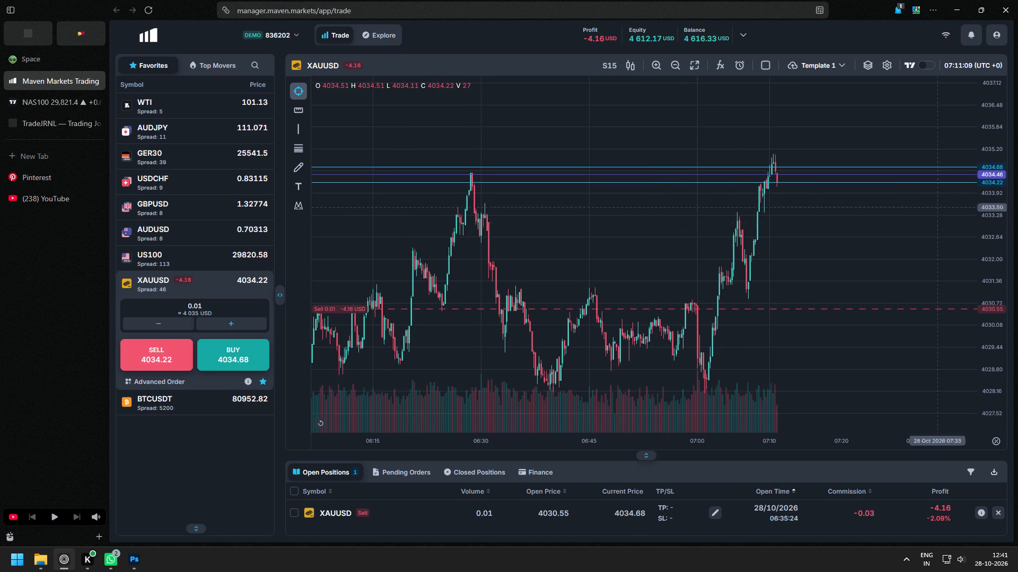
pyautogui.moveTo(995, 131); pyautogui.dragTo(999, 185)
pyautogui.moveTo(672, 233); pyautogui.dragTo(670, 217)
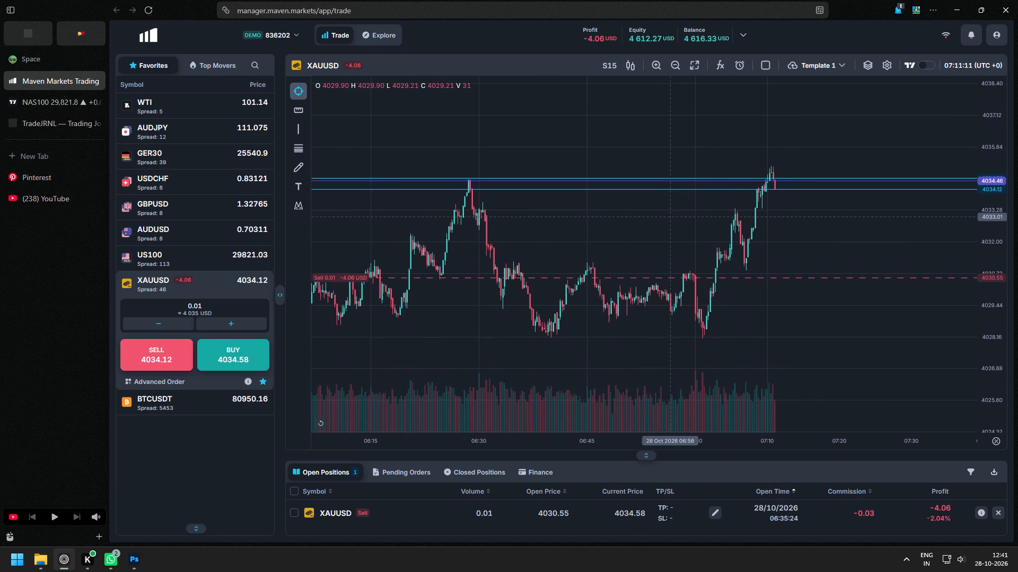
pyautogui.scroll(-2, 670, 217)
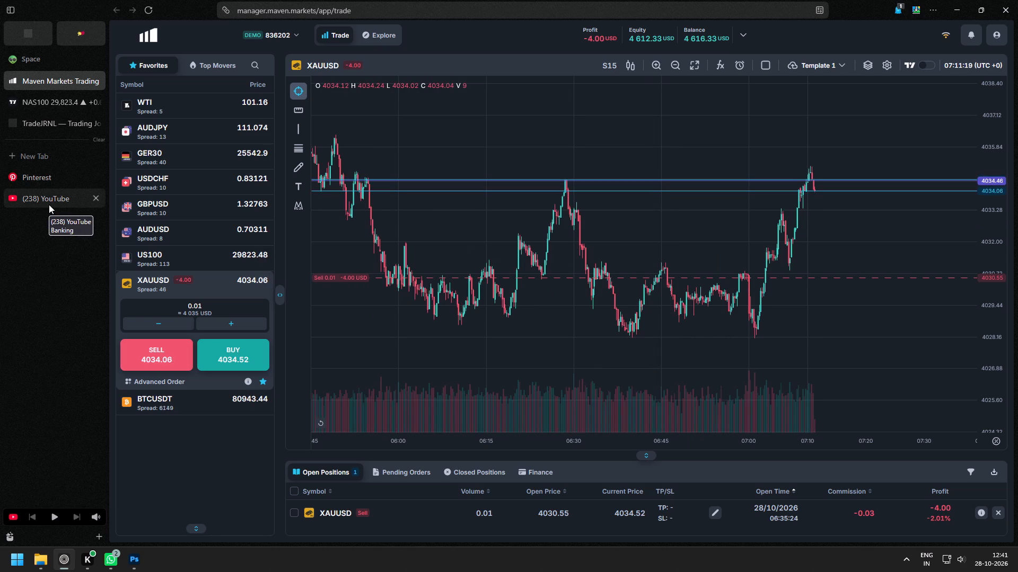
# Switch to Photoshop and review the carousel from the Prime Location slide through Amenities and Live Better to the closing Lifestyle slide.
pyautogui.click(133, 571)
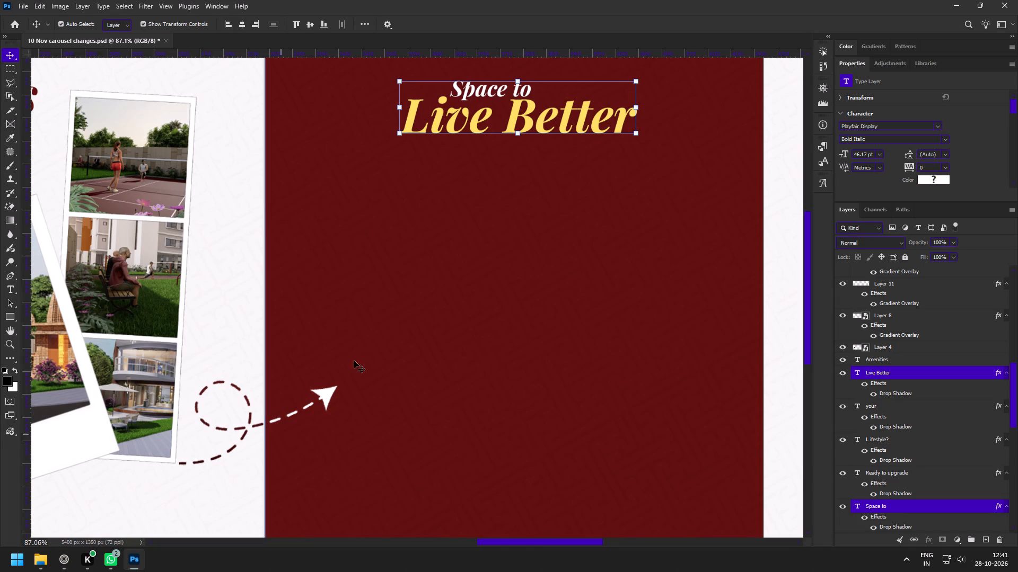
pyautogui.press('z')
pyautogui.moveTo(448, 235); pyautogui.dragTo(409, 221)
pyautogui.press('space')
pyautogui.press('space')
pyautogui.press('space')
pyautogui.press('space')
pyautogui.press('space')
pyautogui.press('space')
pyautogui.moveTo(334, 269); pyautogui.dragTo(483, 273)
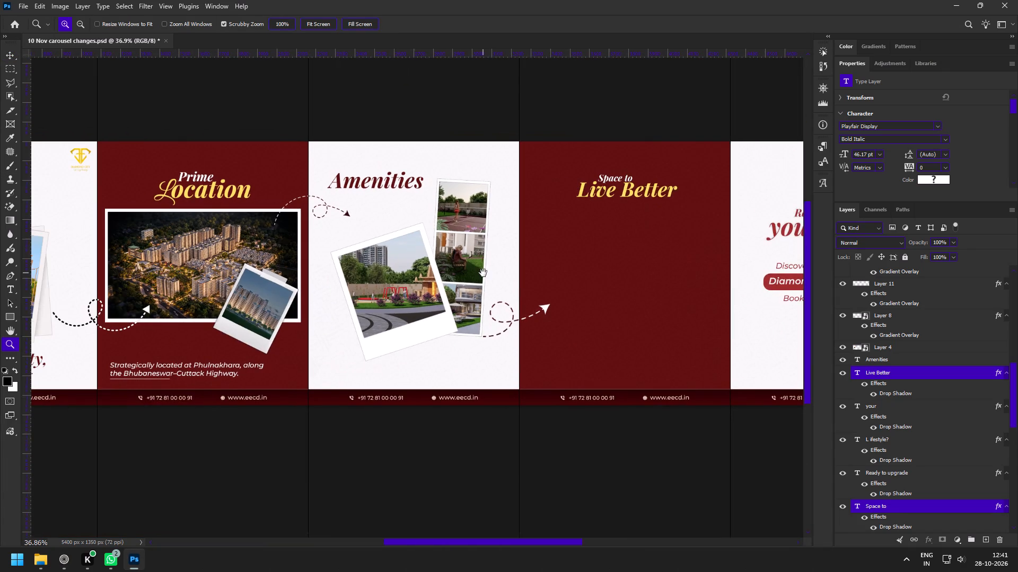
pyautogui.moveTo(343, 234); pyautogui.dragTo(353, 244)
pyautogui.press('space')
pyautogui.press('space')
pyautogui.press('space')
pyautogui.press('space')
pyautogui.press('space')
pyautogui.press('space')
pyautogui.press('space')
pyautogui.press('space')
pyautogui.press('space')
pyautogui.press('space')
pyautogui.press('space')
pyautogui.press('space')
pyautogui.press('space')
pyautogui.press('space')
pyautogui.press('space')
pyautogui.press('space')
pyautogui.press('space')
pyautogui.press('space')
pyautogui.press('space')
pyautogui.press('space')
pyautogui.moveTo(629, 278); pyautogui.dragTo(525, 278)
pyautogui.click(543, 279)
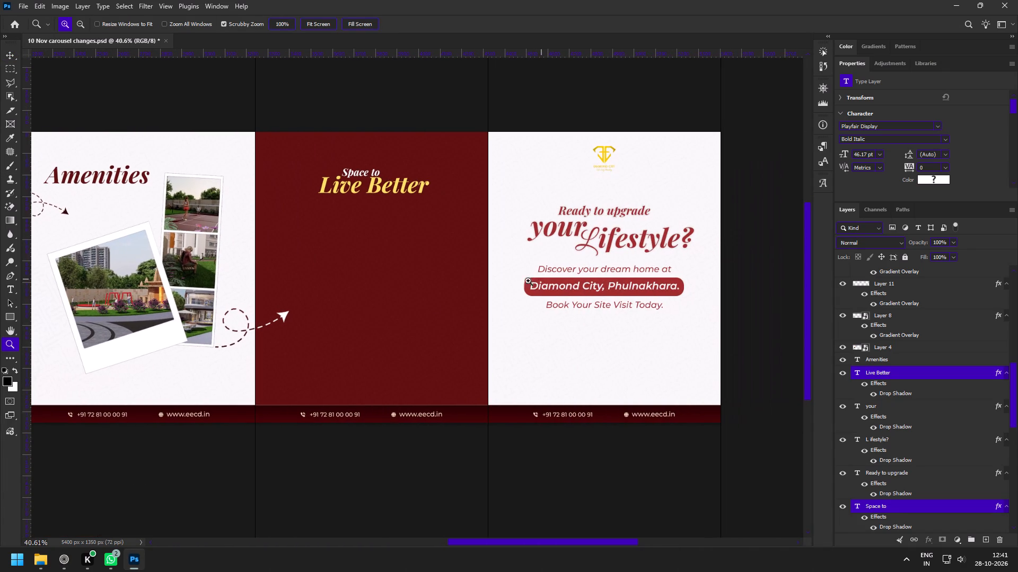
# Examine the empty Live Better slide alongside the Amenities and closing Lifestyle slides.
pyautogui.moveTo(311, 270); pyautogui.dragTo(328, 284)
pyautogui.press('space')
pyautogui.press('space')
pyautogui.press('space')
pyautogui.press('space')
pyautogui.press('space')
pyautogui.press('space')
pyautogui.moveTo(380, 299); pyautogui.dragTo(444, 294)
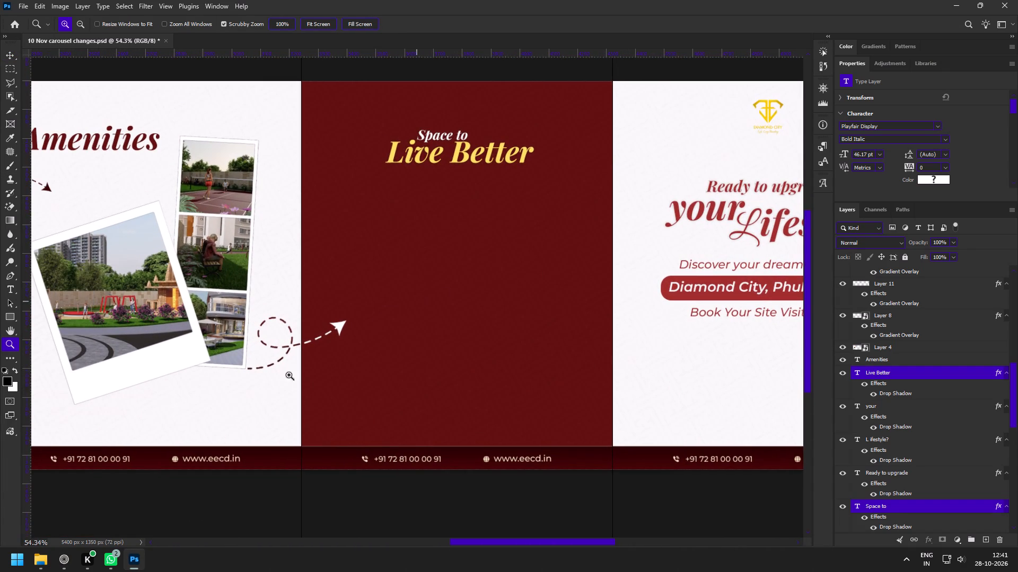
# Switch to the Pinterest results for "live better" in the browser and open the yoga lifestyle pin for reference.
pyautogui.click(67, 569)
pyautogui.click(43, 184)
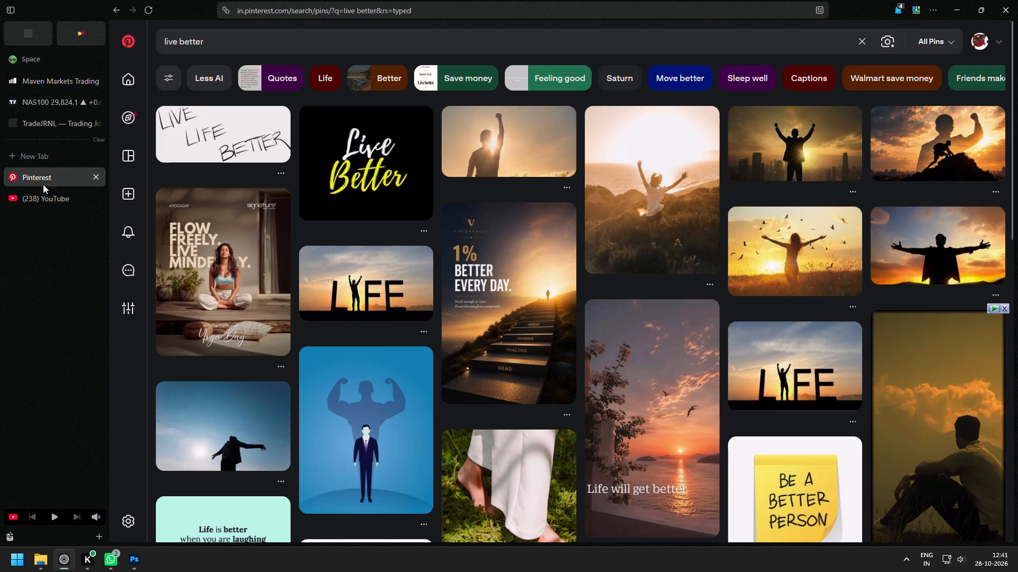
pyautogui.click(42, 198)
pyautogui.click(41, 182)
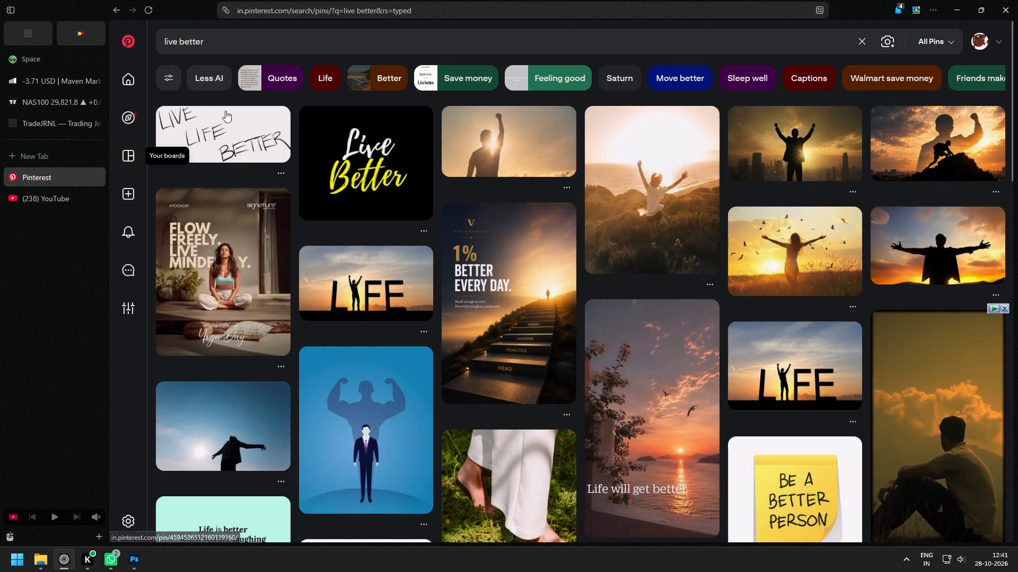
pyautogui.click(226, 46)
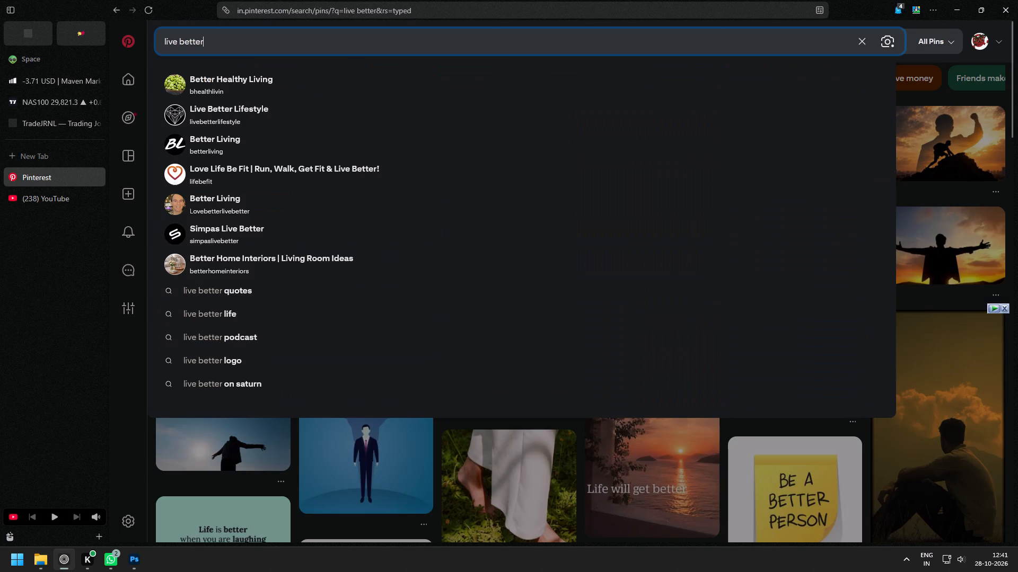
pyautogui.click(225, 457)
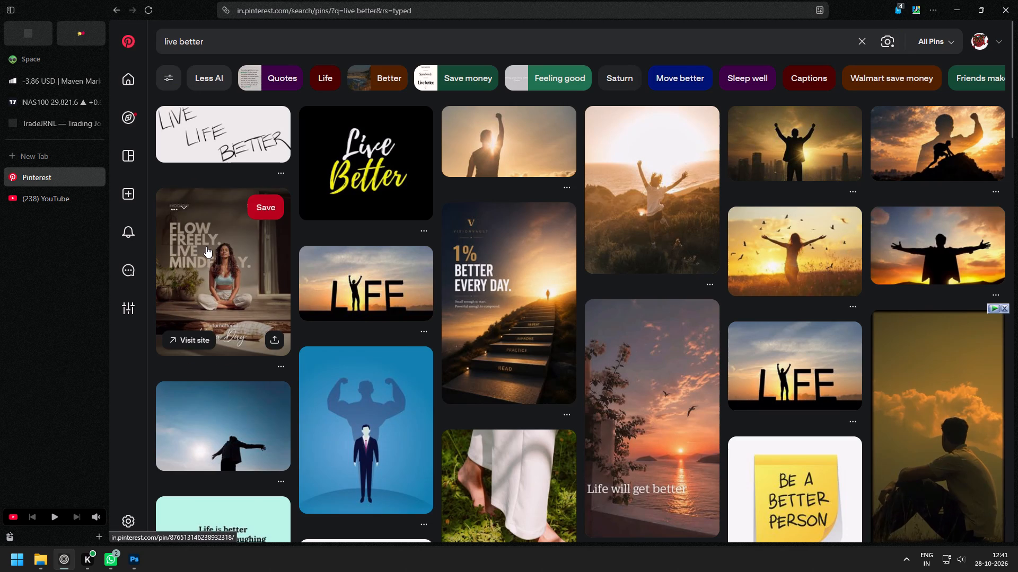
pyautogui.click(230, 273)
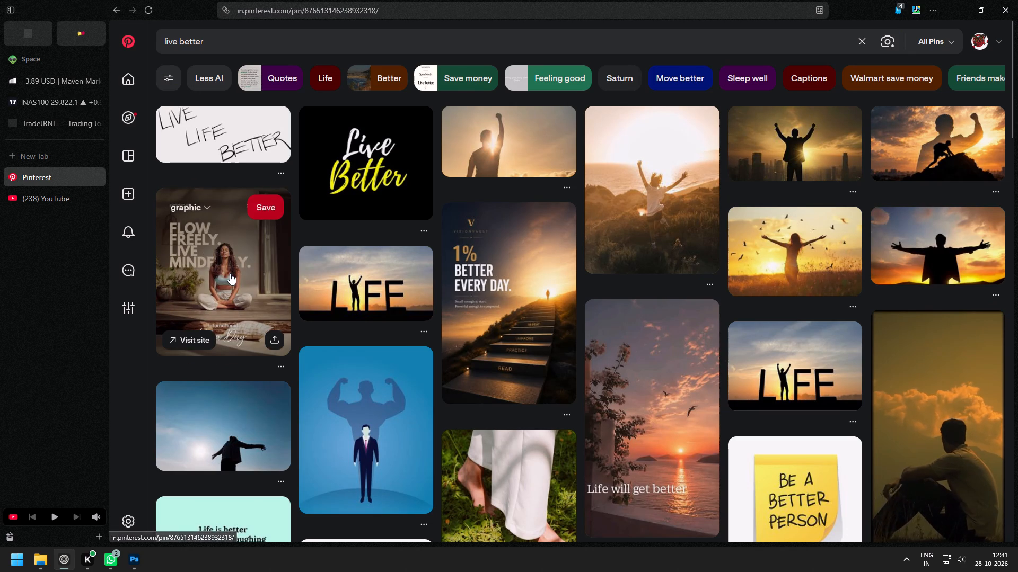
# Switch to File Explorer and look through the whole Dimond City Ested state folder for images usable on the Live Better slide.
pyautogui.click(130, 569)
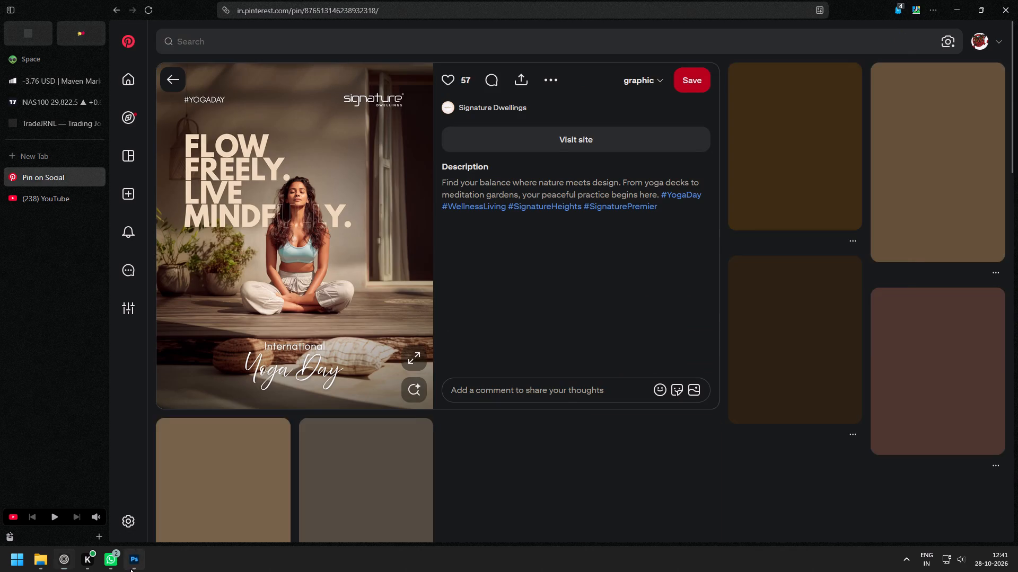
pyautogui.click(39, 566)
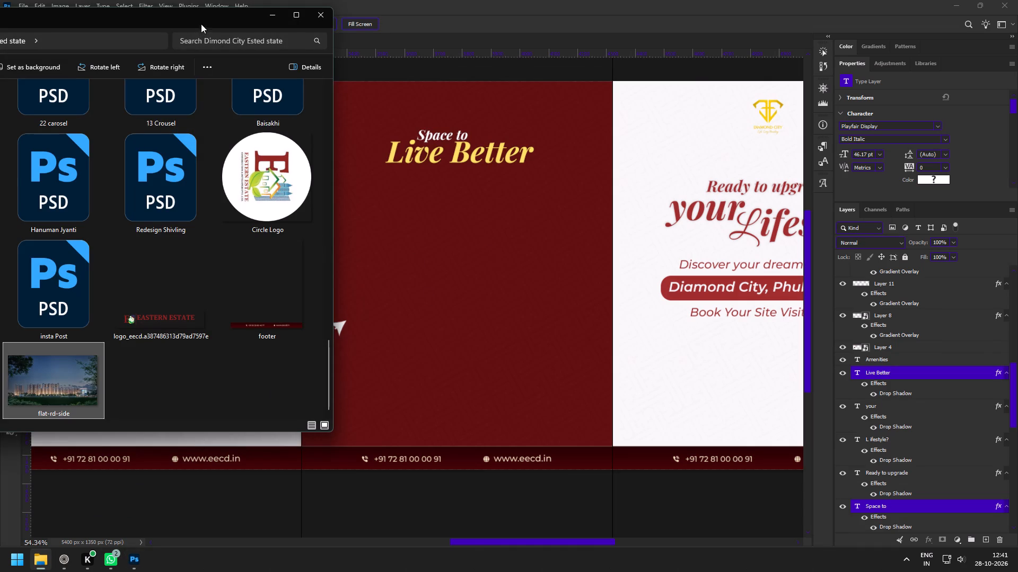
pyautogui.moveTo(201, 20); pyautogui.dragTo(485, 12)
pyautogui.scroll(-4, 389, 290)
pyautogui.scroll(1, 388, 330)
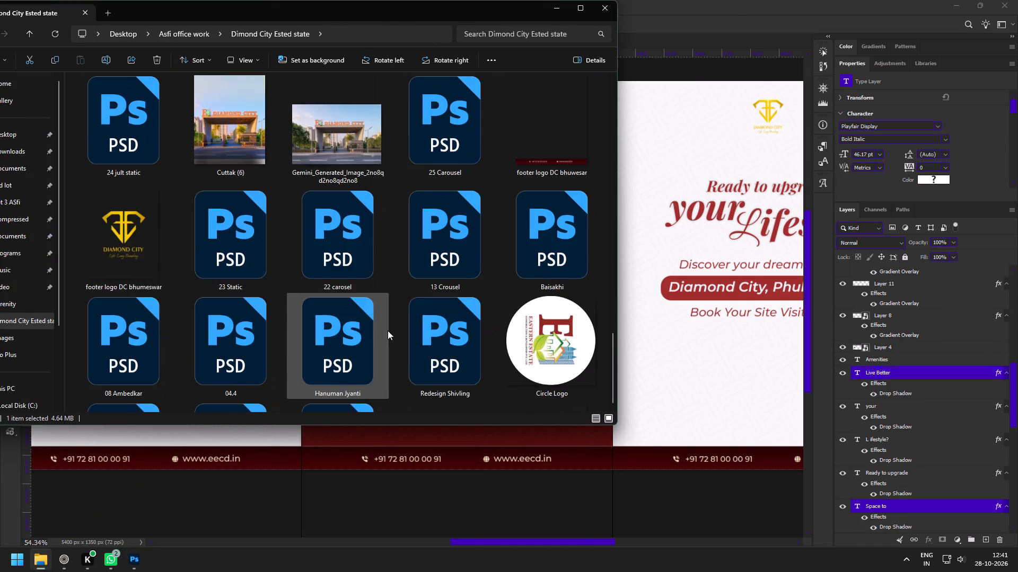
pyautogui.scroll(2, 388, 330)
pyautogui.scroll(1, 456, 281)
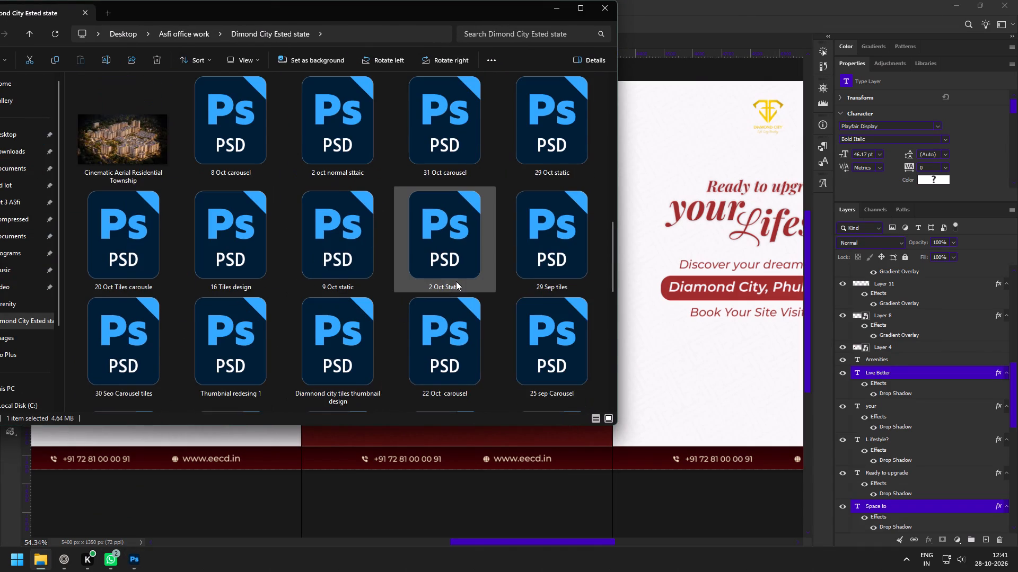
pyautogui.scroll(3, 456, 281)
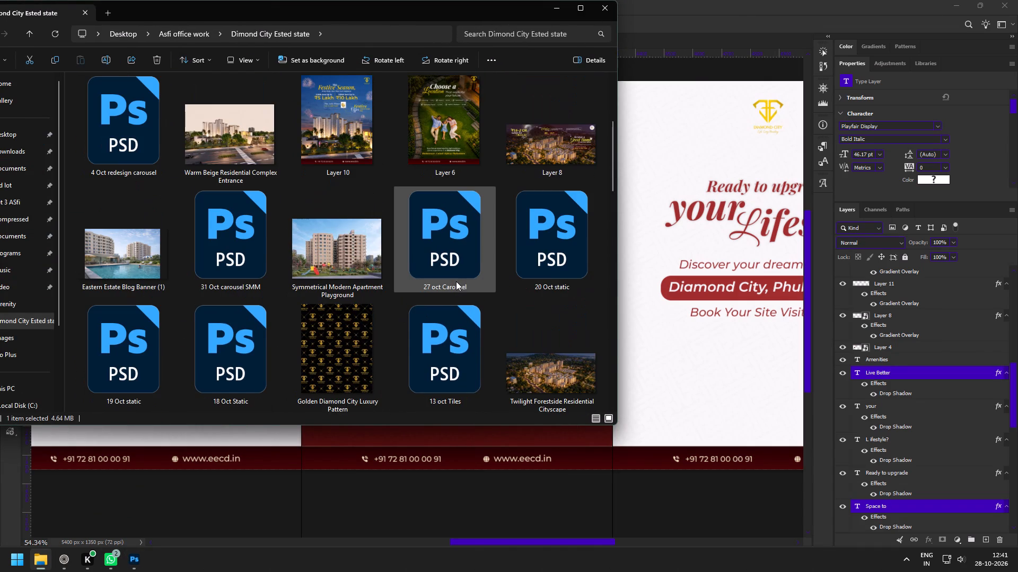
pyautogui.scroll(1, 456, 281)
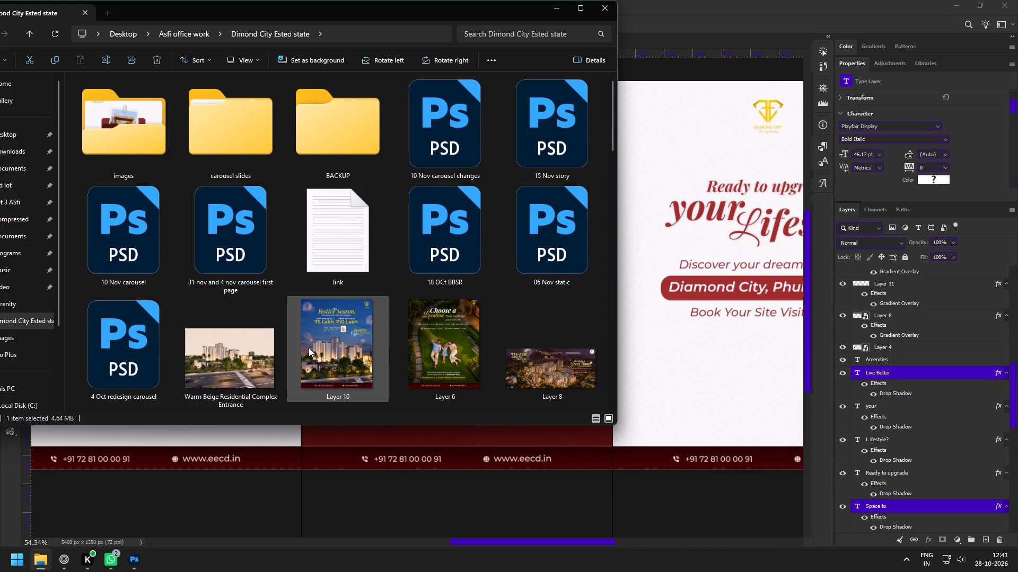
pyautogui.scroll(2, 309, 347)
pyautogui.scroll(-3, 311, 344)
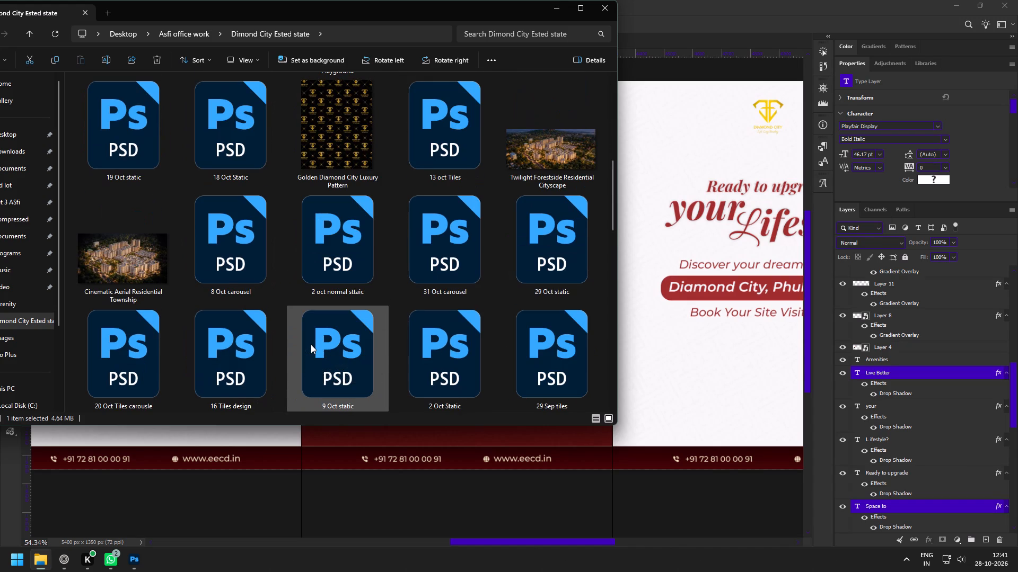
pyautogui.scroll(-3, 311, 344)
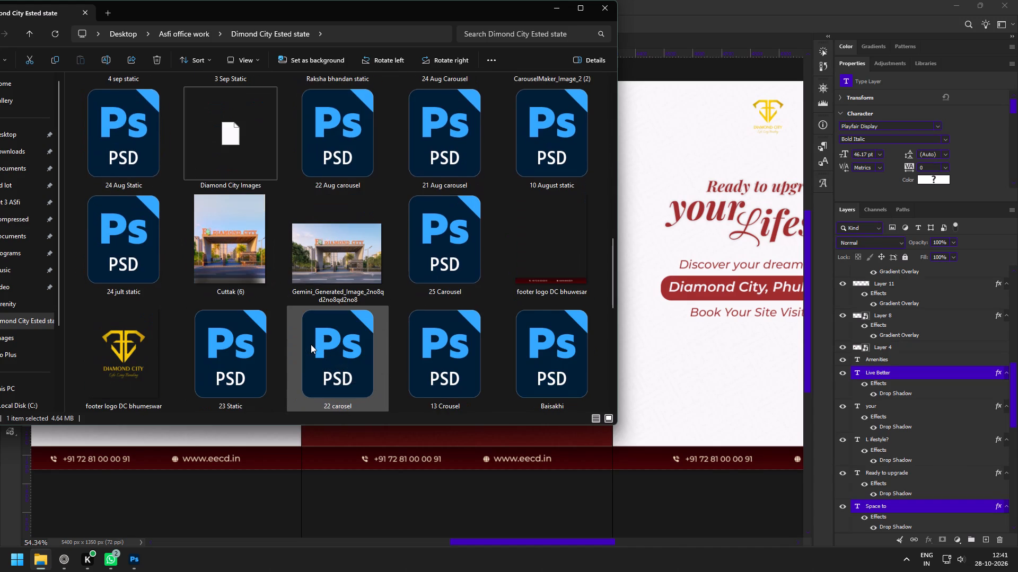
pyautogui.scroll(-1, 311, 344)
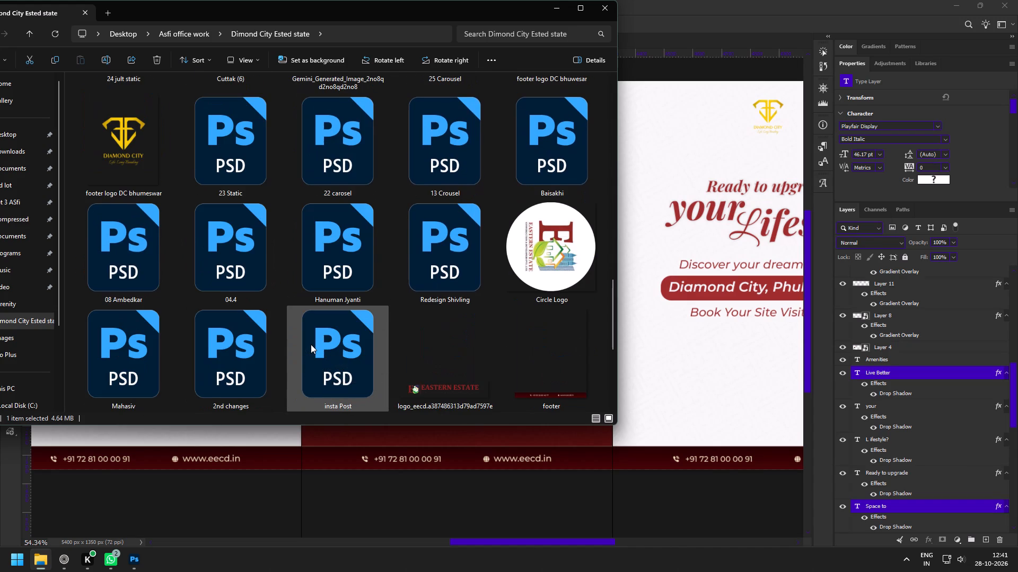
pyautogui.scroll(-2, 311, 344)
pyautogui.scroll(1, 311, 344)
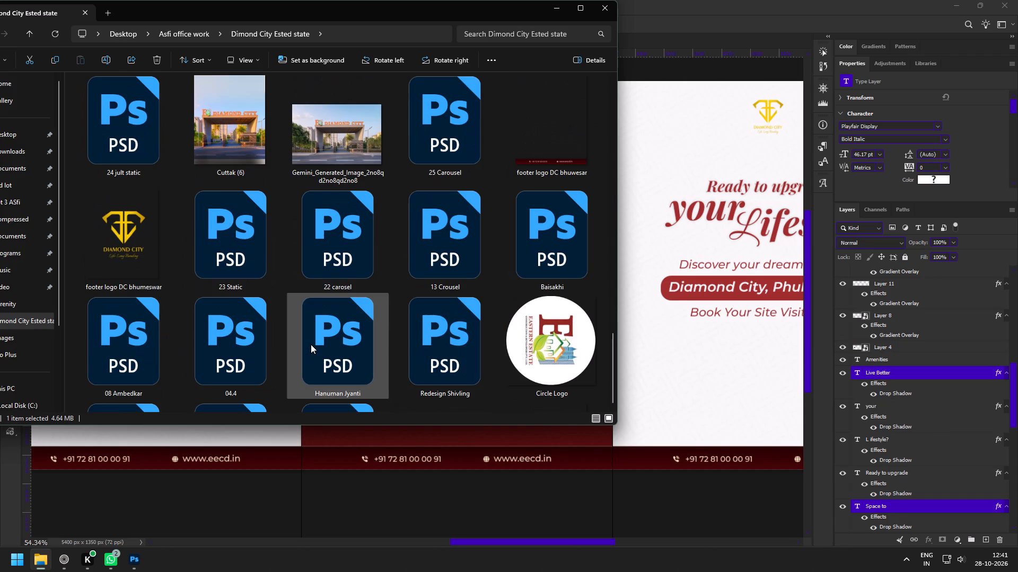
pyautogui.scroll(2, 311, 344)
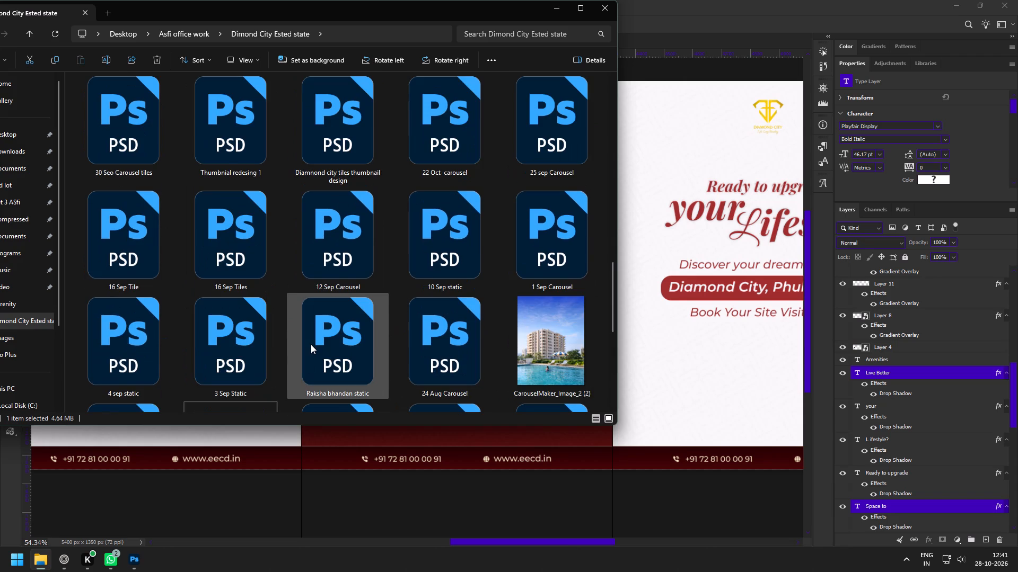
pyautogui.scroll(3, 311, 344)
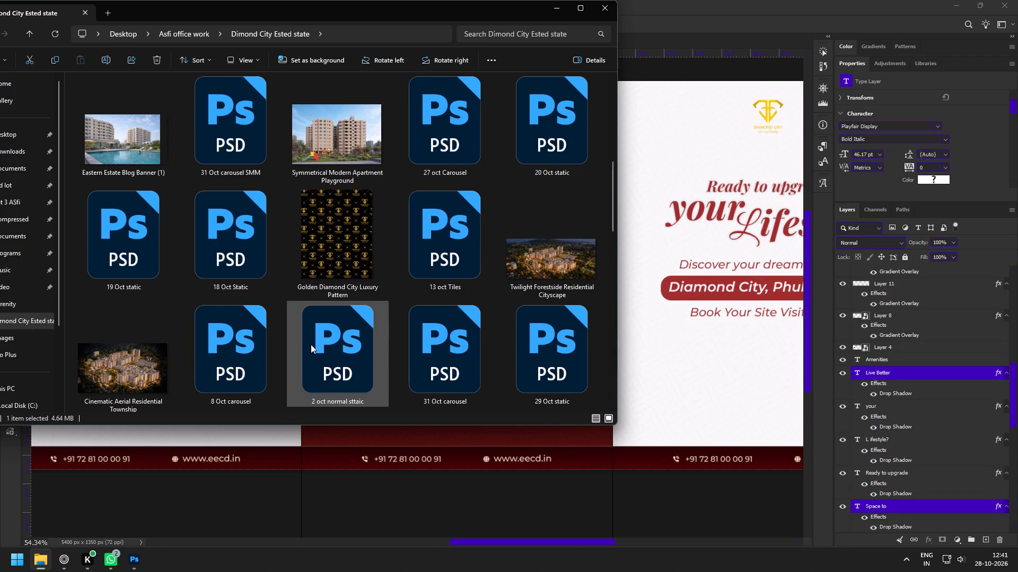
pyautogui.scroll(2, 311, 344)
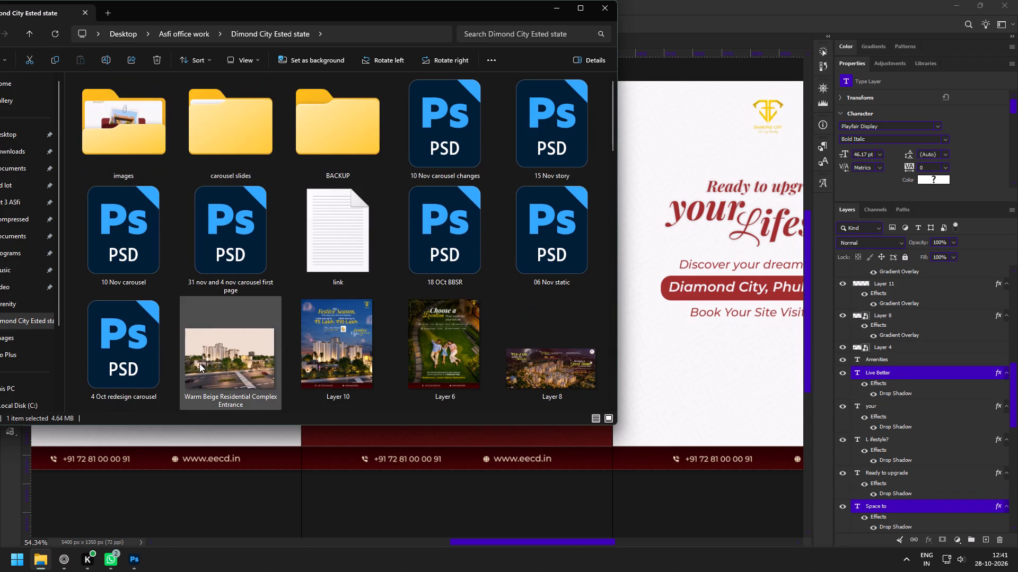
pyautogui.scroll(1, 337, 358)
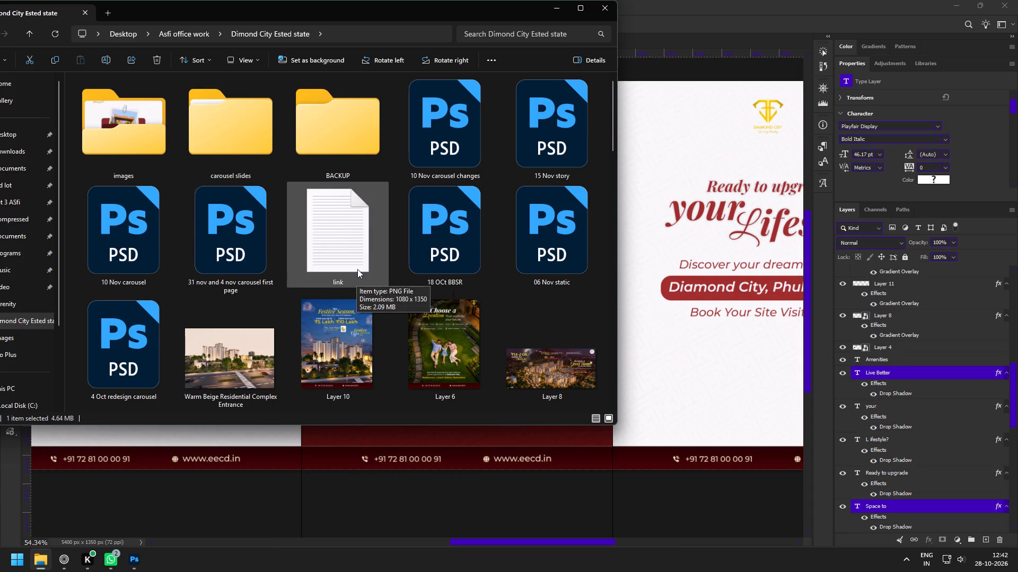
# Preview the 10 Nov carousel changes file in the folder.
pyautogui.click(451, 117)
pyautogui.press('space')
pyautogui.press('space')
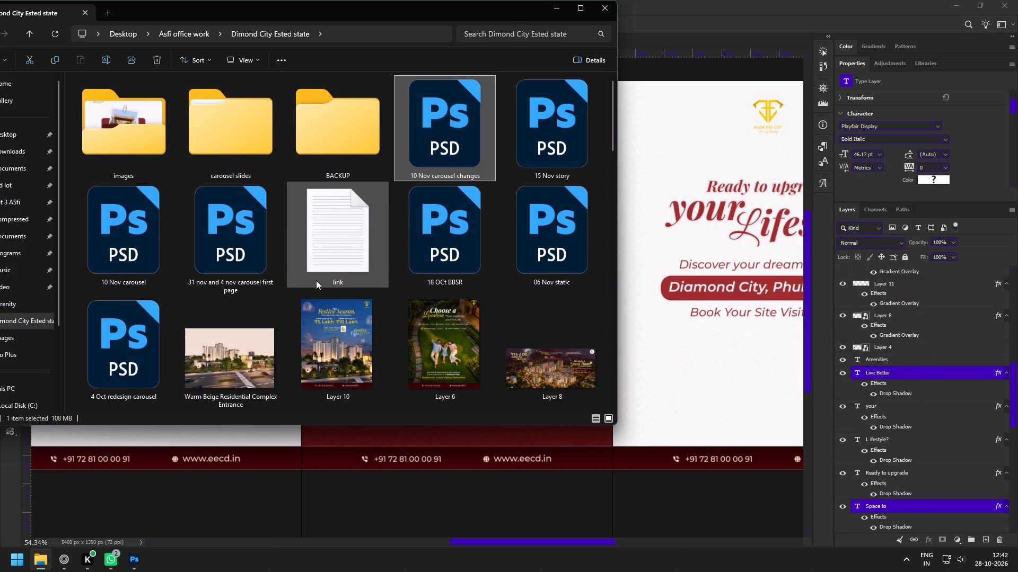
# Open the link text file to check its saved links, and close it again.
pyautogui.doubleClick(346, 255)
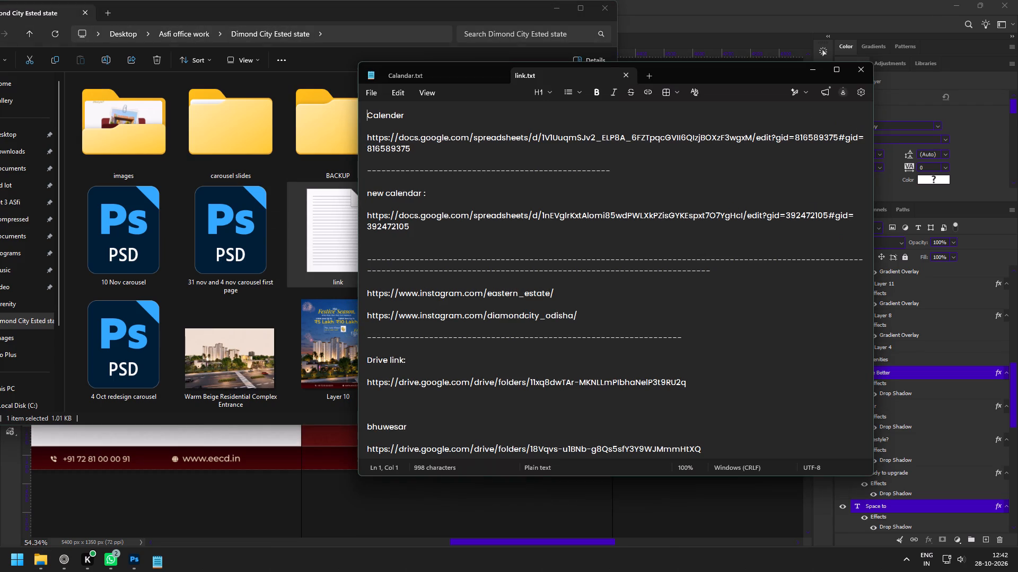
pyautogui.click(862, 69)
# Look through the Dimond City Ested state folder again for project images, including the Diamond City Images file.
pyautogui.scroll(-1, 472, 250)
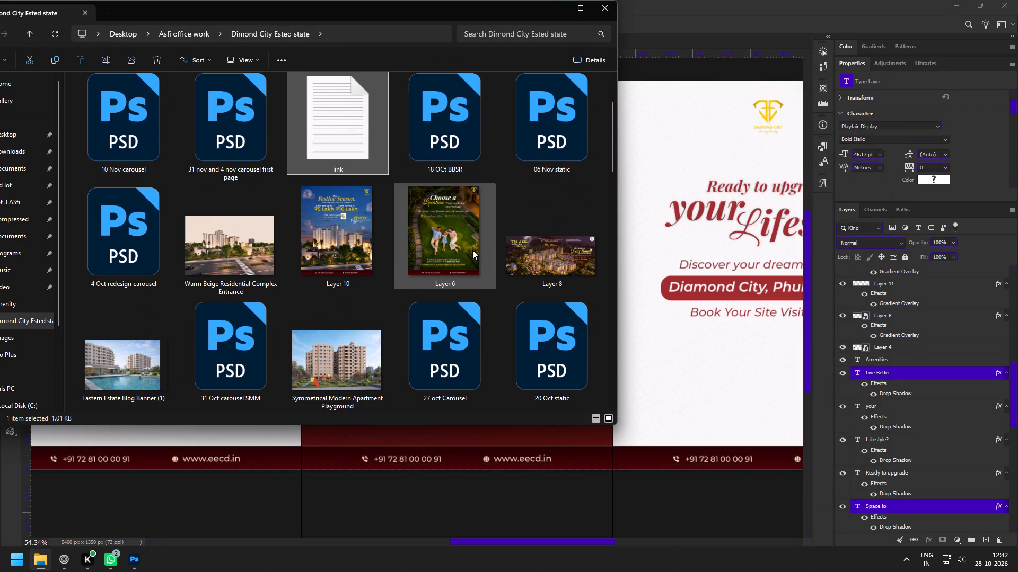
pyautogui.scroll(-2, 472, 250)
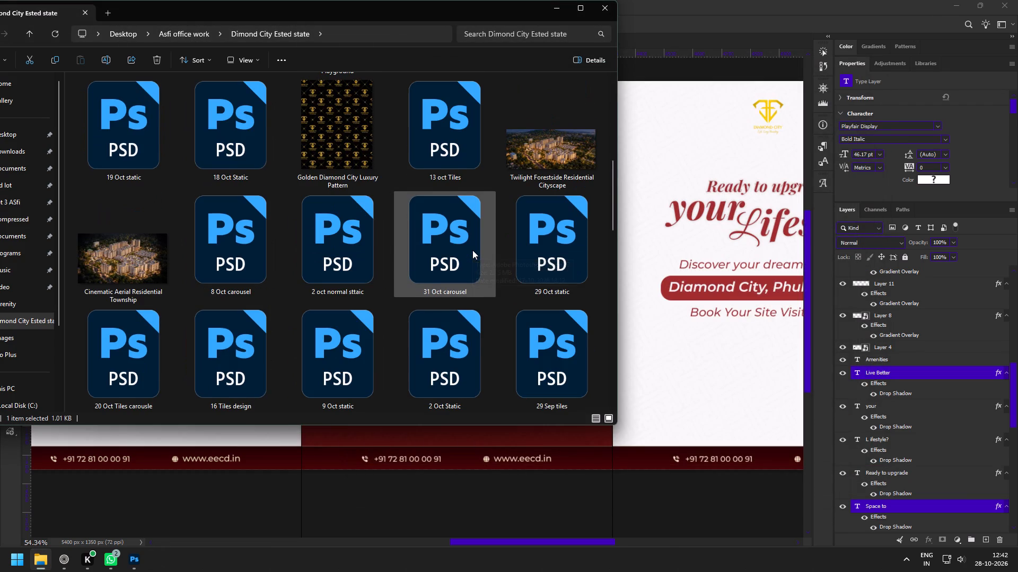
pyautogui.scroll(-3, 472, 250)
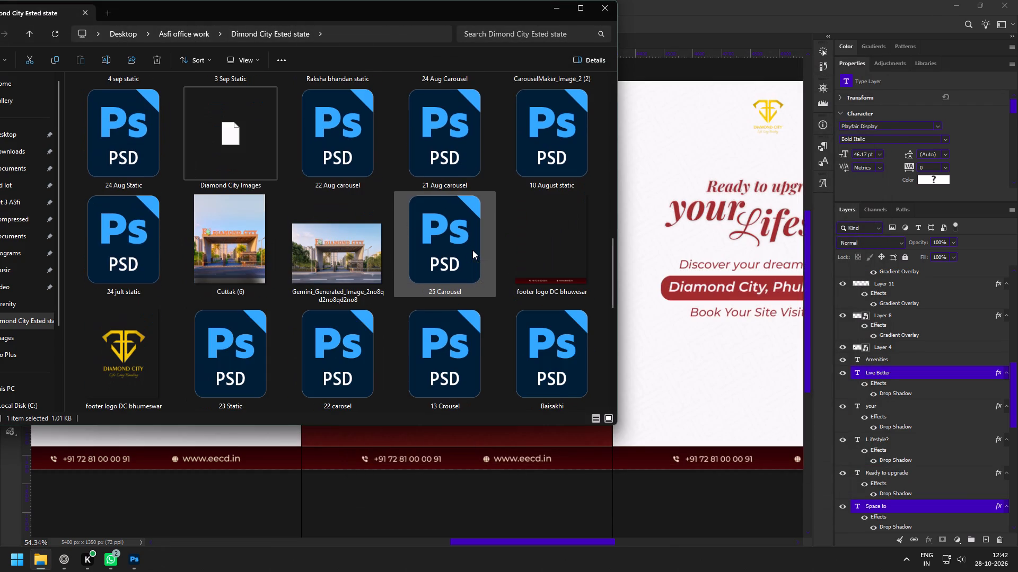
pyautogui.click(250, 151)
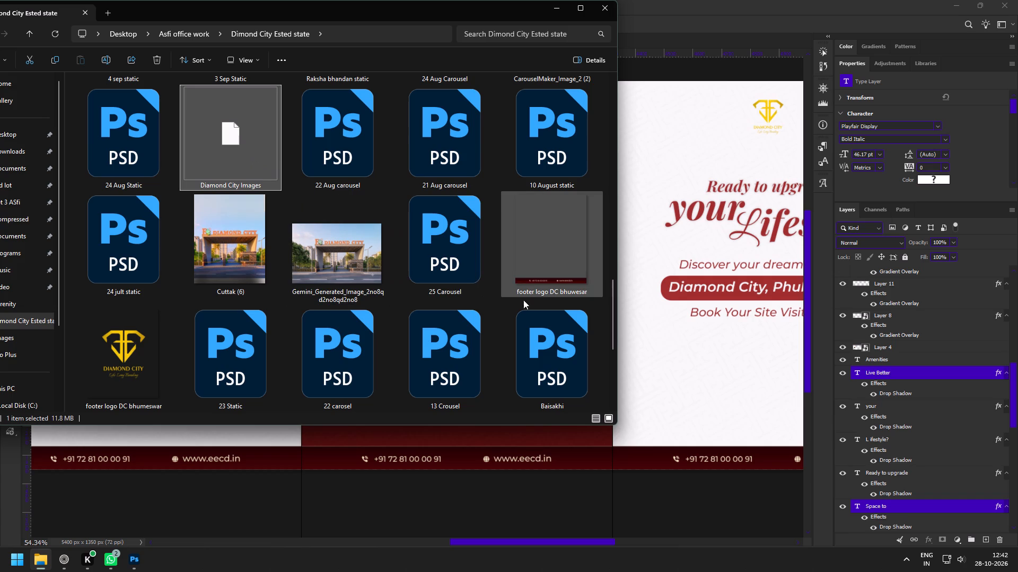
pyautogui.scroll(2, 459, 307)
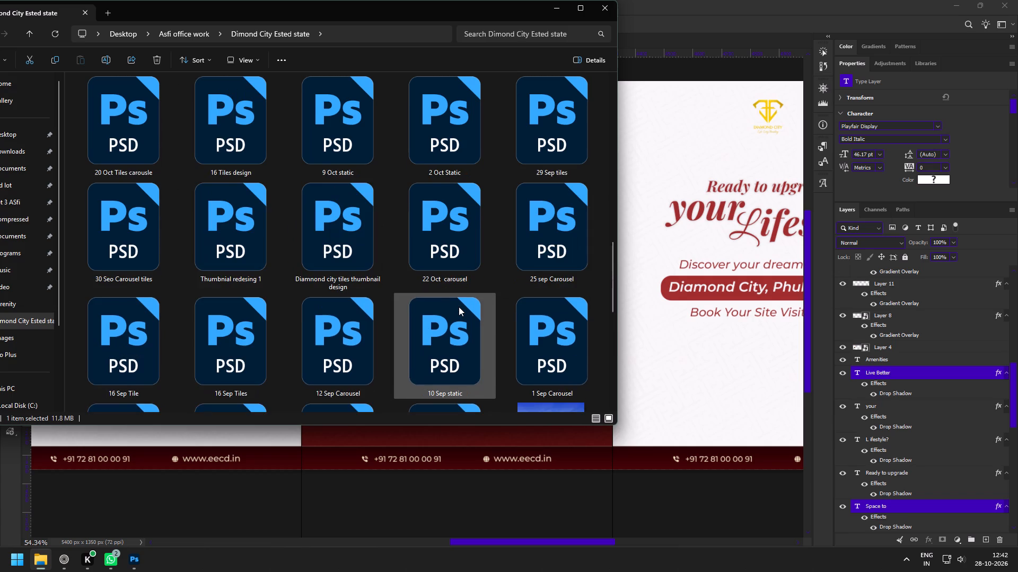
pyautogui.scroll(2, 459, 307)
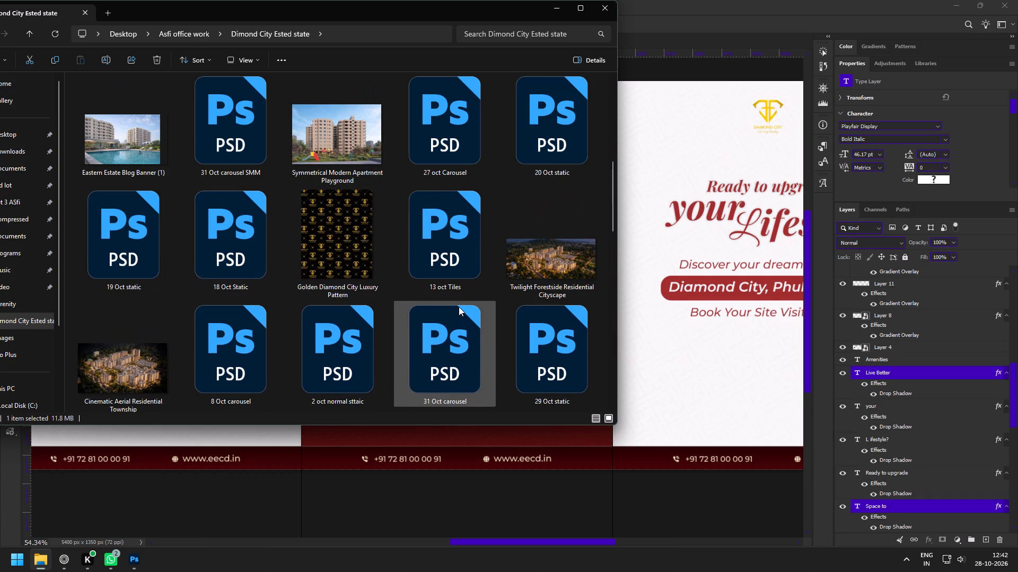
pyautogui.scroll(4, 459, 307)
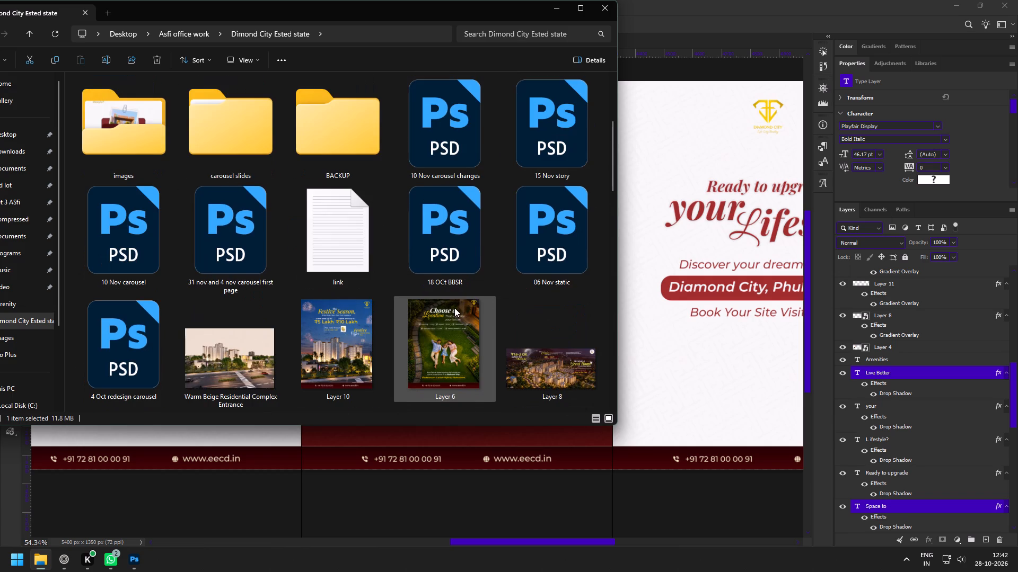
pyautogui.scroll(-9, 454, 308)
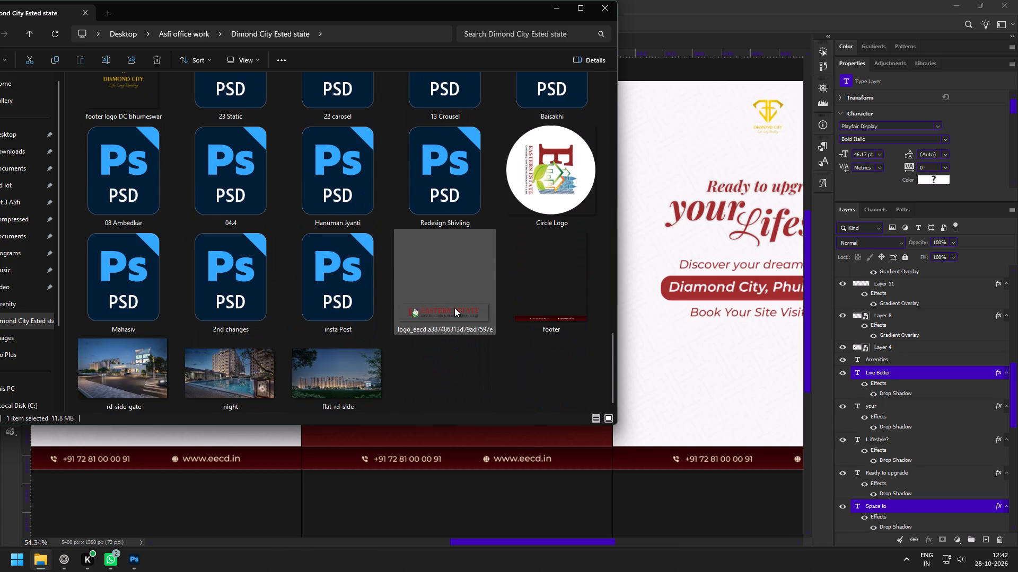
# Open the Diamond City Images PDF to check its building render on page 14, and close it.
pyautogui.moveTo(503, 11); pyautogui.dragTo(517, 12)
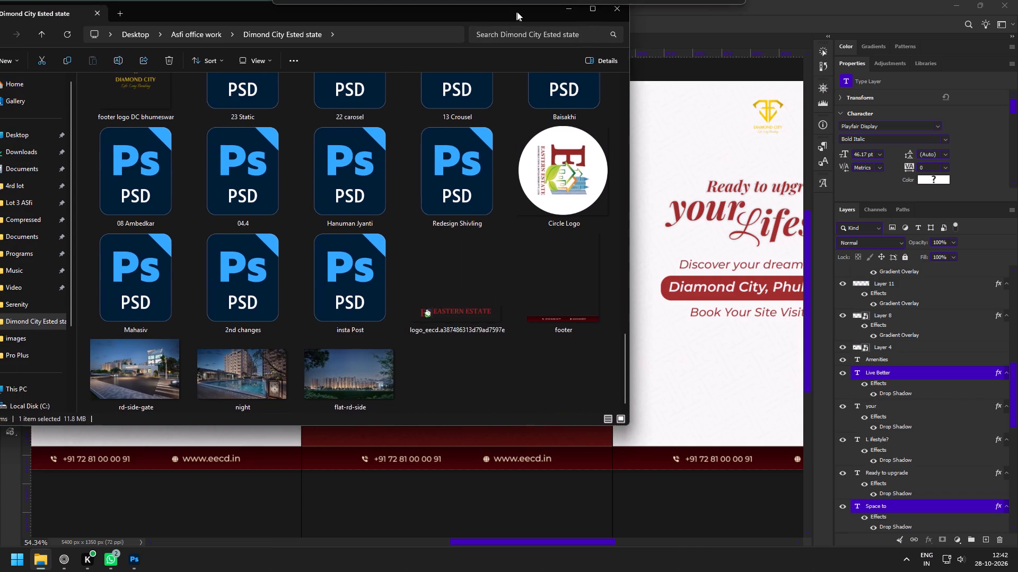
pyautogui.moveTo(517, 12); pyautogui.dragTo(650, 46)
pyautogui.scroll(1, 457, 297)
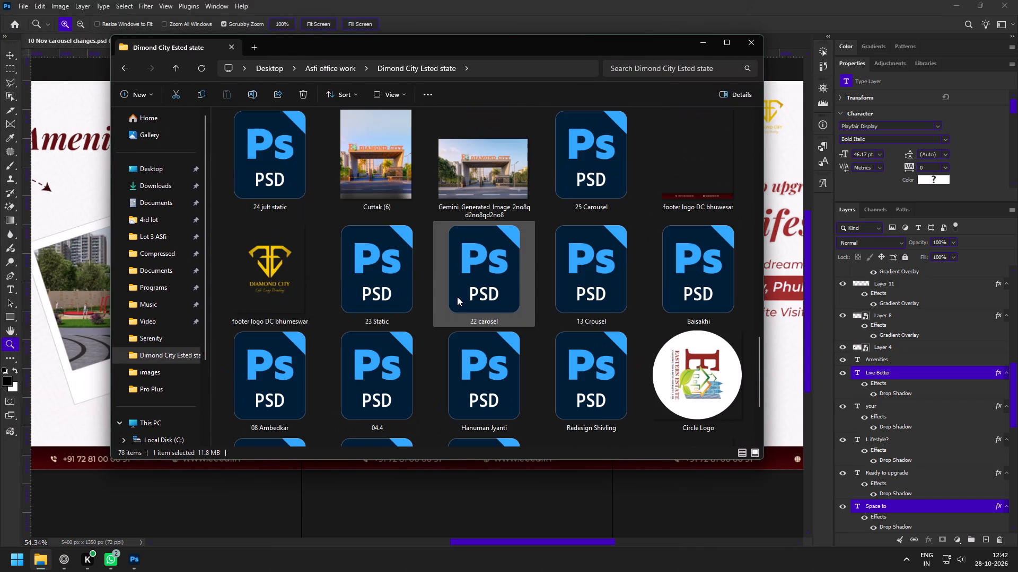
pyautogui.scroll(1, 457, 297)
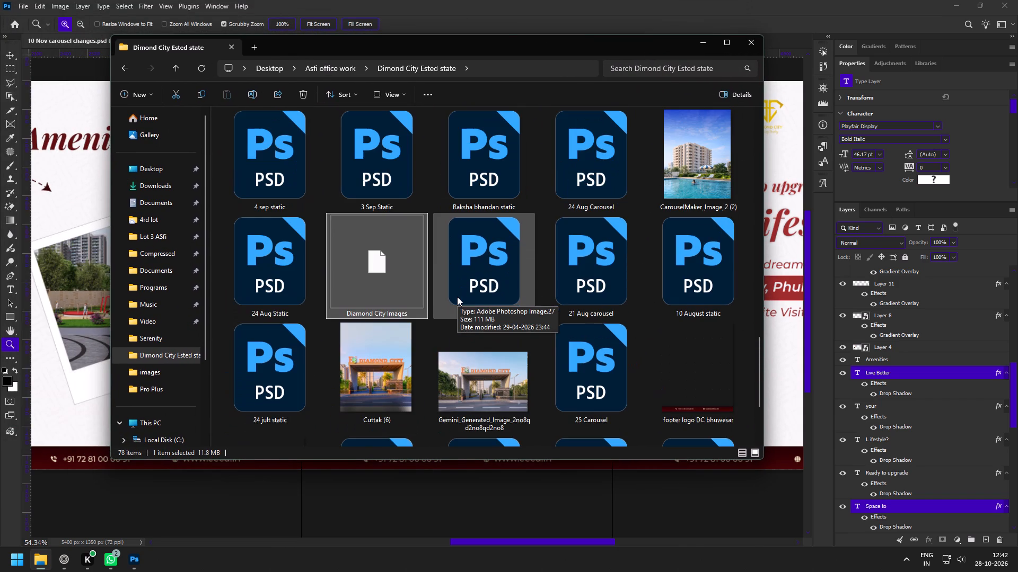
pyautogui.click(389, 271)
pyautogui.click(389, 271)
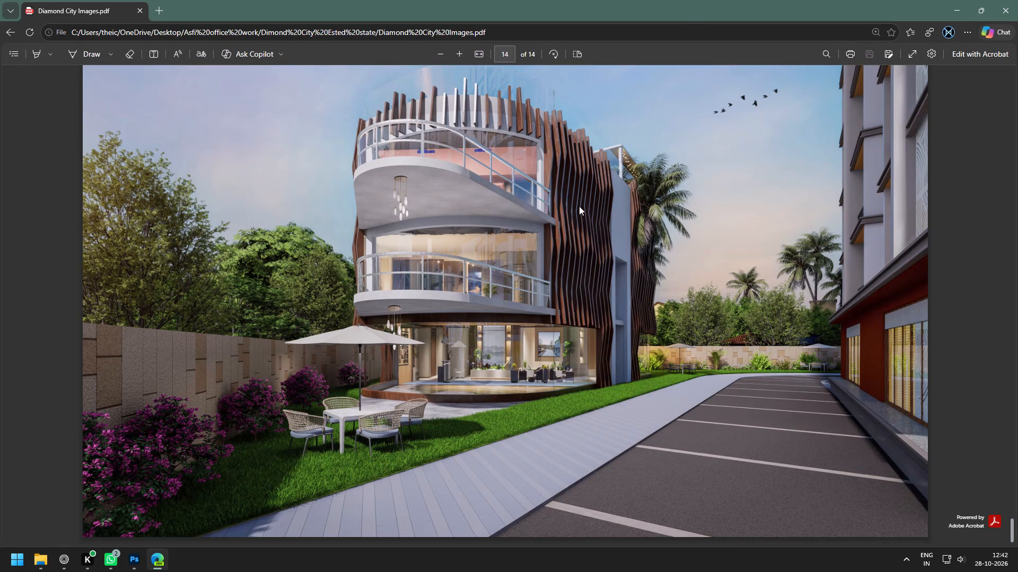
pyautogui.click(1017, 0)
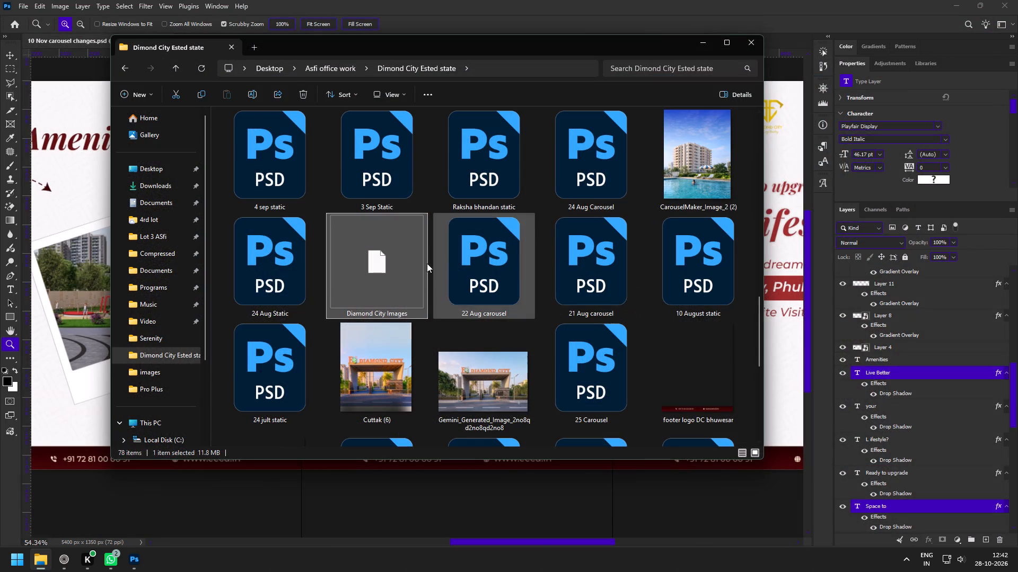
# Reopen the Diamond City Images PDF and review its renders from the last page back towards the first.
pyautogui.click(364, 269)
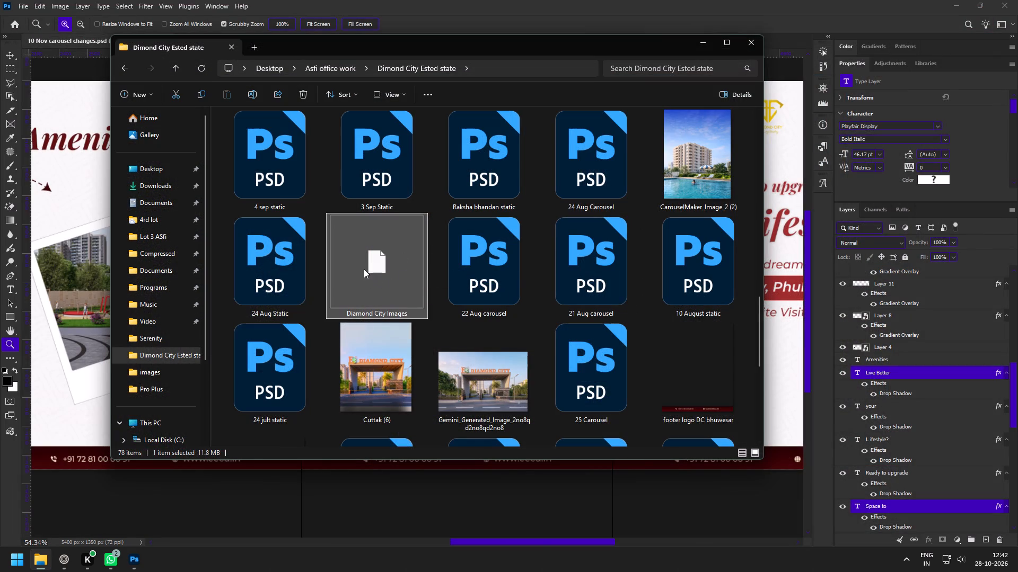
pyautogui.click(364, 269)
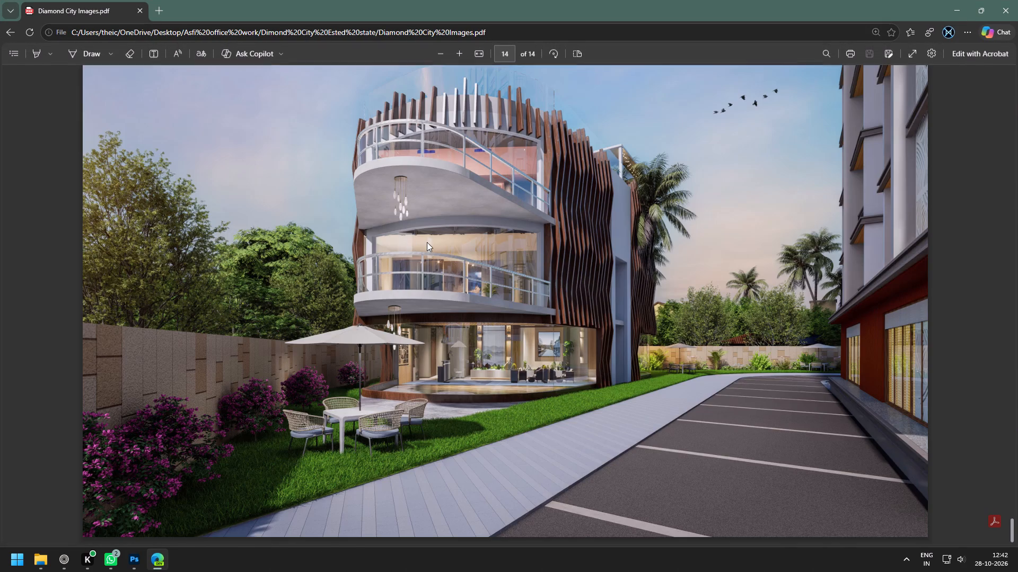
pyautogui.scroll(13, 428, 242)
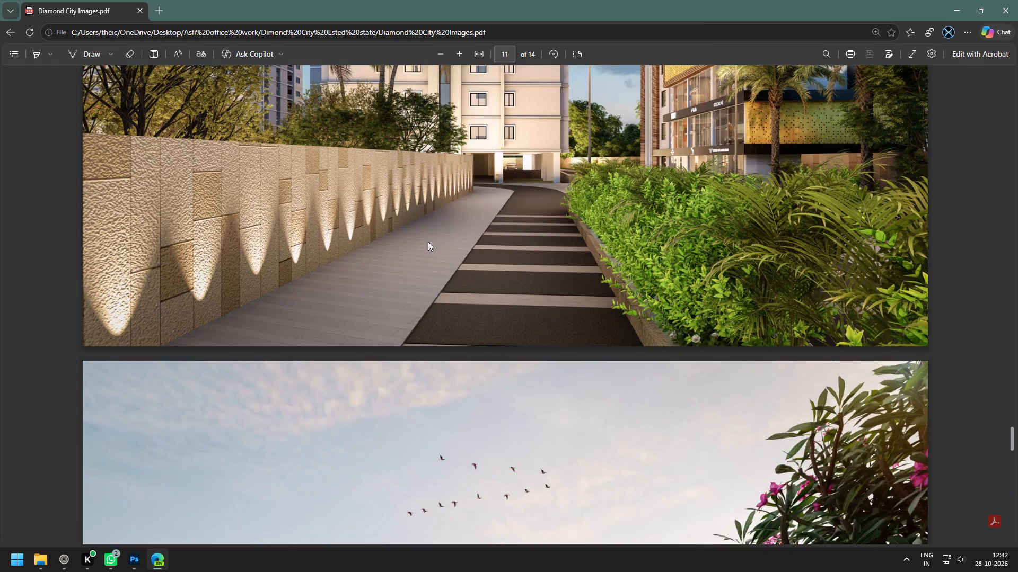
pyautogui.scroll(11, 428, 242)
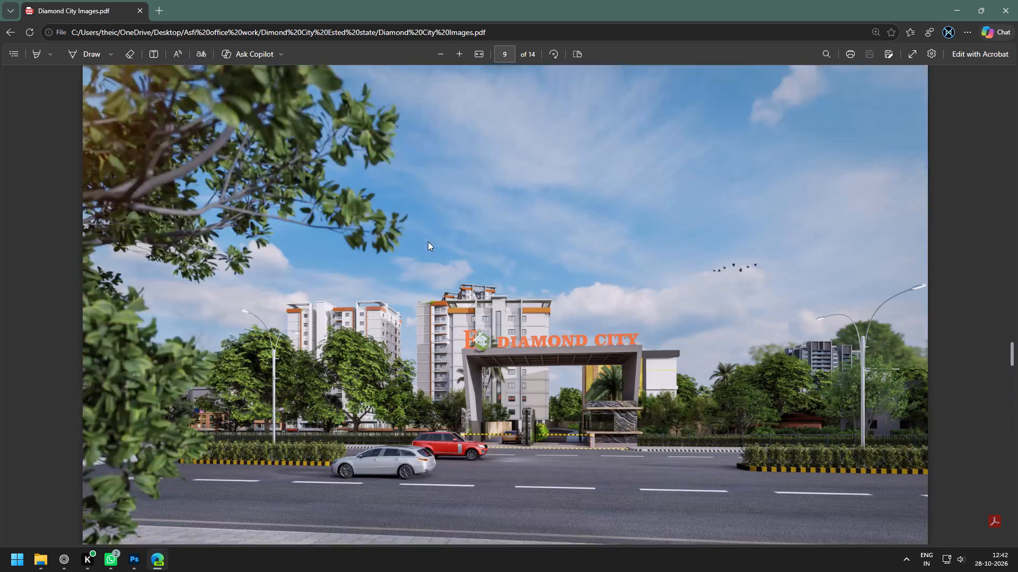
pyautogui.scroll(8, 428, 242)
pyautogui.scroll(-4, 428, 242)
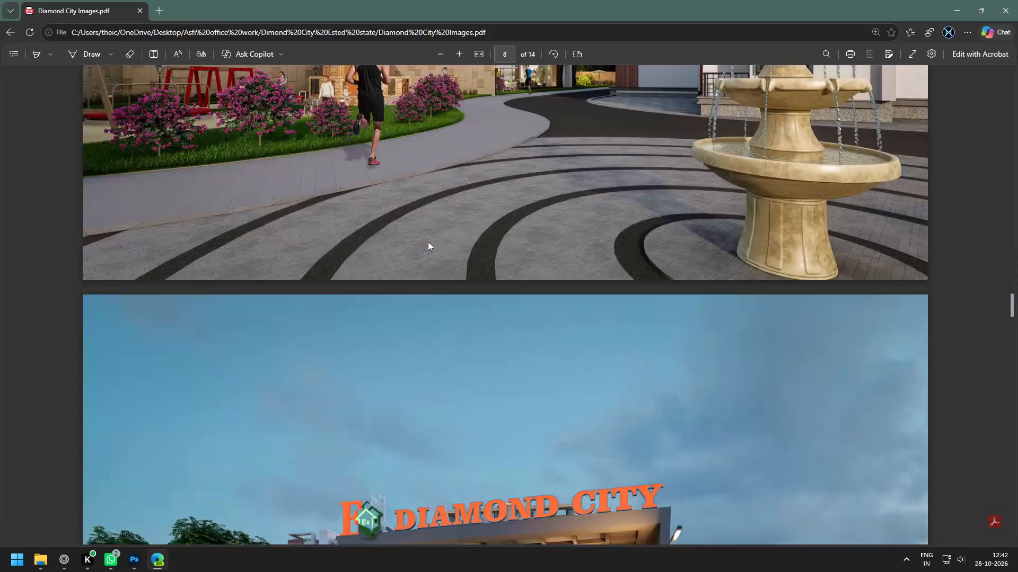
pyautogui.scroll(-3, 428, 242)
pyautogui.scroll(8, 428, 242)
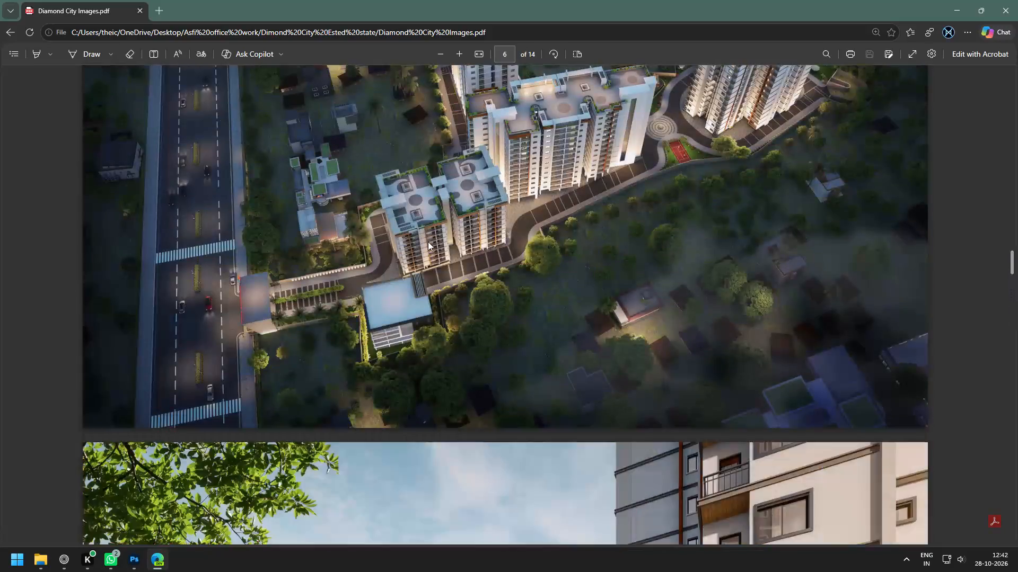
pyautogui.scroll(17, 428, 242)
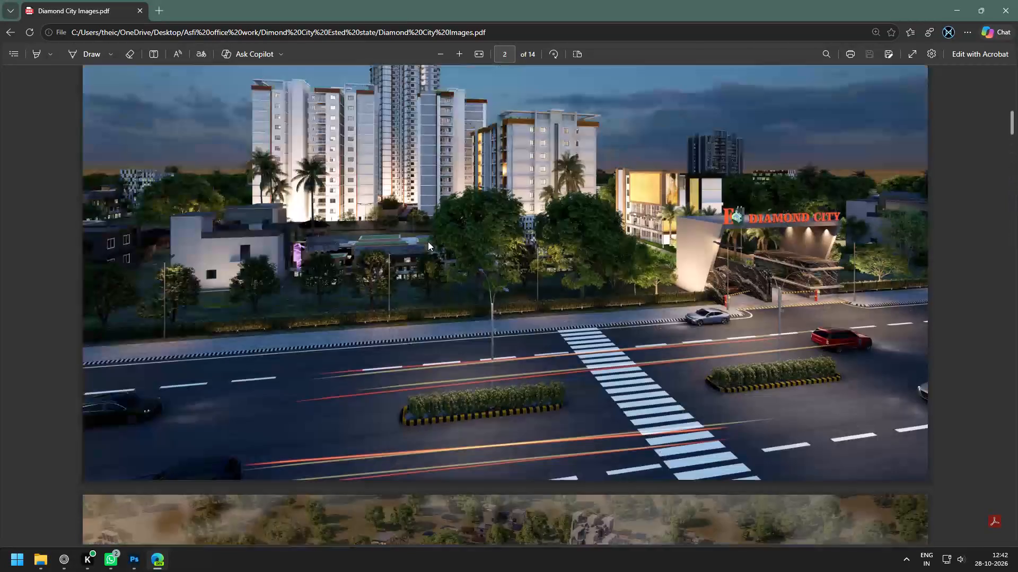
pyautogui.scroll(10, 428, 242)
# Review the PDF renders from the opening pages forward to the net court scene on page 12, and close the PDF.
pyautogui.scroll(-19, 428, 242)
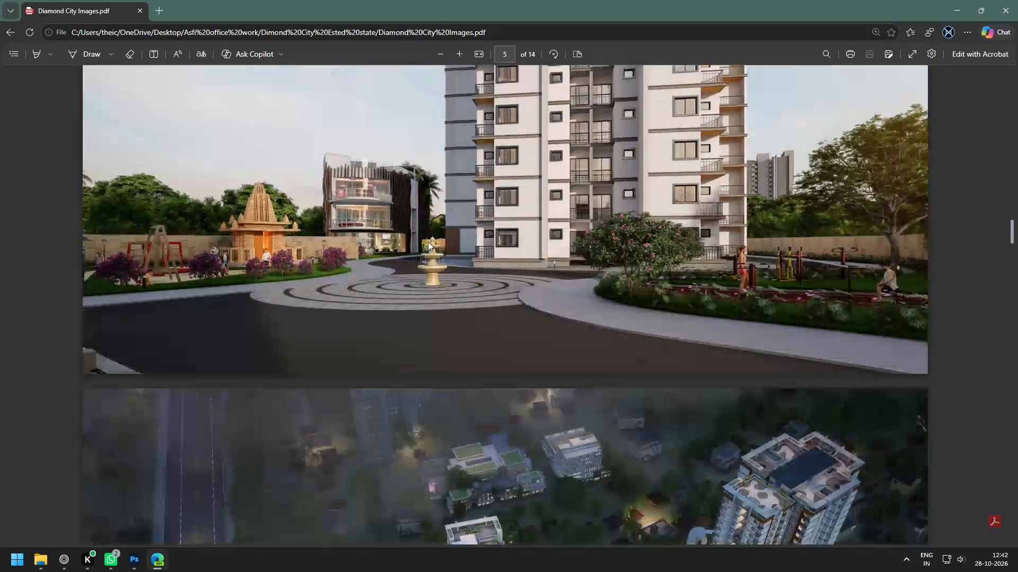
pyautogui.scroll(-9, 428, 242)
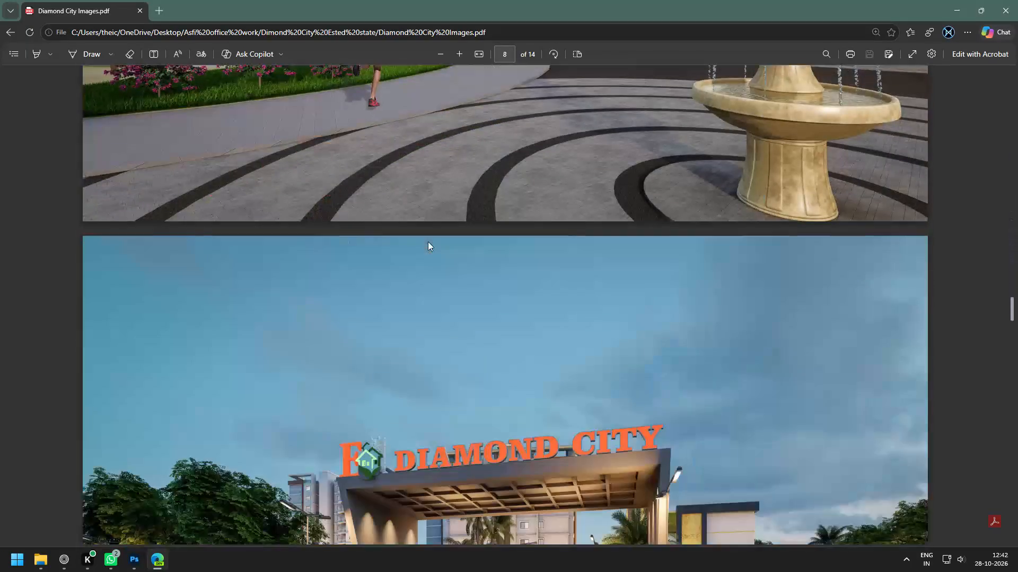
pyautogui.scroll(-18, 428, 242)
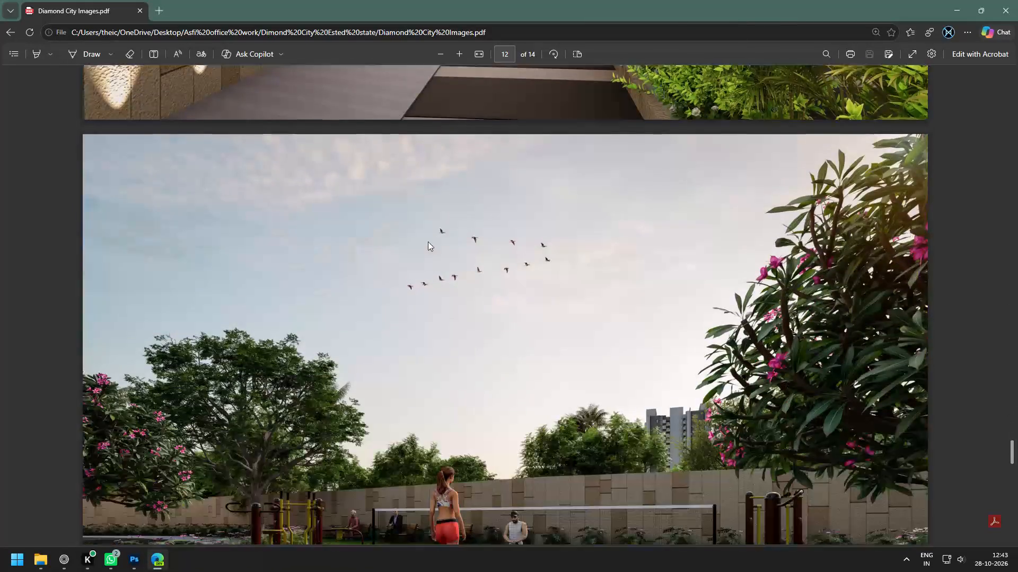
pyautogui.scroll(-4, 428, 242)
pyautogui.scroll(4, 428, 242)
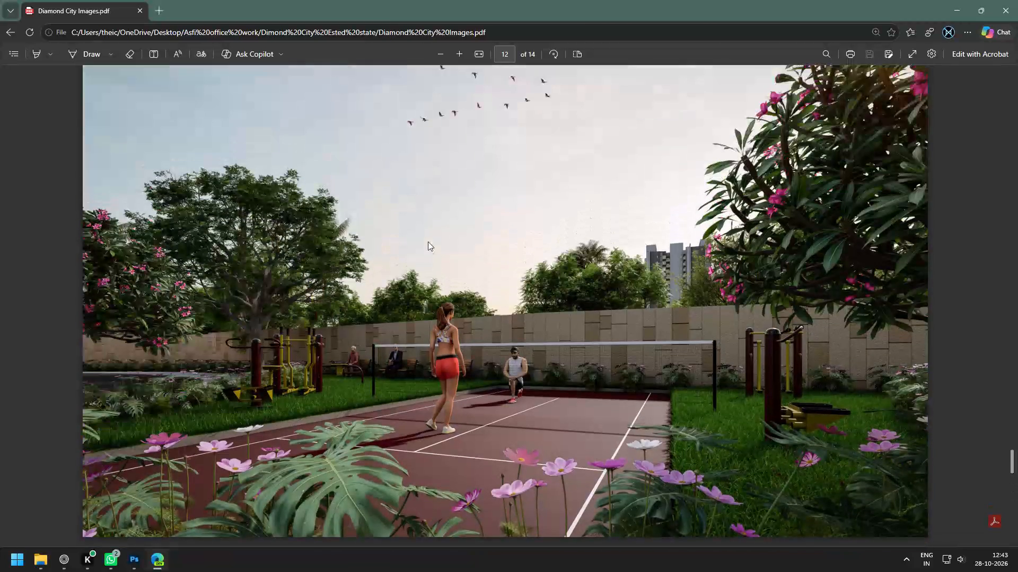
pyautogui.click(1001, 10)
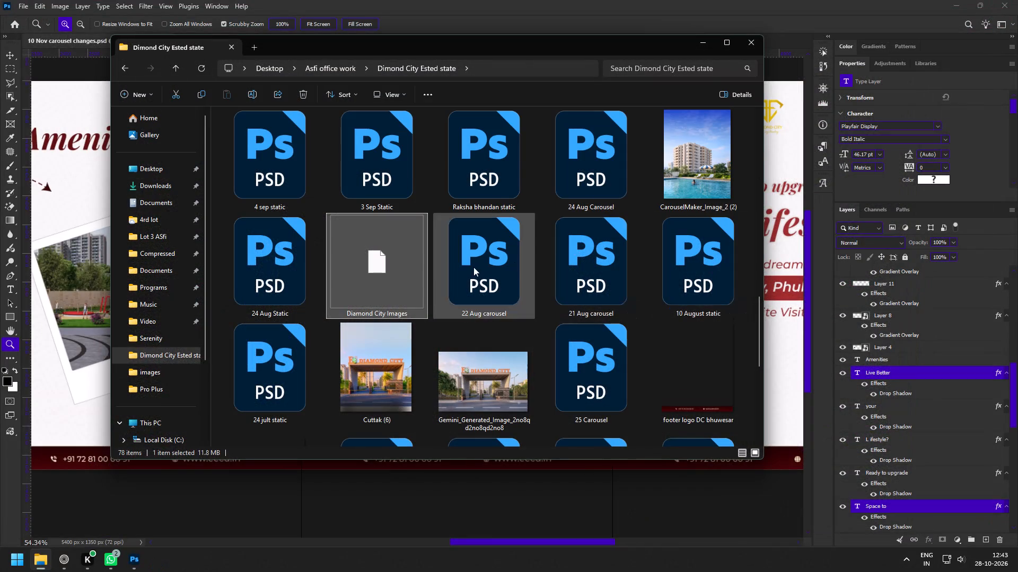
# Open page 12 of the Diamond City Images PDF, the net court render, as a new Photoshop document.
pyautogui.moveTo(542, 49); pyautogui.dragTo(239, 54)
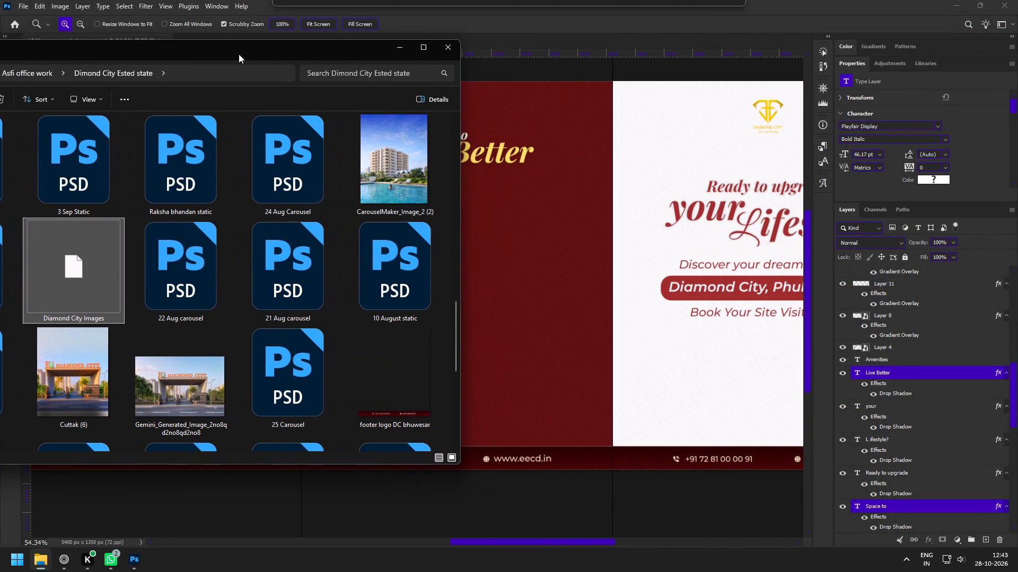
pyautogui.moveTo(239, 54); pyautogui.dragTo(214, 53)
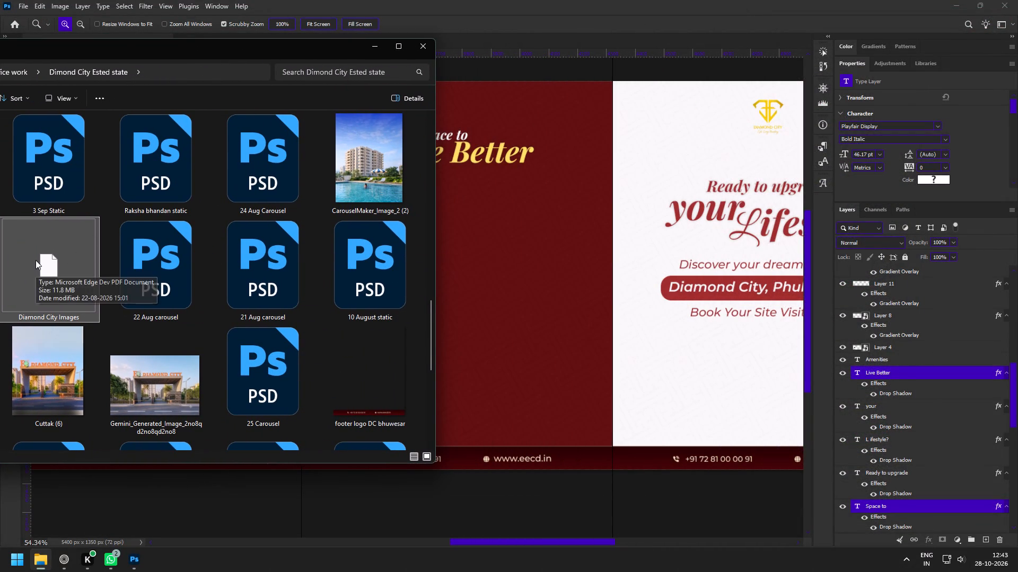
pyautogui.moveTo(35, 260); pyautogui.dragTo(569, 46)
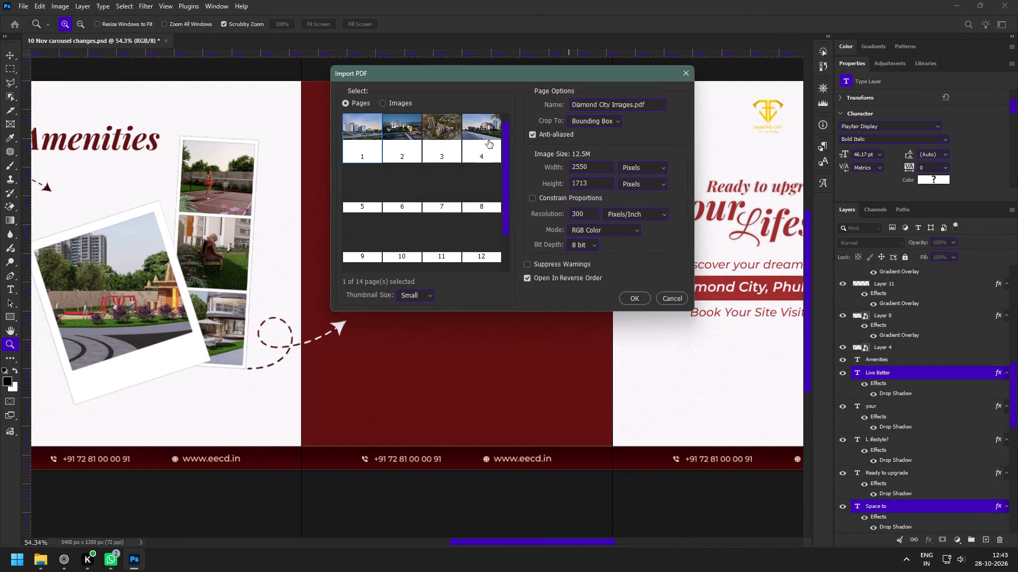
pyautogui.scroll(-3, 412, 195)
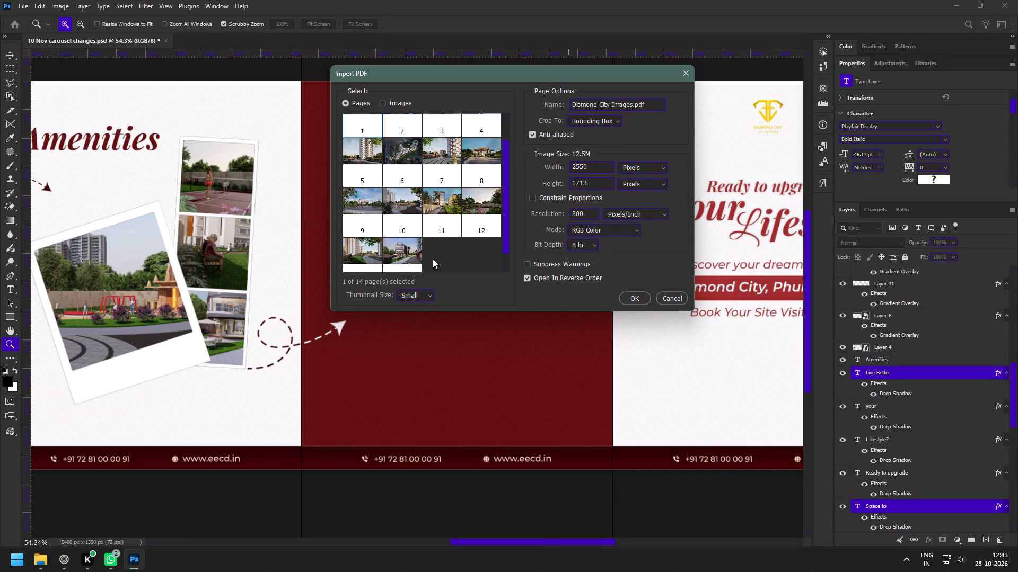
pyautogui.click(502, 198)
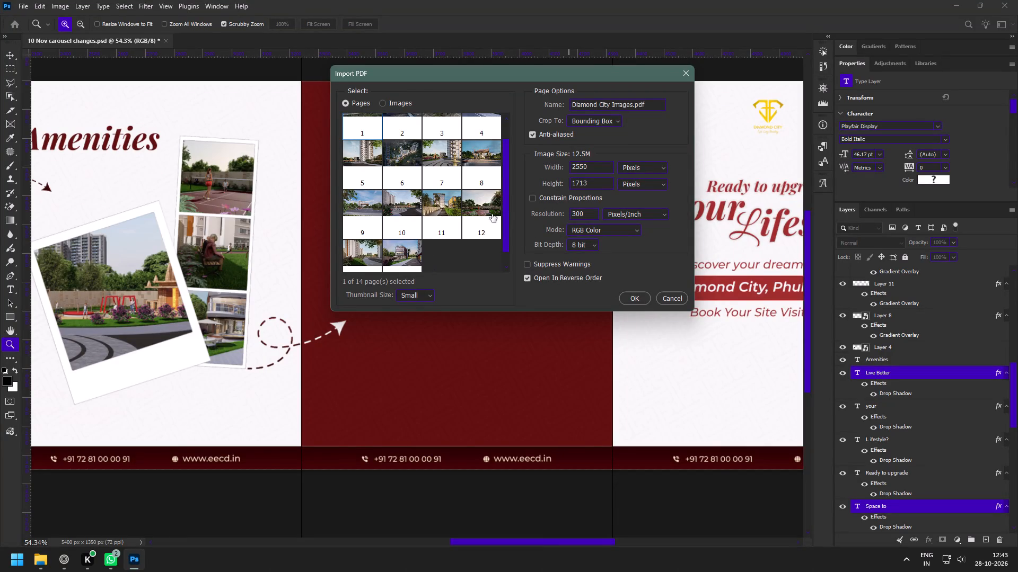
pyautogui.click(480, 215)
pyautogui.click(426, 296)
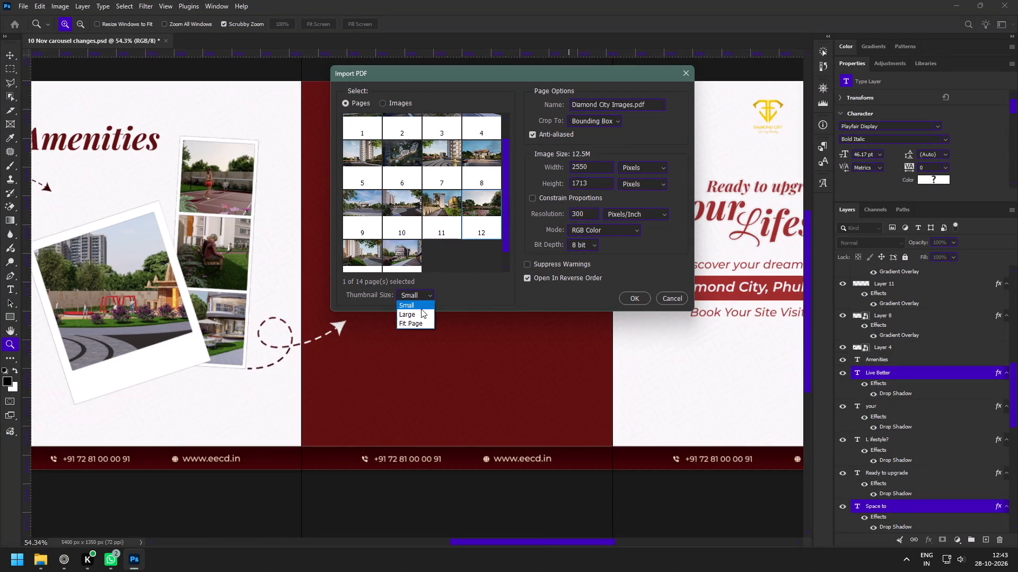
pyautogui.click(418, 315)
pyautogui.scroll(-10, 470, 230)
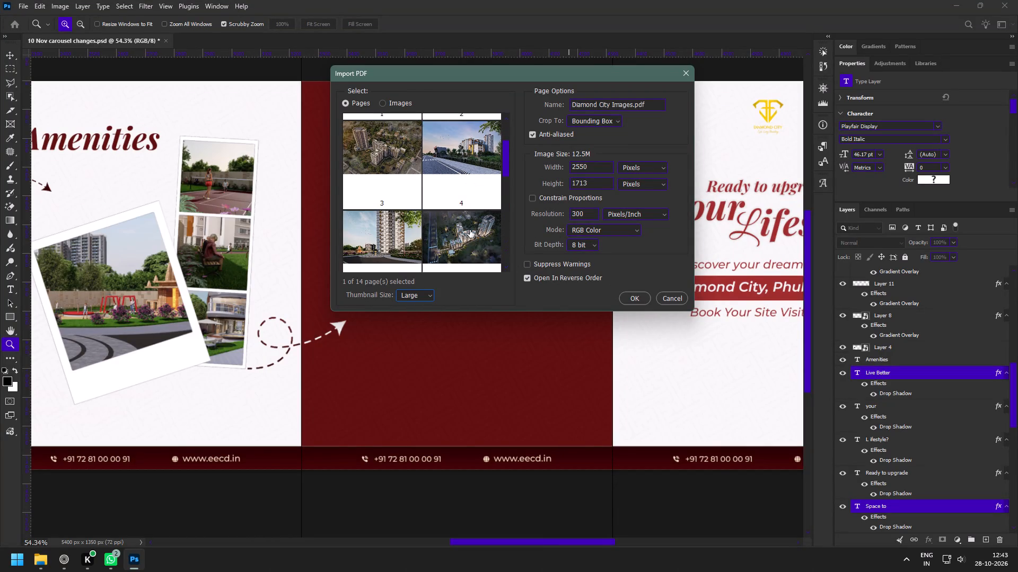
pyautogui.scroll(-2, 470, 230)
pyautogui.click(630, 293)
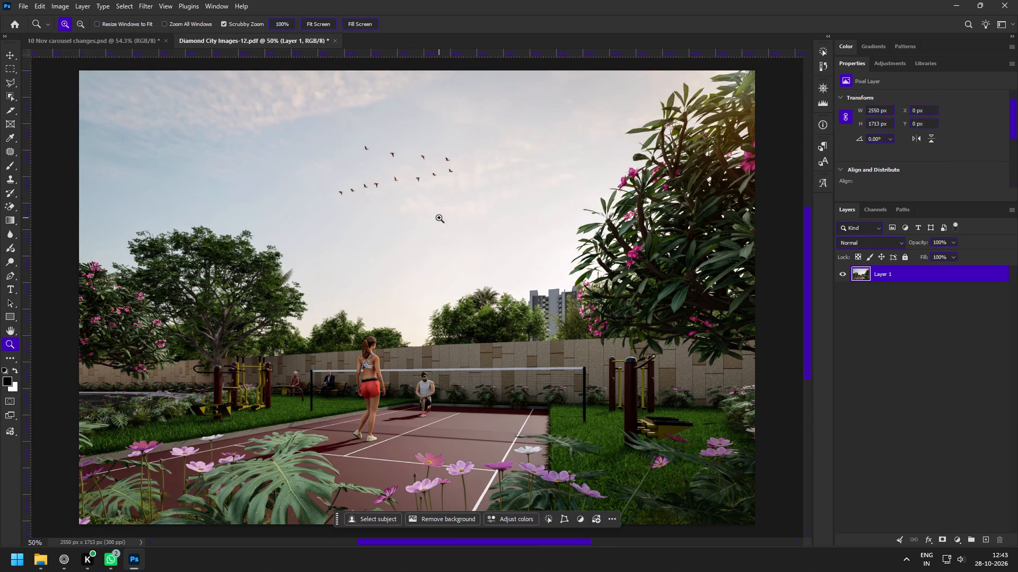
# Adjust the court render with Hue/Saturation, setting overall saturation to +11 and the Cyans' saturation to +32.
pyautogui.moveTo(458, 278); pyautogui.dragTo(435, 267)
pyautogui.press('space')
pyautogui.press('space')
pyautogui.press('space')
pyautogui.press('space')
pyautogui.moveTo(416, 320); pyautogui.dragTo(434, 282)
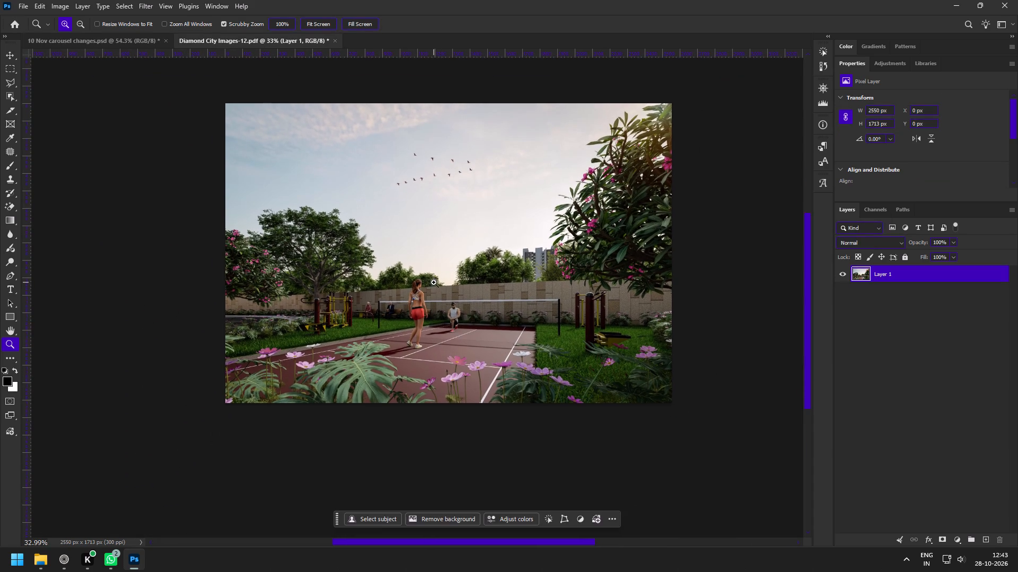
pyautogui.moveTo(431, 225); pyautogui.dragTo(444, 255)
pyautogui.press('v')
pyautogui.hotkey('ctrl', 'u')
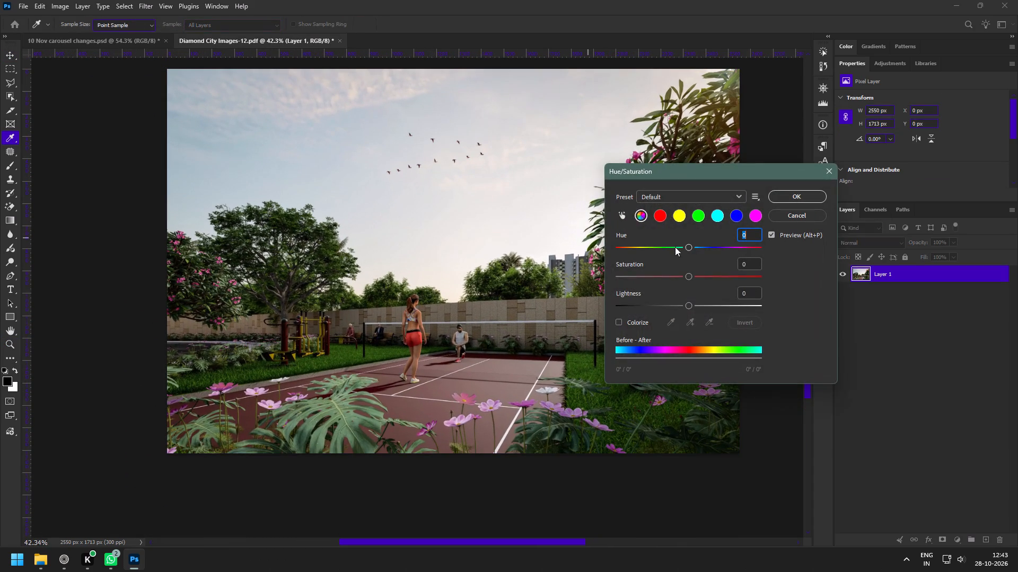
pyautogui.moveTo(691, 276); pyautogui.dragTo(695, 274)
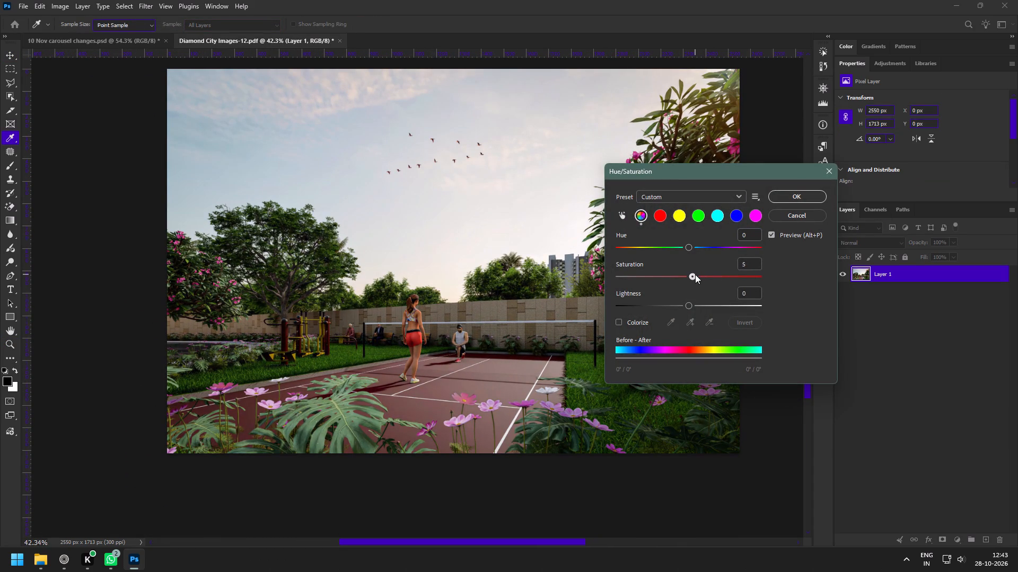
pyautogui.moveTo(695, 274); pyautogui.dragTo(699, 274)
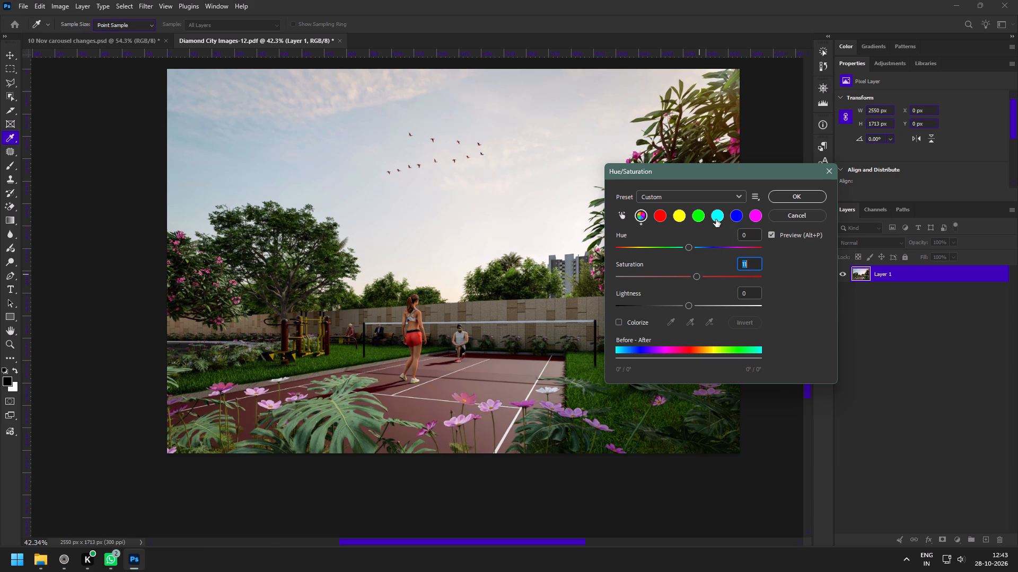
pyautogui.click(718, 220)
pyautogui.moveTo(691, 277); pyautogui.dragTo(704, 278)
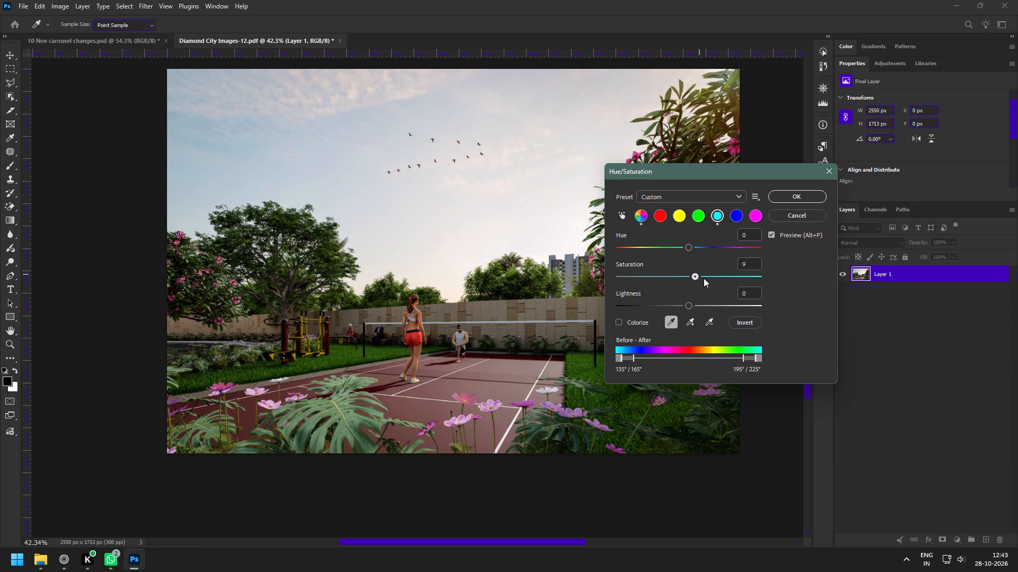
pyautogui.moveTo(704, 278); pyautogui.dragTo(727, 275)
pyautogui.moveTo(727, 275); pyautogui.dragTo(713, 274)
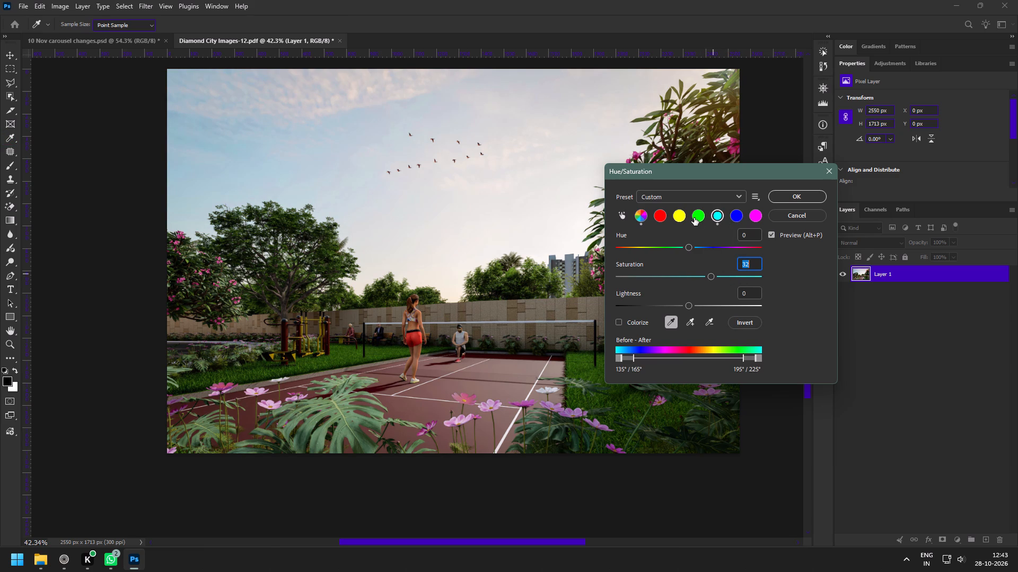
pyautogui.click(800, 196)
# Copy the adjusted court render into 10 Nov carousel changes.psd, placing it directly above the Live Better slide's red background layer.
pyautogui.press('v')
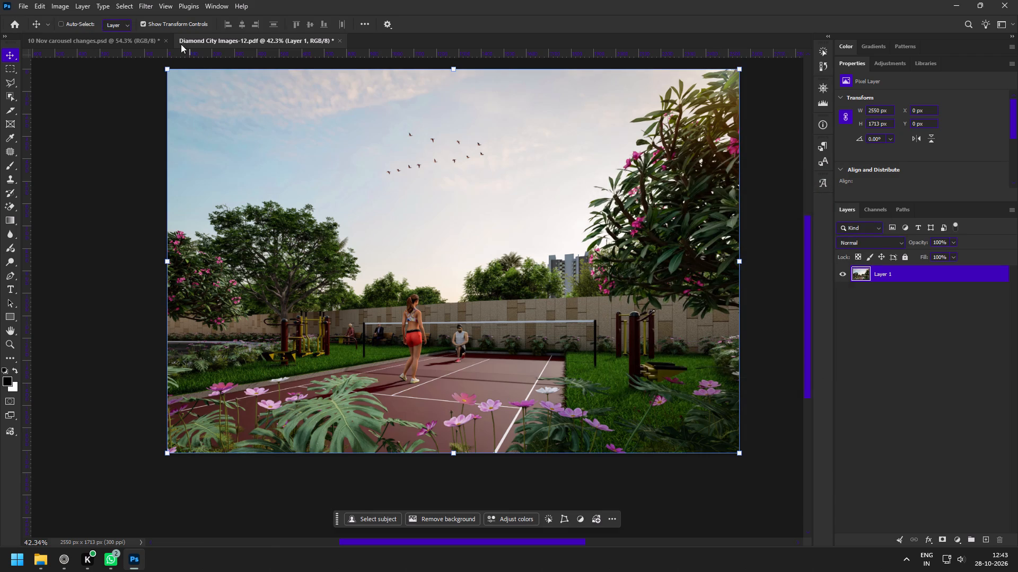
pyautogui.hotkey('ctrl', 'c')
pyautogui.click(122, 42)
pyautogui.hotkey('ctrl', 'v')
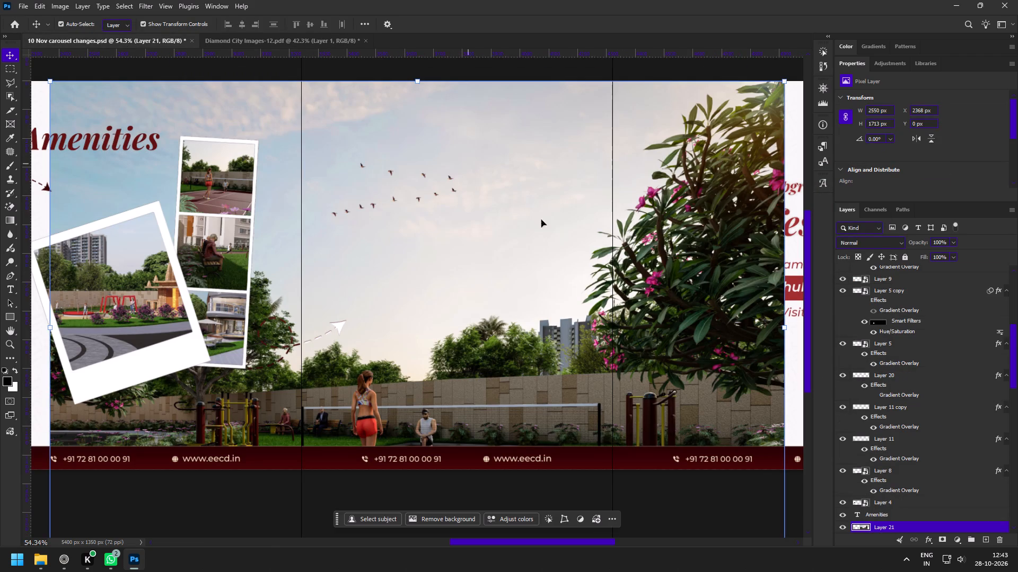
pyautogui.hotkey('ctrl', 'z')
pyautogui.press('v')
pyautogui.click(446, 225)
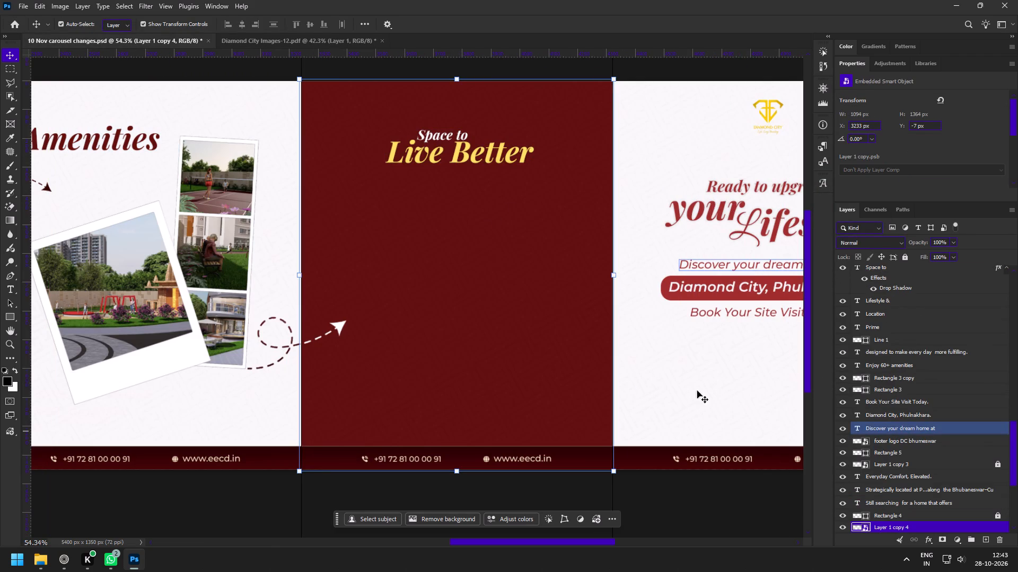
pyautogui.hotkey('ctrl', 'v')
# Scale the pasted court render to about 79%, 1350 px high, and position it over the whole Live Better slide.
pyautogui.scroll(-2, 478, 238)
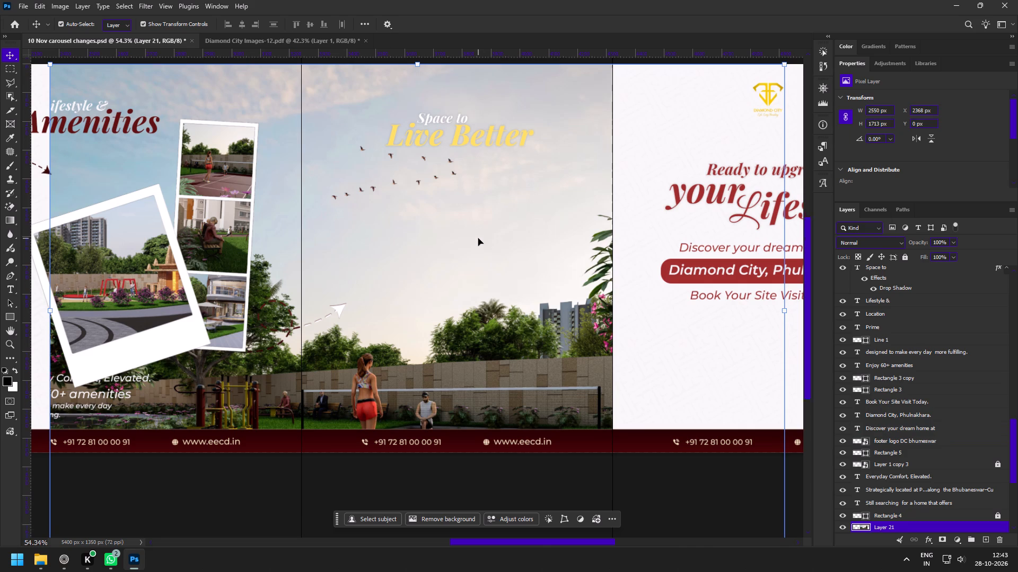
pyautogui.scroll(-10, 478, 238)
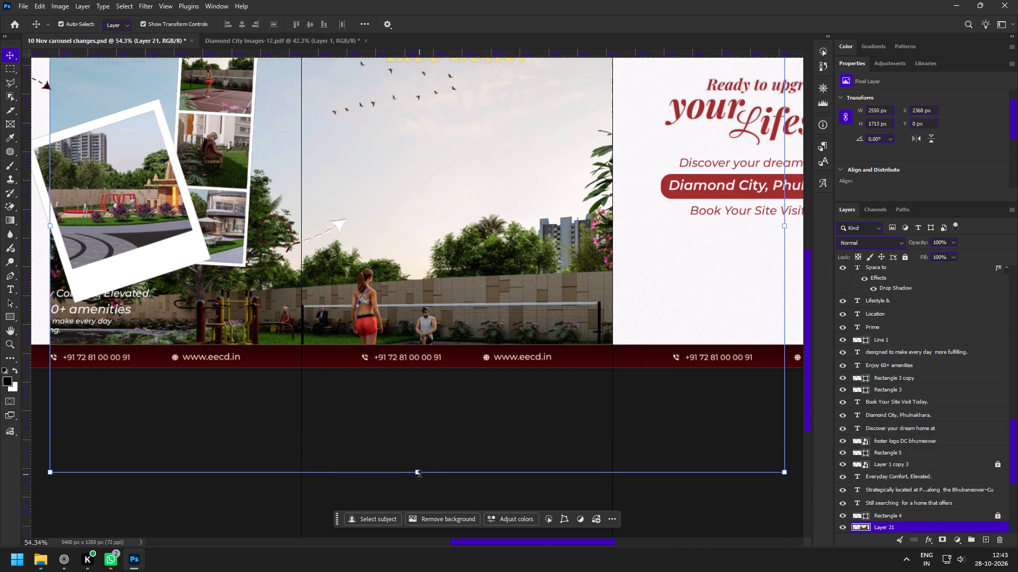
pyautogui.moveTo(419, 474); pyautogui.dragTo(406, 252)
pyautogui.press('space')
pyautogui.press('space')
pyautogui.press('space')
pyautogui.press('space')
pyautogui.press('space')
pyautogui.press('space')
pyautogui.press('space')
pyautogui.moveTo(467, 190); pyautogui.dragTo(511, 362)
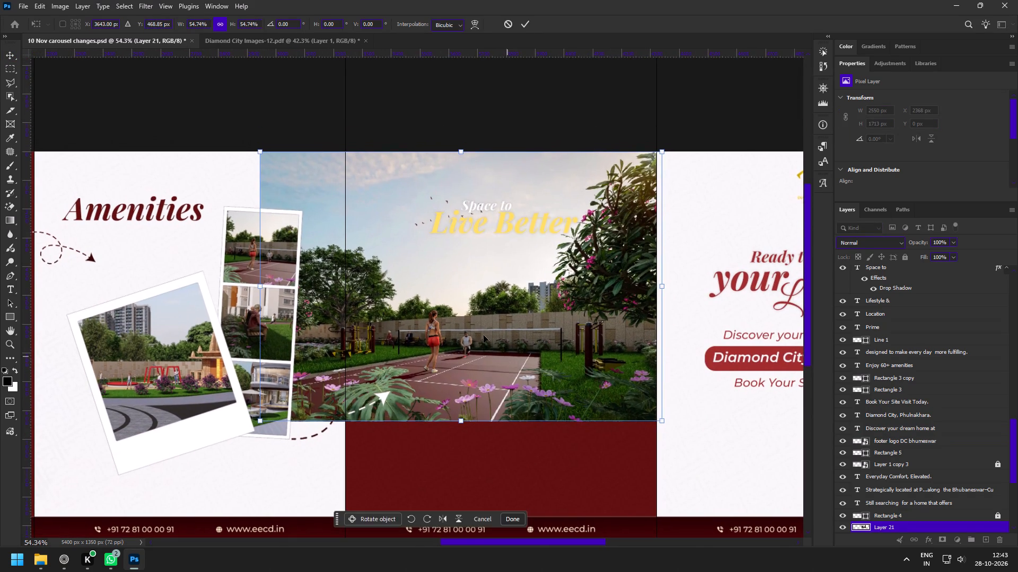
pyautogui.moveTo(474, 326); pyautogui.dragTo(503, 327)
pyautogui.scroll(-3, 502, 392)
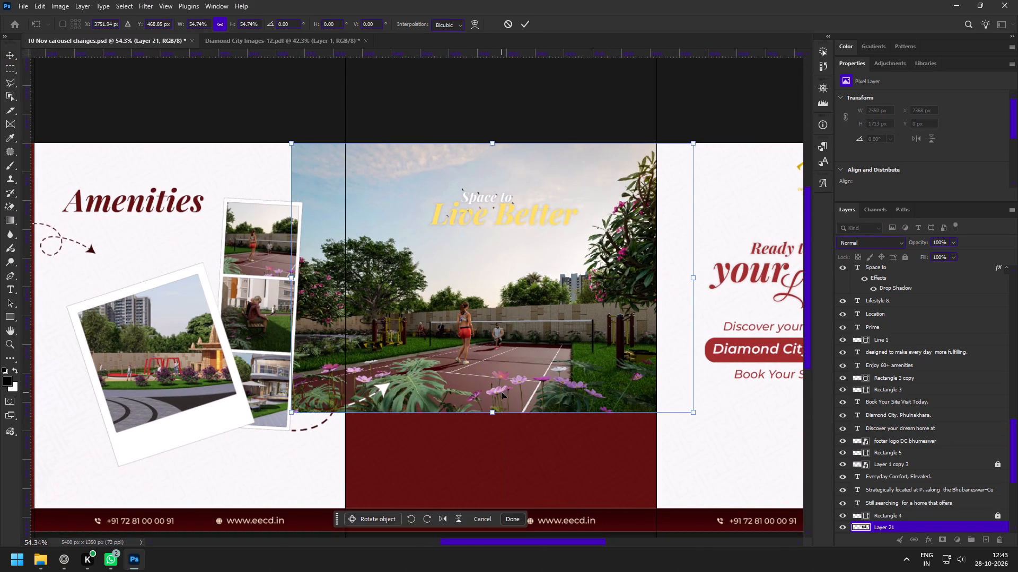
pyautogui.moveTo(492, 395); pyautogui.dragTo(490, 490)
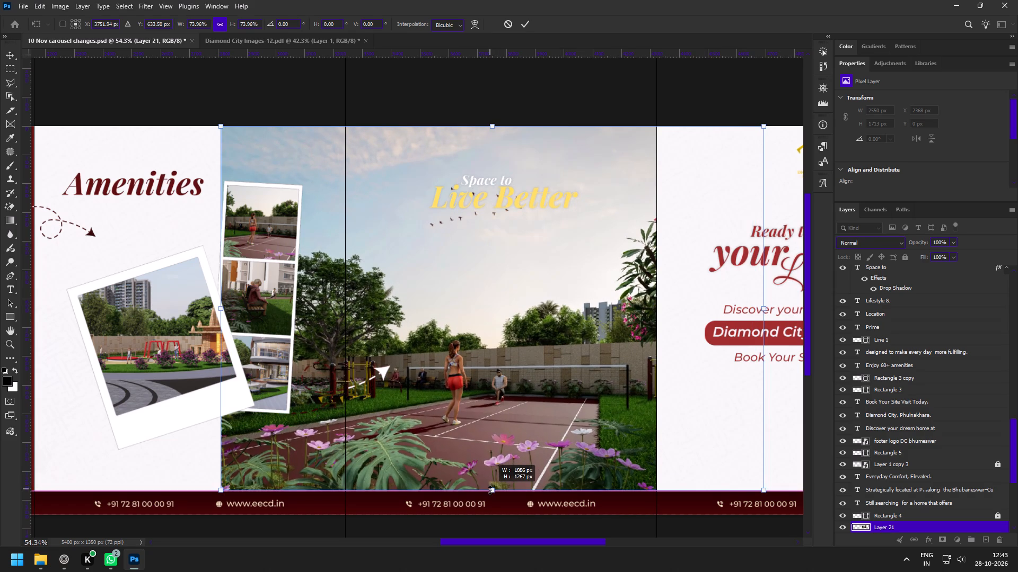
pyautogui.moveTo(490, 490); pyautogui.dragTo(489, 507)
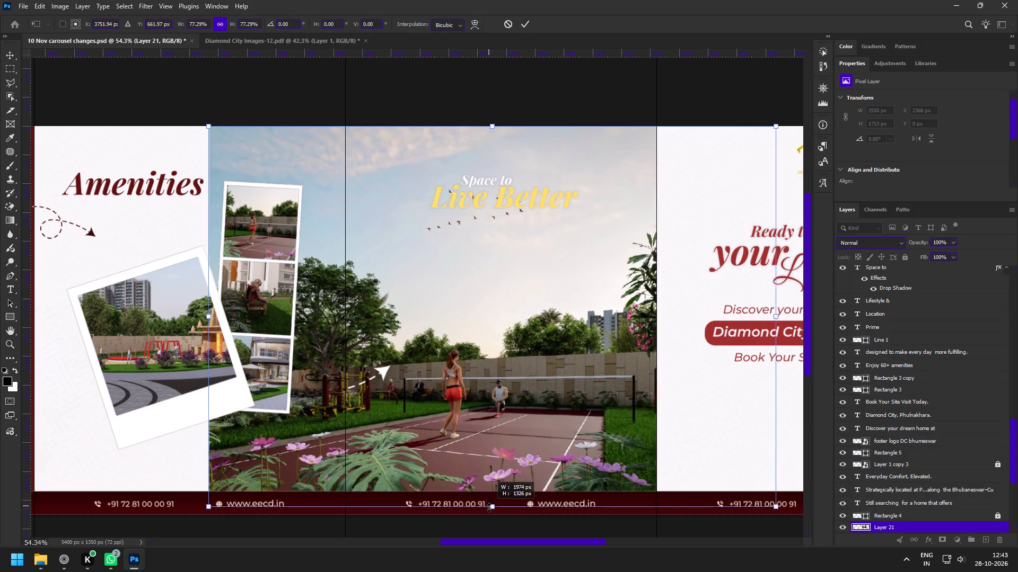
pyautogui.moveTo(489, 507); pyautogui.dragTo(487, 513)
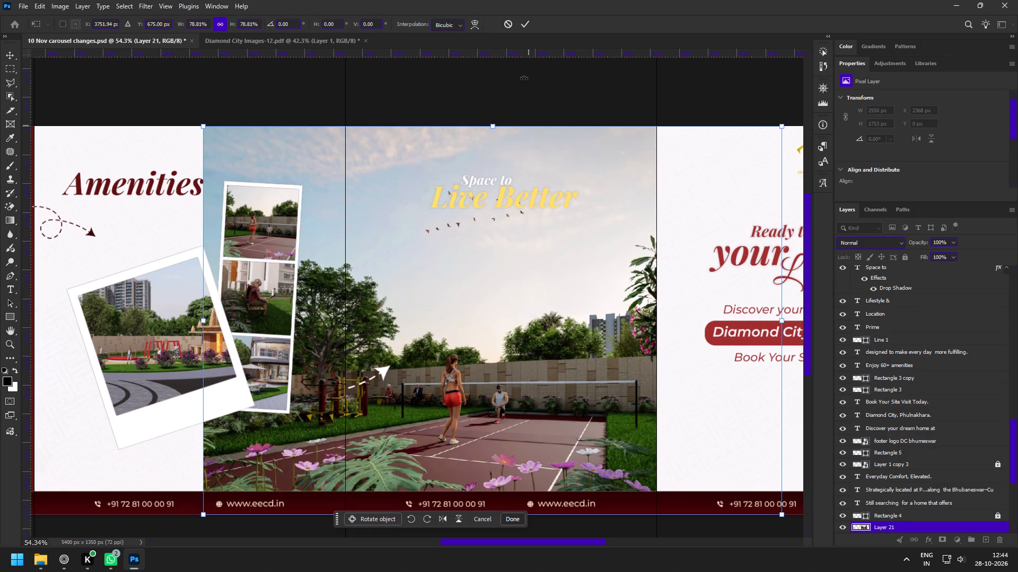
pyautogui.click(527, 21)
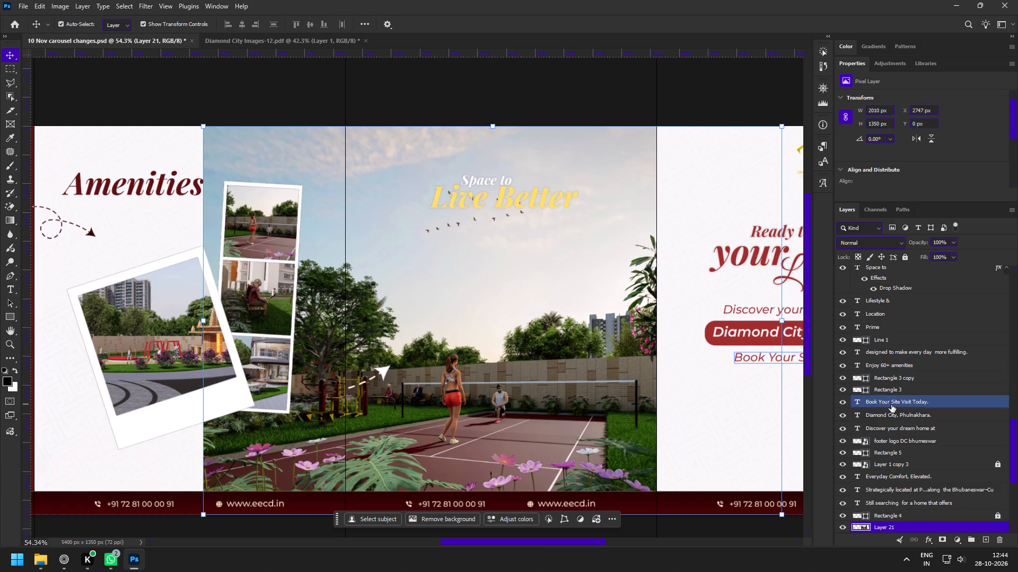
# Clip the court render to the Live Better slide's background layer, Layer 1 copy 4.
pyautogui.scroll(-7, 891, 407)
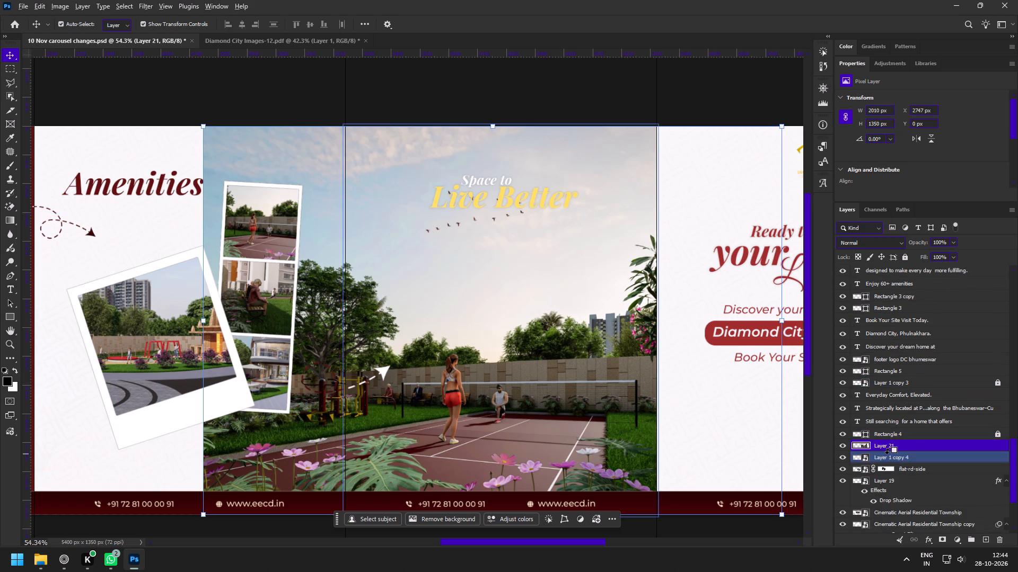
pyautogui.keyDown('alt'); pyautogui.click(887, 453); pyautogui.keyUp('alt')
# Examine how the full-slide court render on the Live Better slide fits with the other carousel slides.
pyautogui.press('z')
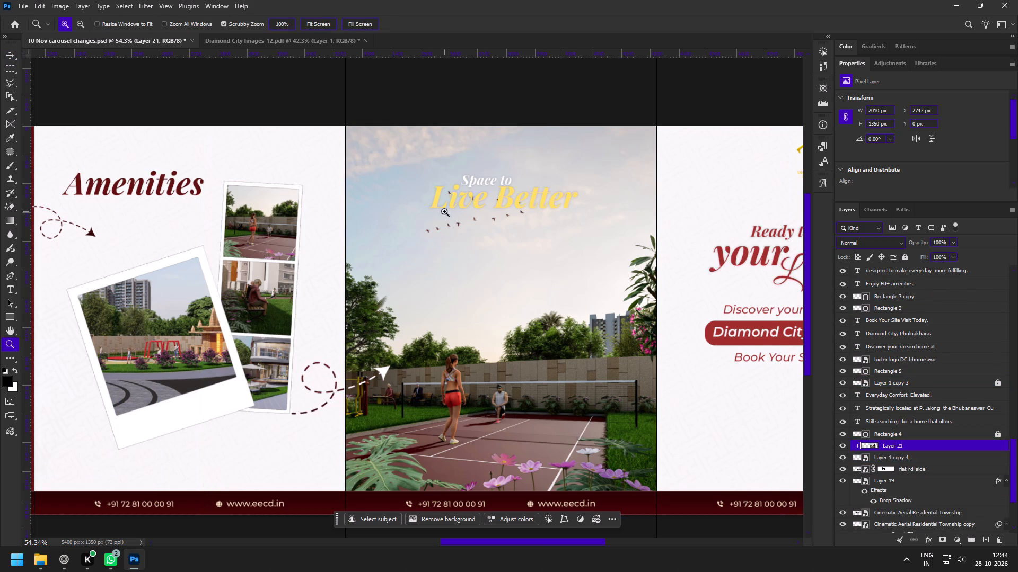
pyautogui.moveTo(444, 211); pyautogui.dragTo(454, 223)
pyautogui.moveTo(560, 286); pyautogui.dragTo(515, 263)
pyautogui.press('space')
pyautogui.press('space')
pyautogui.press('space')
pyautogui.press('space')
pyautogui.moveTo(424, 308); pyautogui.dragTo(450, 305)
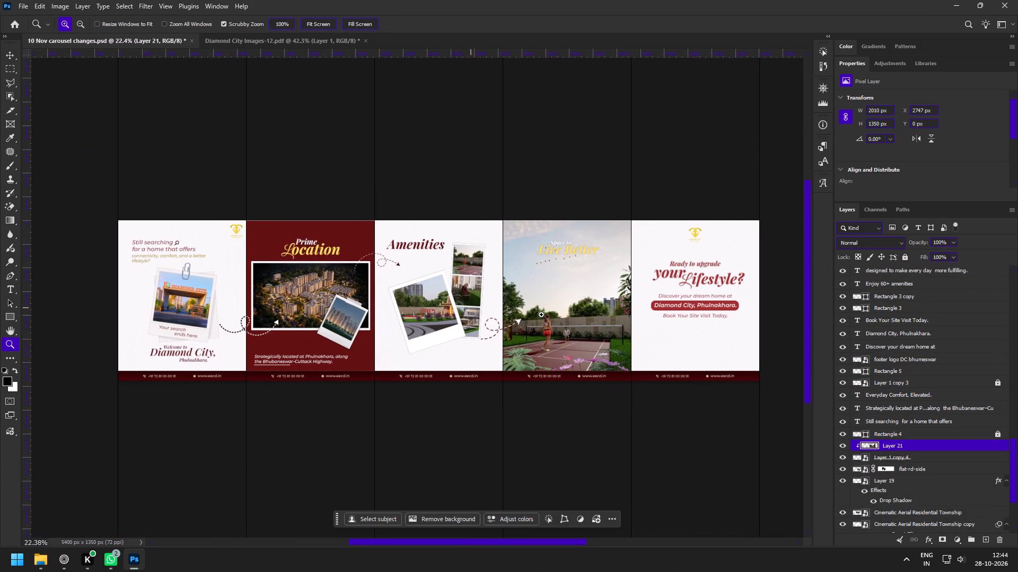
pyautogui.moveTo(618, 296); pyautogui.dragTo(644, 323)
pyautogui.moveTo(605, 273); pyautogui.dragTo(613, 289)
pyautogui.press('v')
pyautogui.click(575, 302)
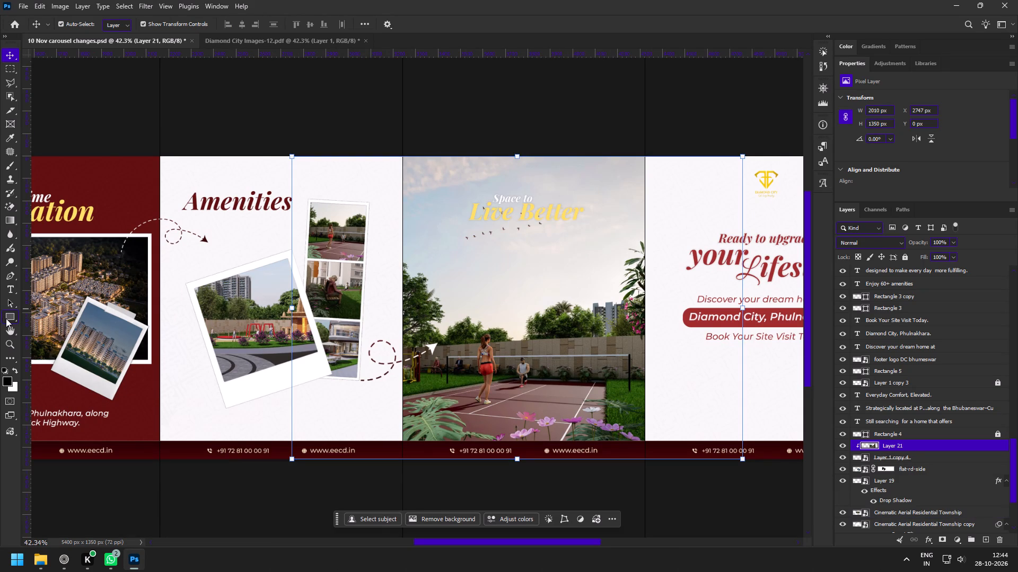
pyautogui.click(564, 317)
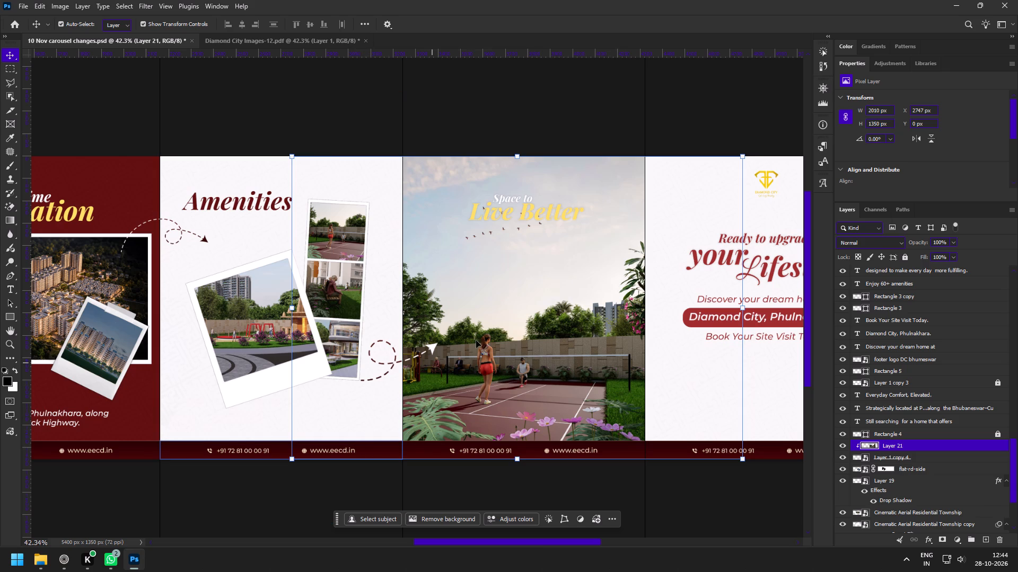
pyautogui.press('z')
pyautogui.press('space')
pyautogui.press('space')
pyautogui.press('space')
pyautogui.moveTo(609, 381); pyautogui.dragTo(554, 373)
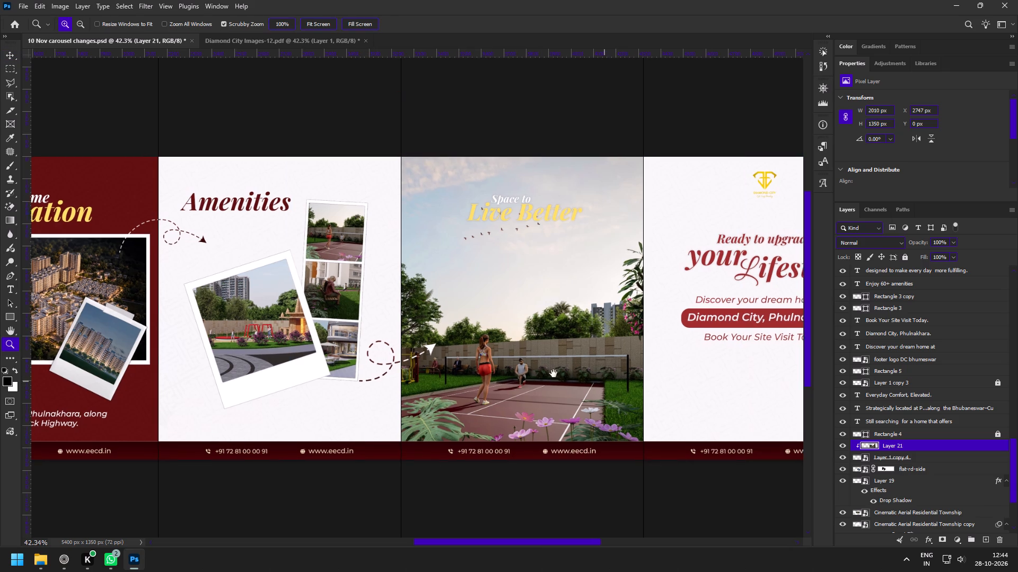
pyautogui.moveTo(554, 373); pyautogui.dragTo(510, 365)
pyautogui.press('space')
pyautogui.press('space')
pyautogui.press('space')
pyautogui.press('space')
pyautogui.press('space')
pyautogui.press('space')
pyautogui.press('space')
pyautogui.press('space')
pyautogui.press('space')
pyautogui.press('space')
pyautogui.press('space')
pyautogui.press('space')
pyautogui.press('space')
pyautogui.press('space')
pyautogui.press('space')
pyautogui.press('space')
pyautogui.press('space')
pyautogui.press('space')
pyautogui.press('space')
pyautogui.press('space')
pyautogui.moveTo(295, 314); pyautogui.dragTo(438, 318)
pyautogui.moveTo(449, 321); pyautogui.dragTo(458, 321)
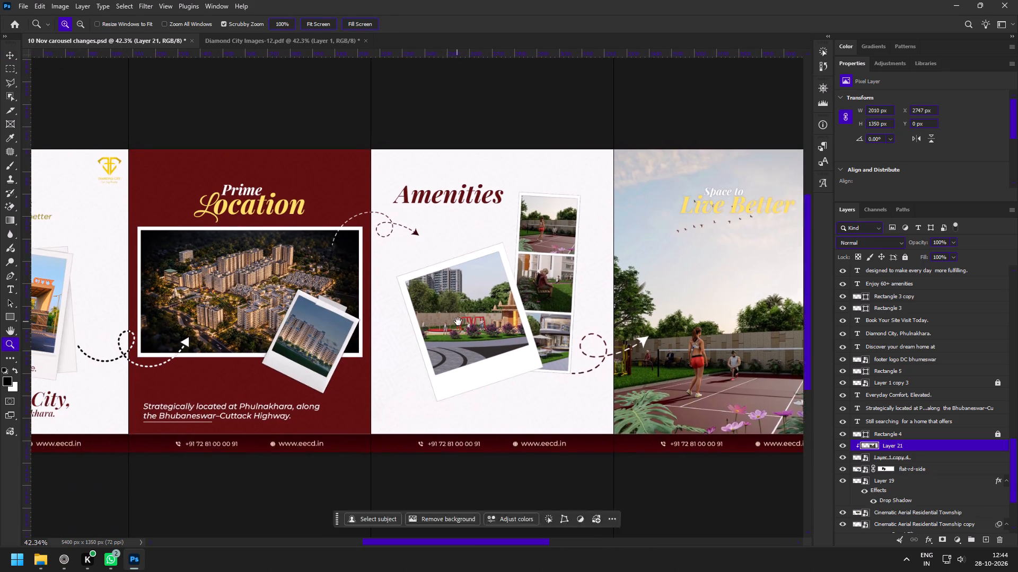
pyautogui.moveTo(458, 321); pyautogui.dragTo(437, 320)
pyautogui.moveTo(522, 317); pyautogui.dragTo(475, 315)
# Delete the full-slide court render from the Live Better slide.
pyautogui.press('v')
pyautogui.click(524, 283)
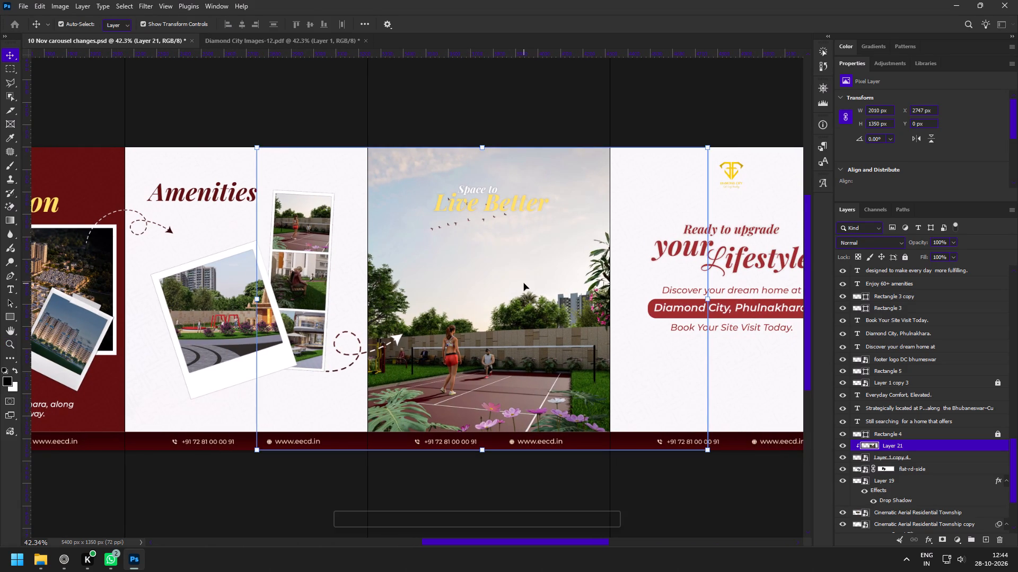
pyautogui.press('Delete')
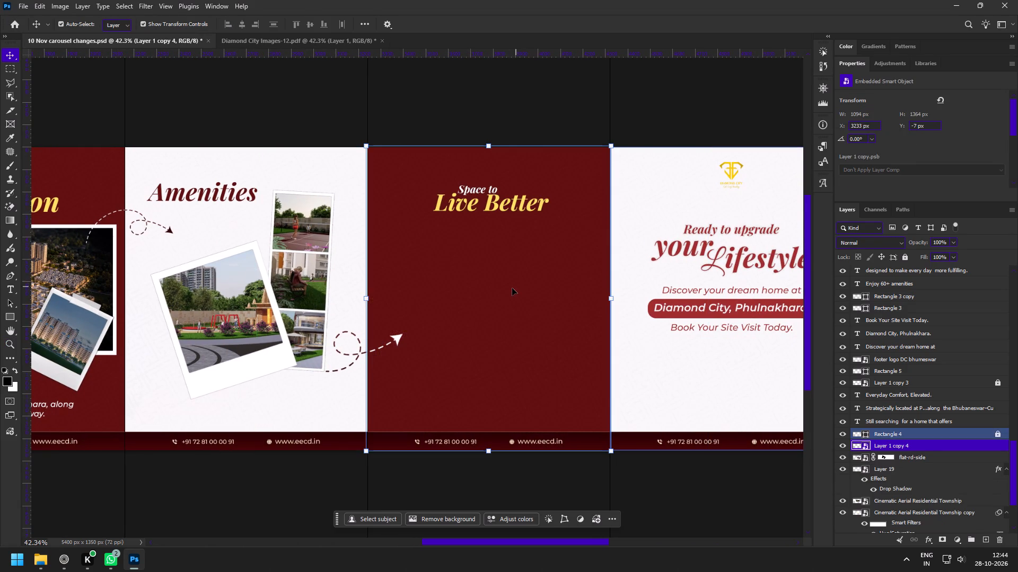
# Switch to Pinterest in the browser and look through the frame and paper-texture pins for a treatment for the Live Better slide.
pyautogui.press('z')
pyautogui.moveTo(481, 277); pyautogui.dragTo(496, 300)
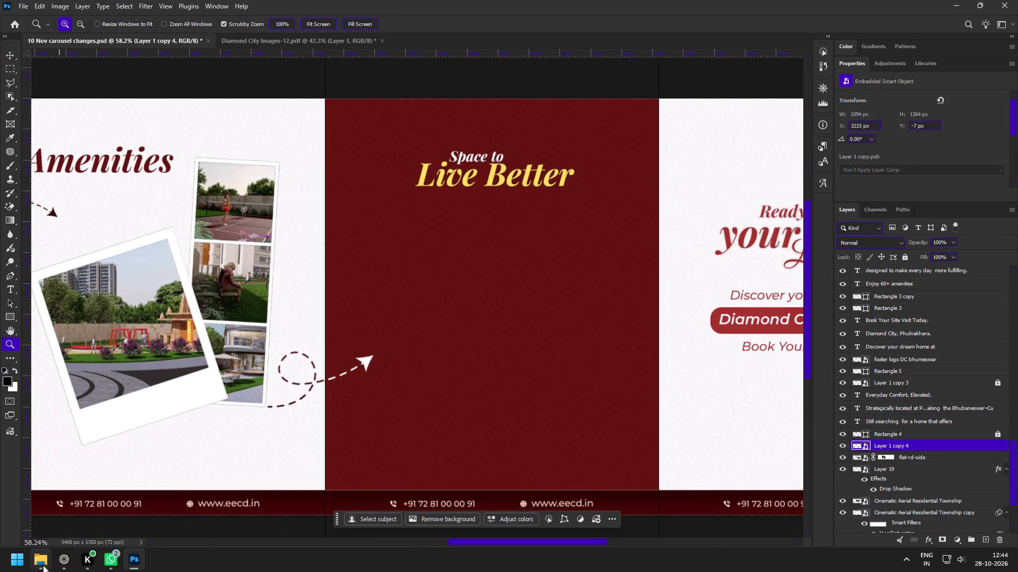
pyautogui.click(64, 565)
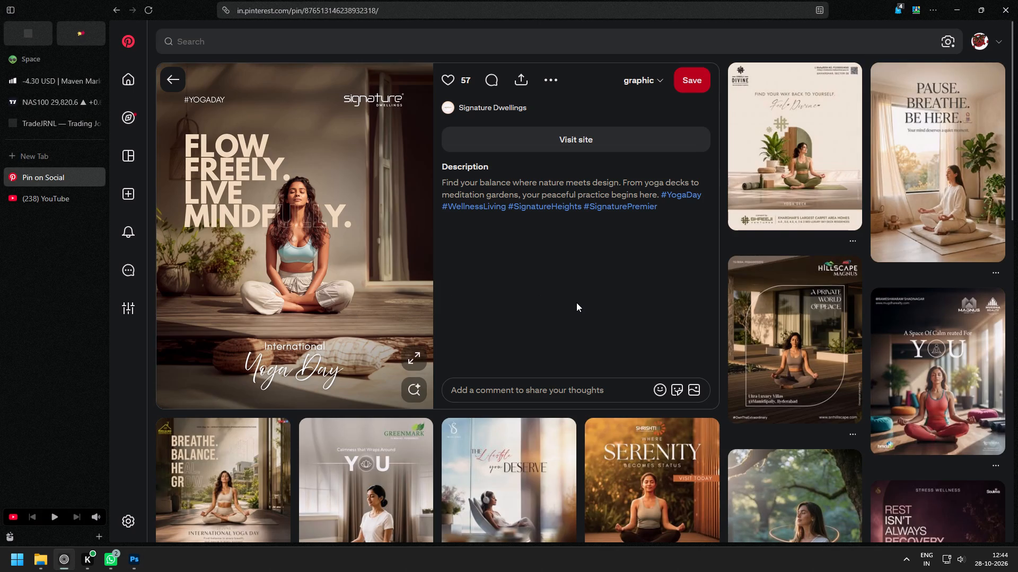
pyautogui.scroll(-2, 576, 302)
pyautogui.scroll(4, 459, 385)
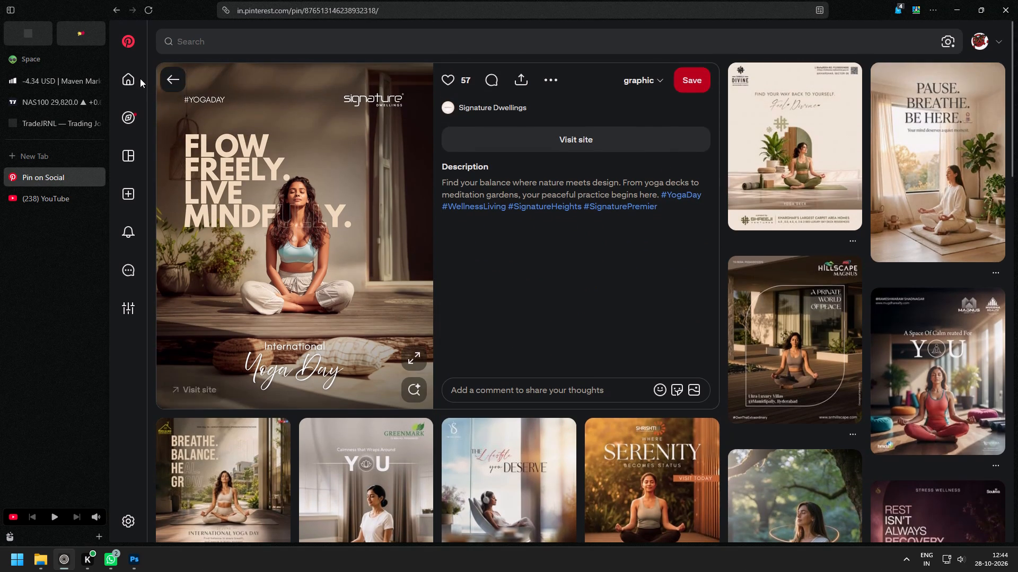
pyautogui.click(178, 85)
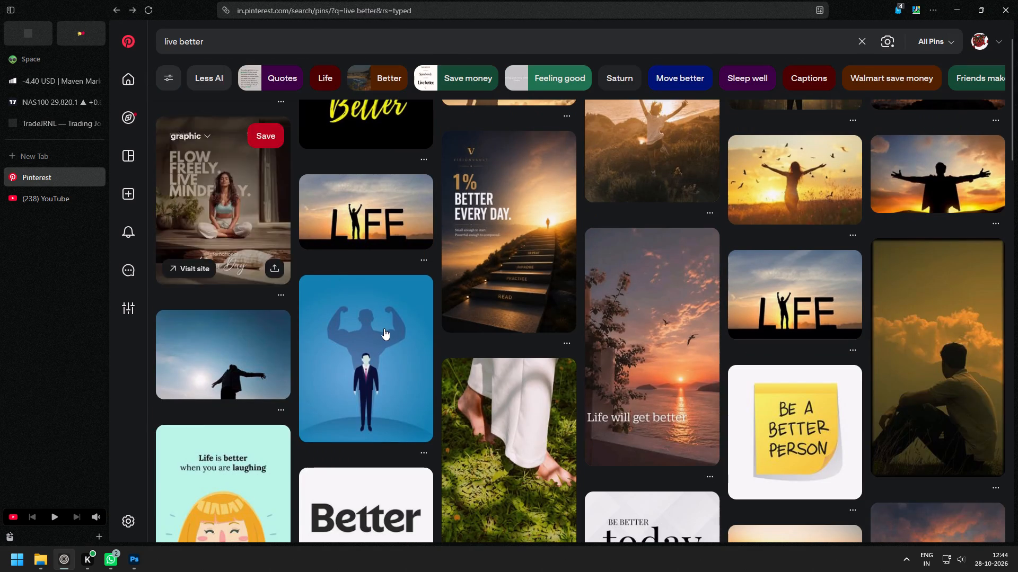
pyautogui.scroll(4, 384, 328)
pyautogui.click(120, 12)
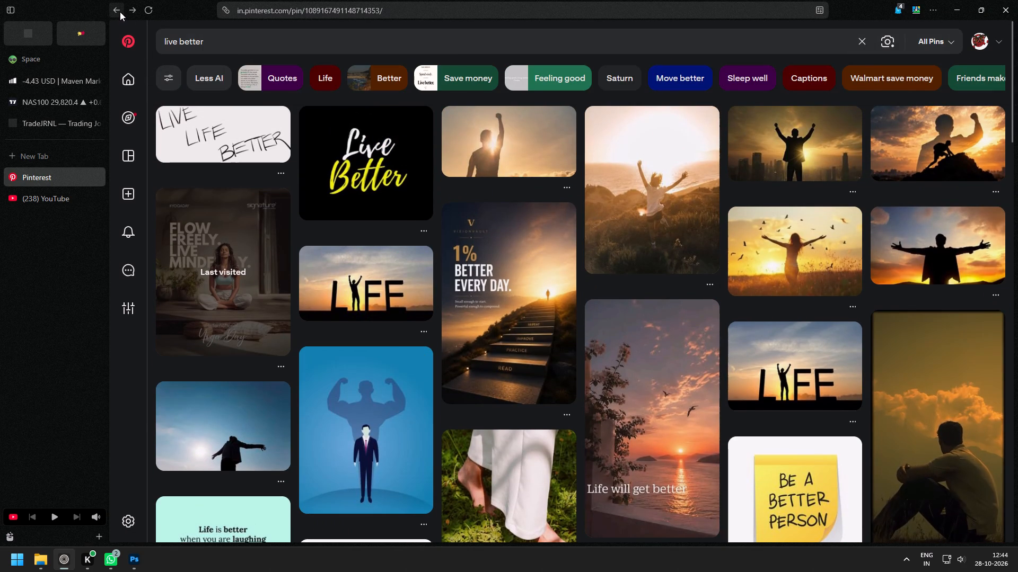
pyautogui.scroll(-2, 620, 242)
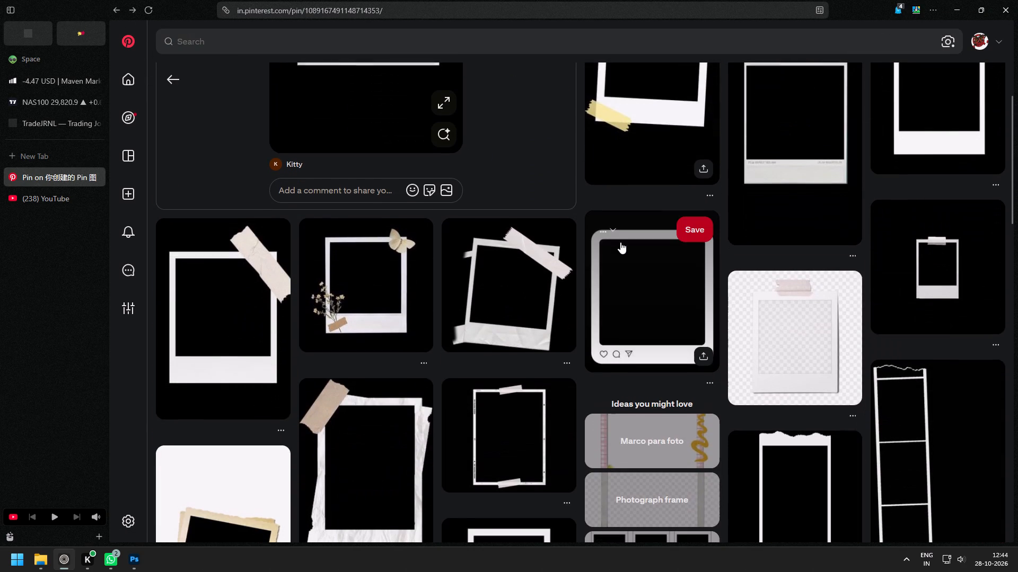
pyautogui.scroll(-2, 725, 266)
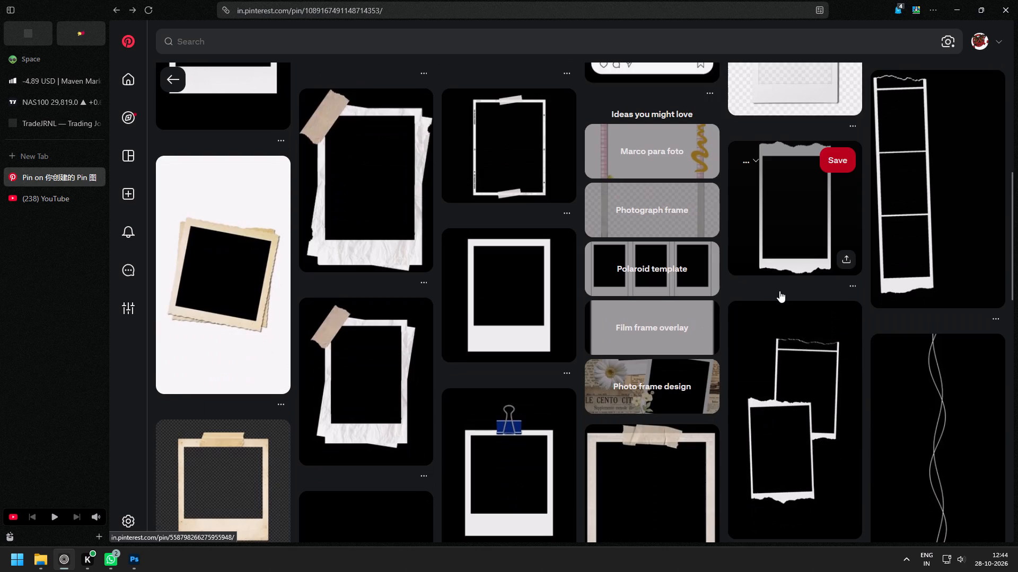
pyautogui.scroll(-2, 779, 291)
pyautogui.scroll(1, 779, 291)
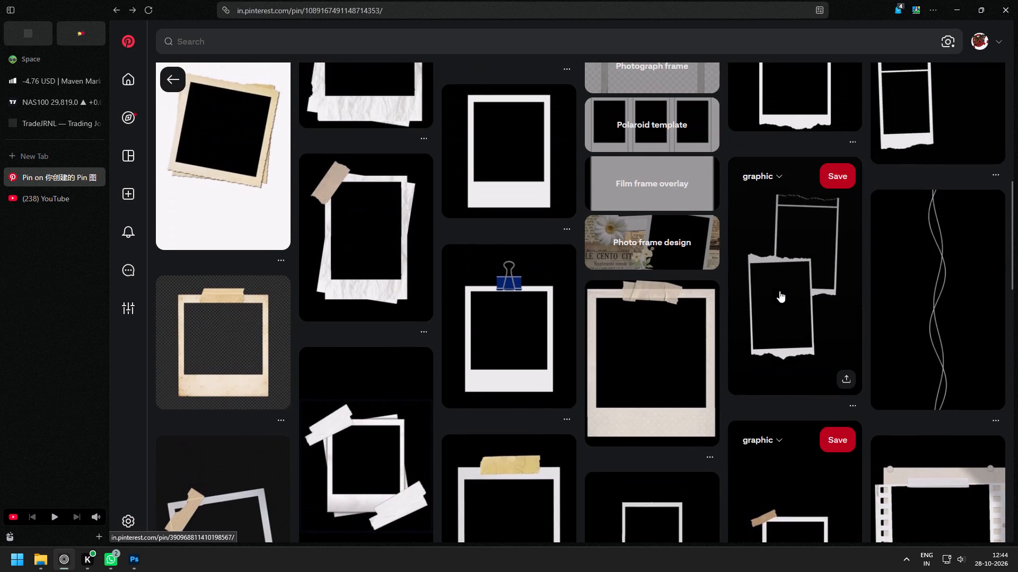
pyautogui.scroll(-4, 779, 291)
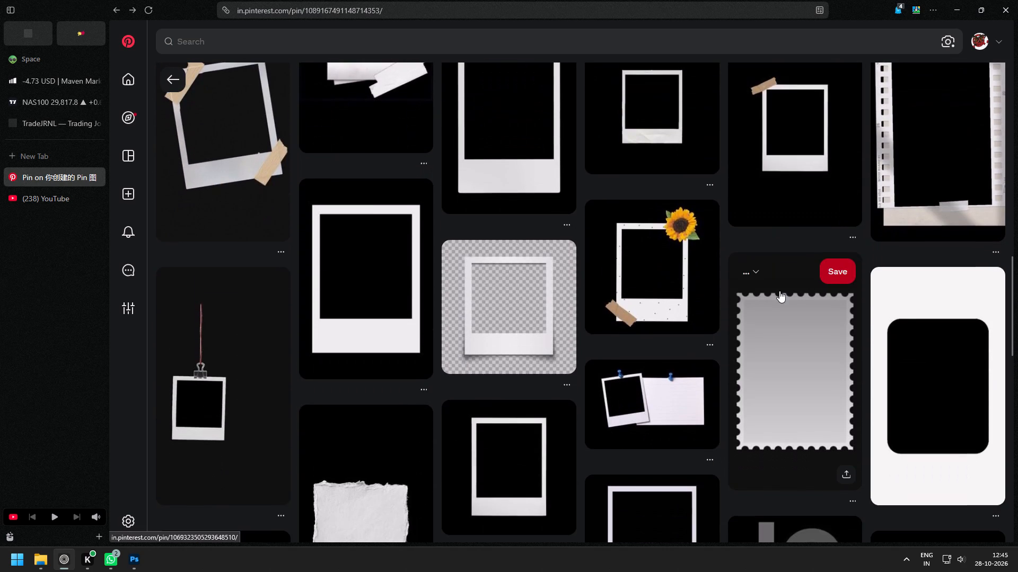
pyautogui.scroll(-3, 779, 291)
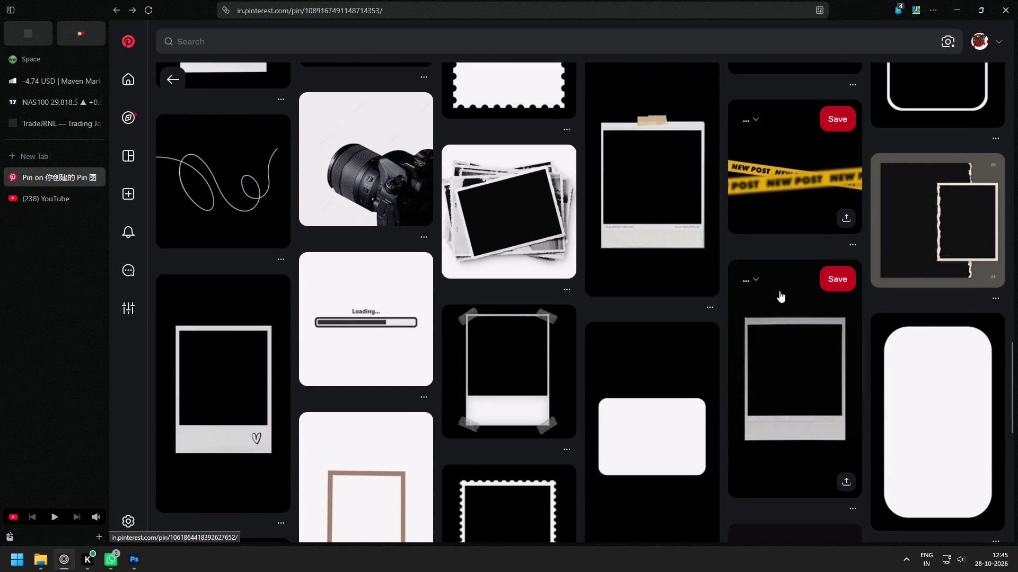
pyautogui.scroll(-2, 558, 261)
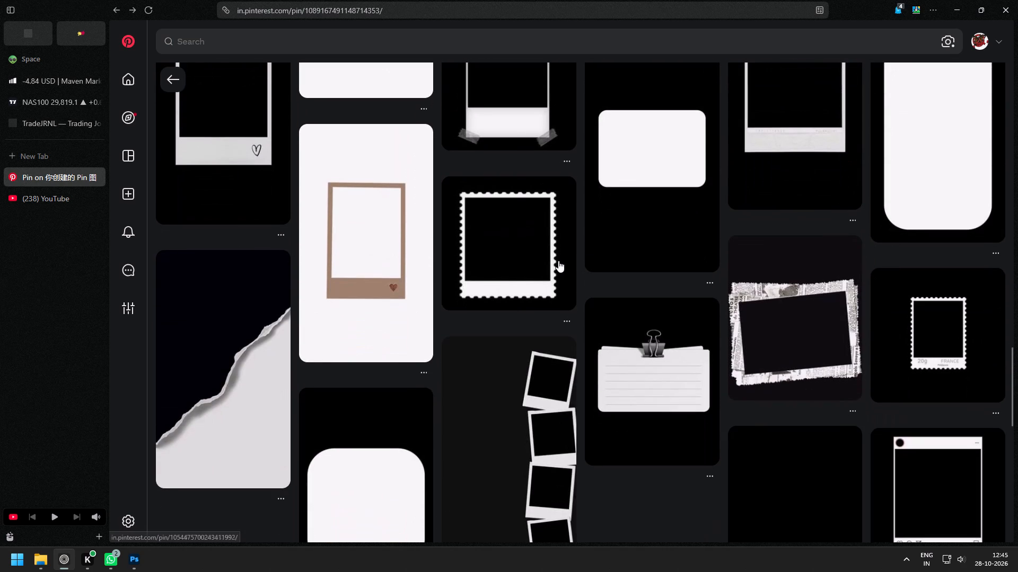
pyautogui.scroll(-1, 557, 257)
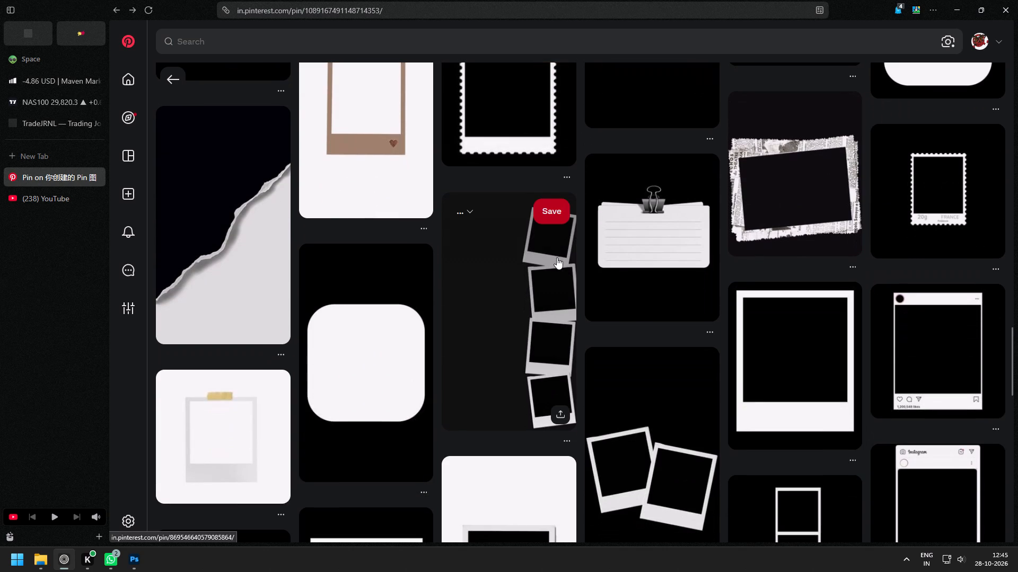
# Open the diagonal torn-paper pin, go on to the related pin with a horizontal tear, and copy that image.
pyautogui.click(239, 181)
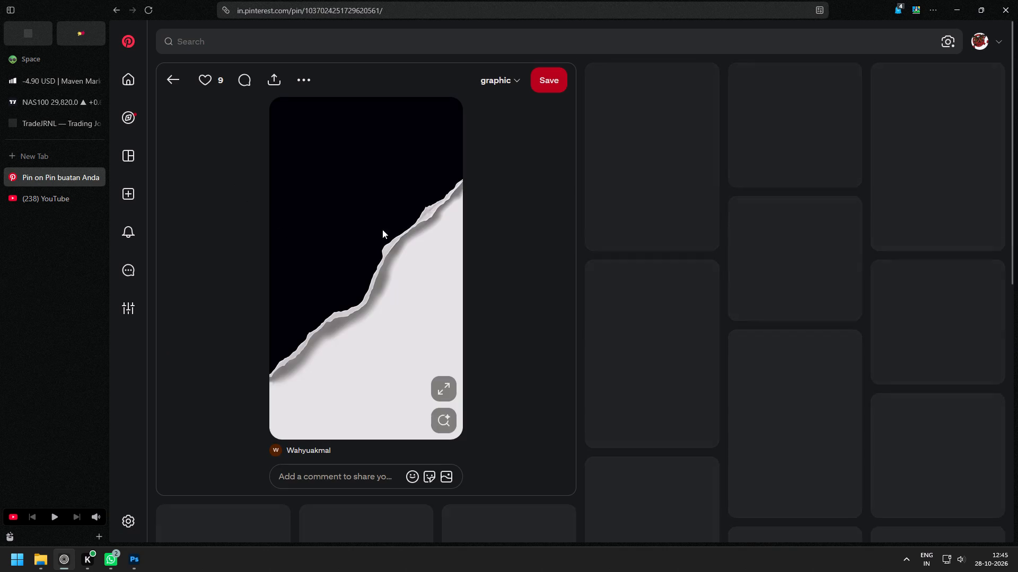
pyautogui.rightClick(372, 183)
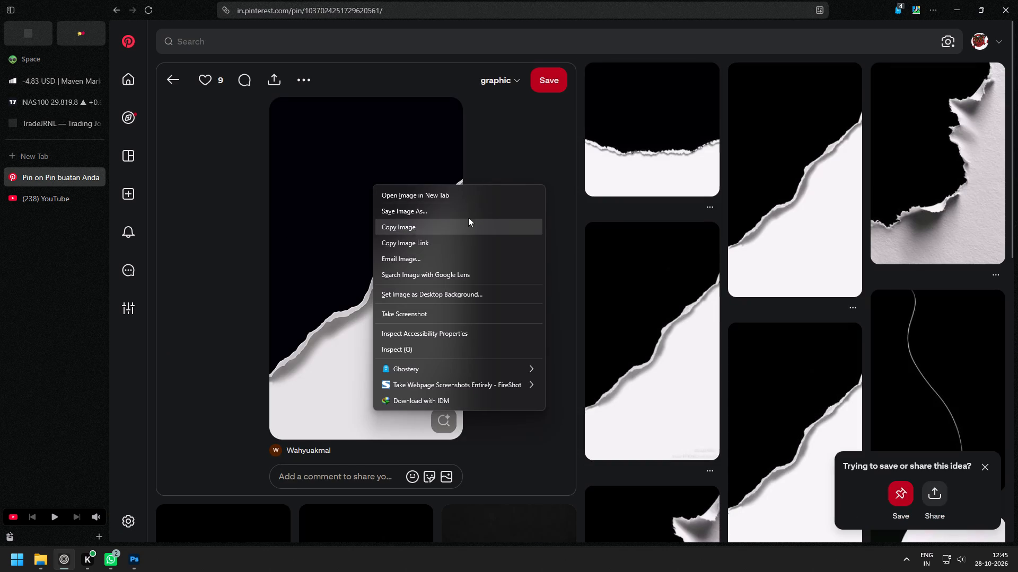
pyautogui.click(659, 136)
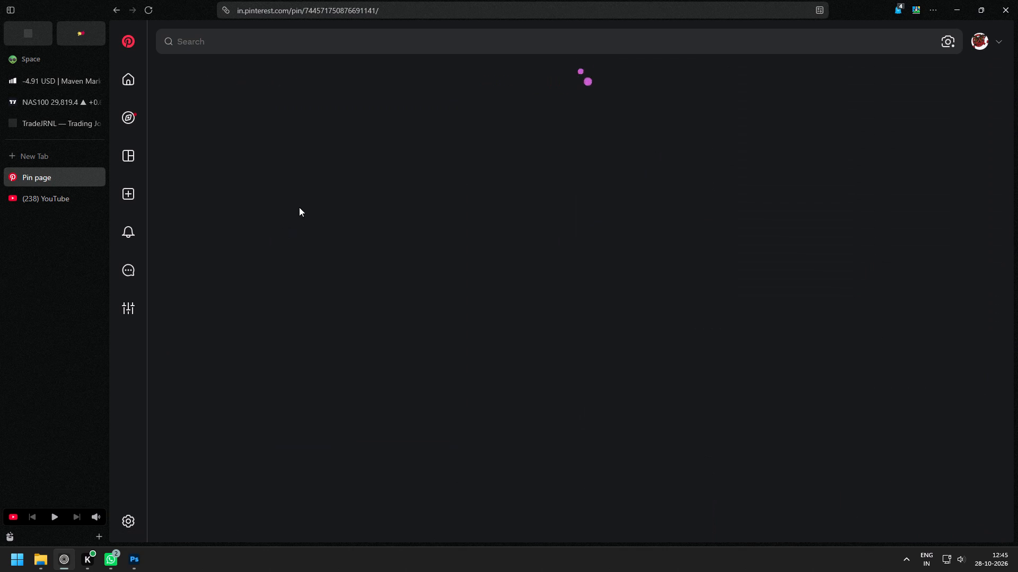
pyautogui.rightClick(294, 163)
pyautogui.click(328, 207)
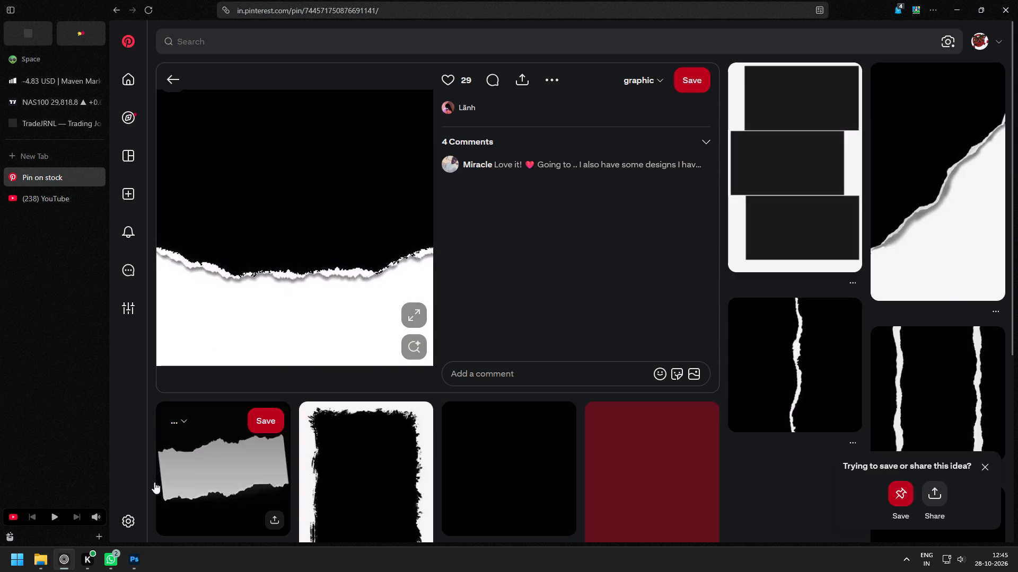
# Paste the torn-paper image onto the Live Better slide in Photoshop and erase its white area below the tear.
pyautogui.click(145, 555)
pyautogui.hotkey('ctrl', 'v')
pyautogui.press('v')
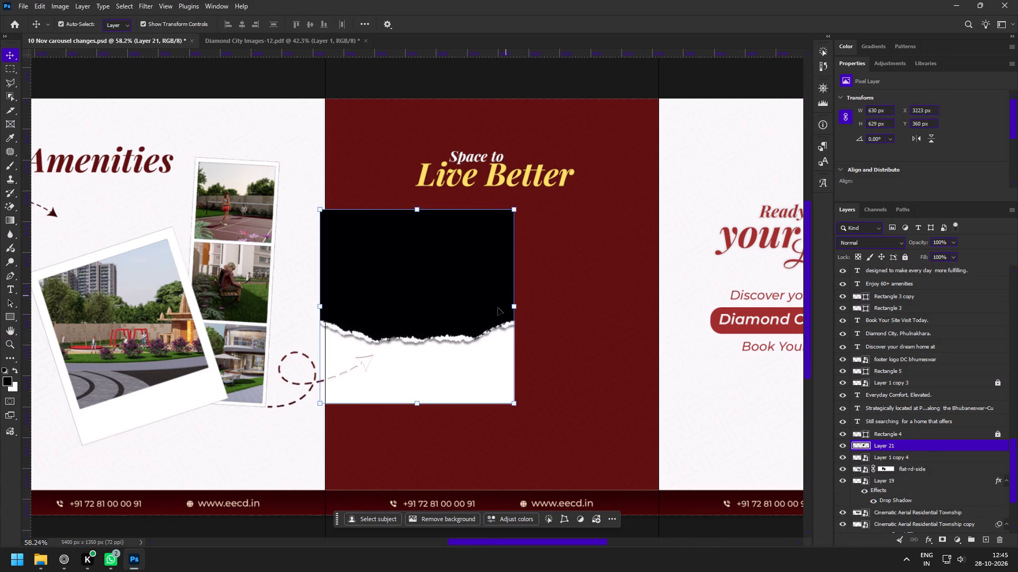
pyautogui.press('e')
pyautogui.click(455, 377)
# Scale the torn-paper layer to 171.43%, 1080 px wide, and position it across the top of the Live Better slide behind the heading.
pyautogui.press('v')
pyautogui.moveTo(453, 302); pyautogui.dragTo(464, 258)
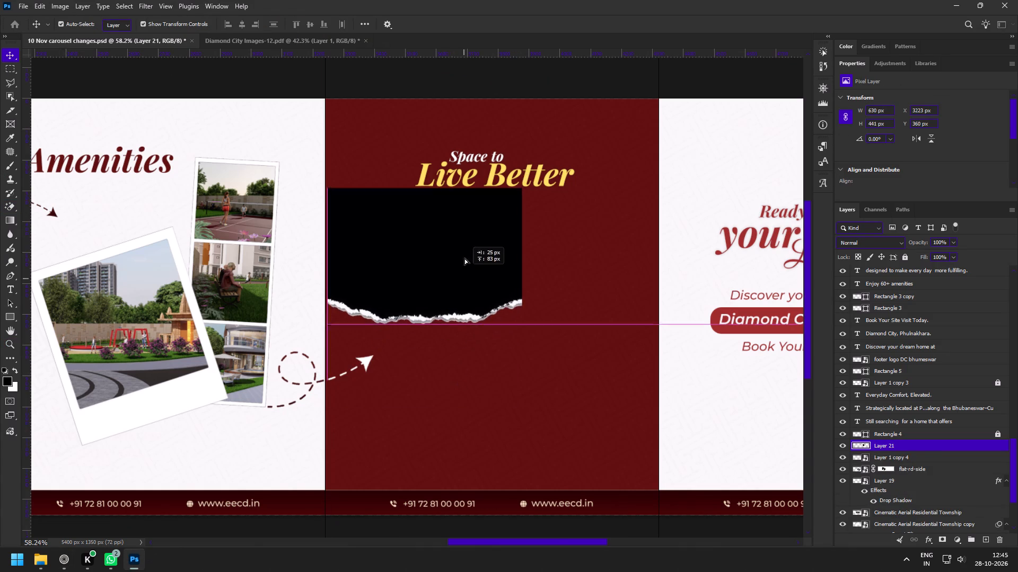
pyautogui.moveTo(464, 258); pyautogui.dragTo(457, 194)
pyautogui.moveTo(523, 174); pyautogui.dragTo(608, 168)
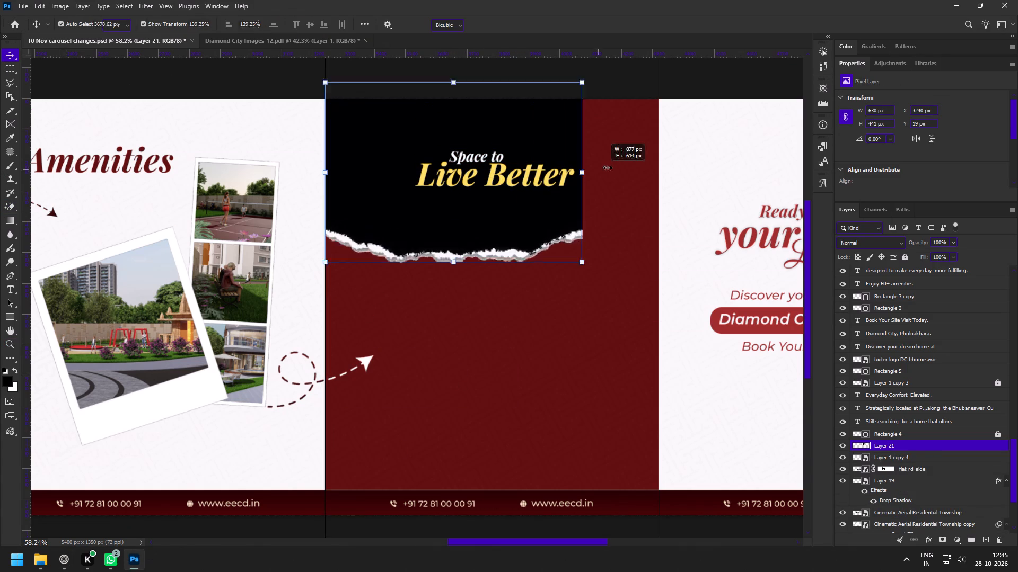
pyautogui.moveTo(608, 168); pyautogui.dragTo(662, 166)
pyautogui.moveTo(622, 211); pyautogui.dragTo(627, 177)
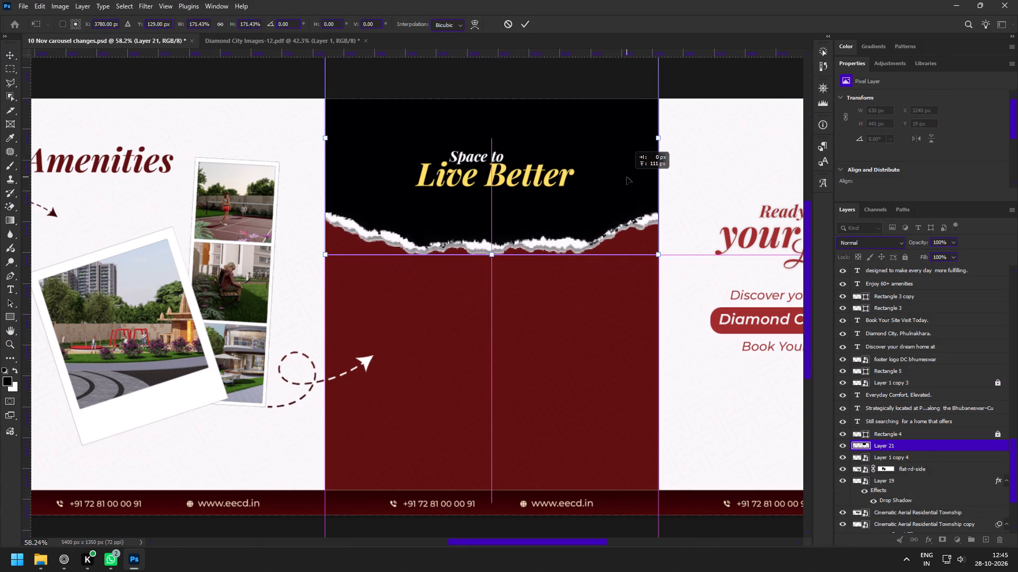
pyautogui.moveTo(627, 177); pyautogui.dragTo(627, 178)
pyautogui.click(525, 23)
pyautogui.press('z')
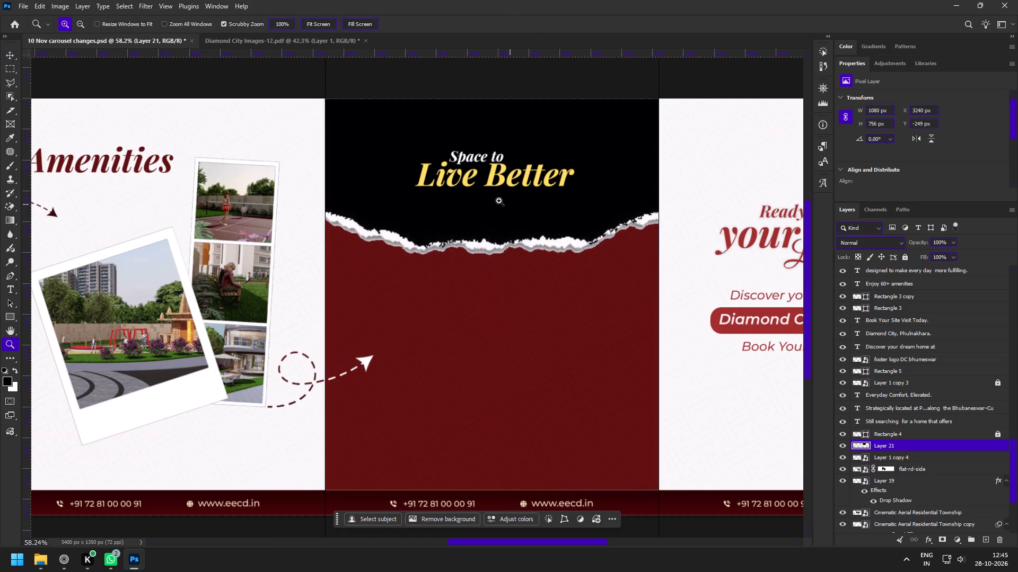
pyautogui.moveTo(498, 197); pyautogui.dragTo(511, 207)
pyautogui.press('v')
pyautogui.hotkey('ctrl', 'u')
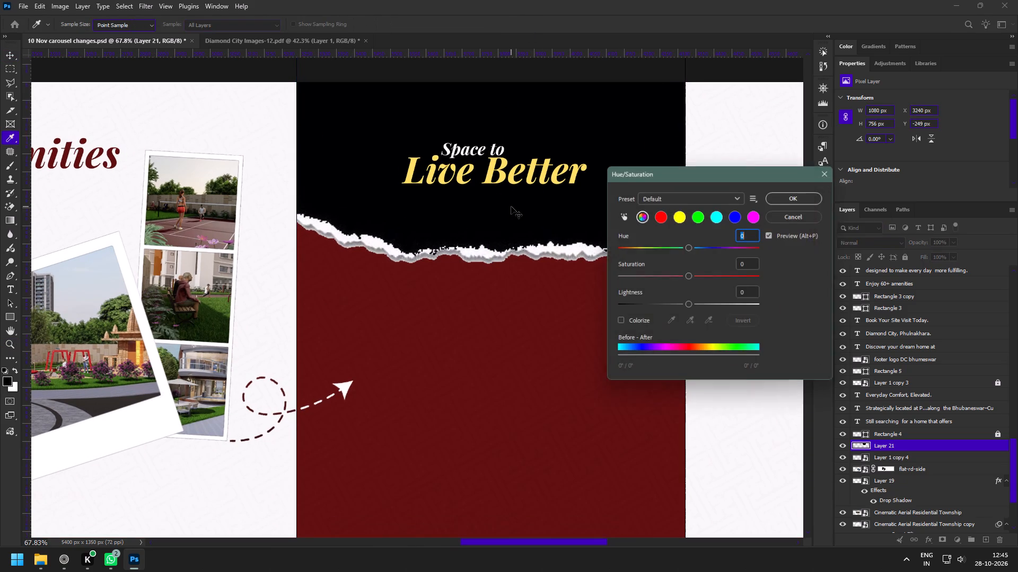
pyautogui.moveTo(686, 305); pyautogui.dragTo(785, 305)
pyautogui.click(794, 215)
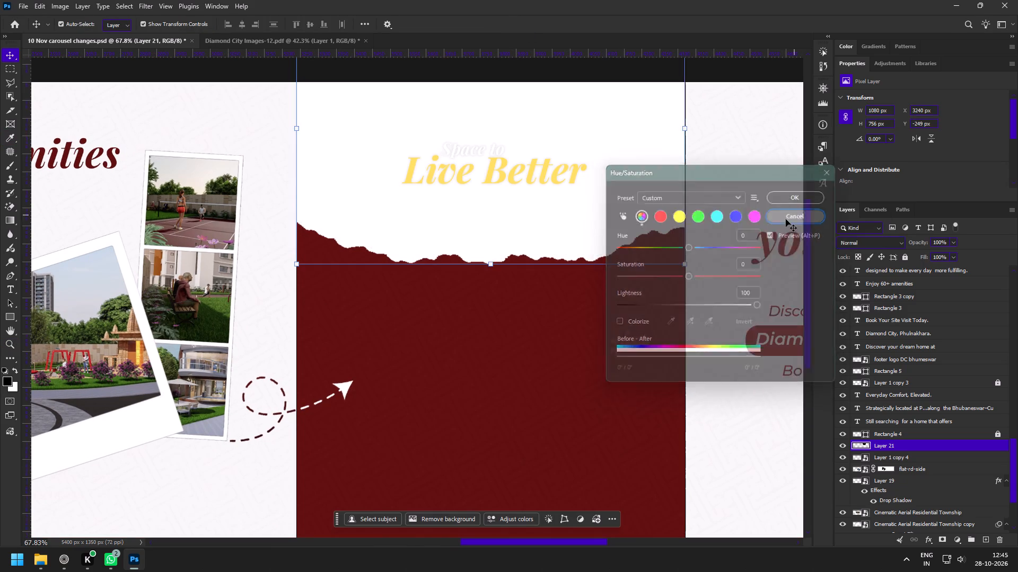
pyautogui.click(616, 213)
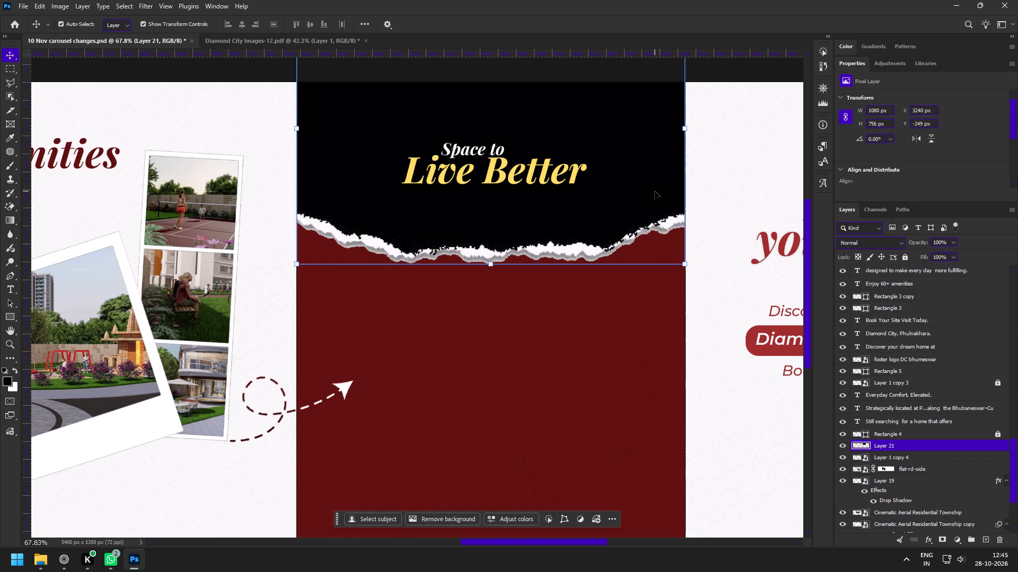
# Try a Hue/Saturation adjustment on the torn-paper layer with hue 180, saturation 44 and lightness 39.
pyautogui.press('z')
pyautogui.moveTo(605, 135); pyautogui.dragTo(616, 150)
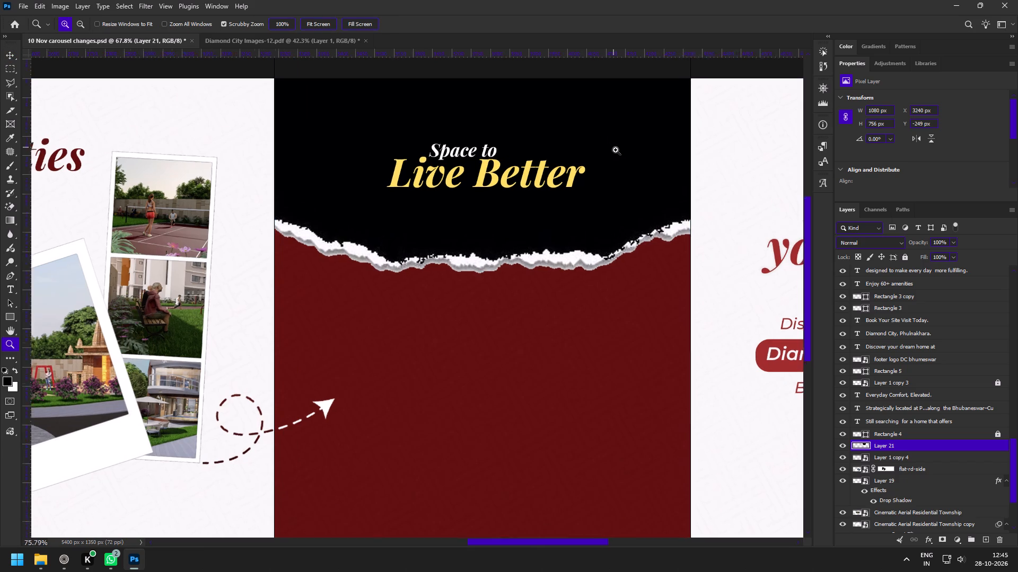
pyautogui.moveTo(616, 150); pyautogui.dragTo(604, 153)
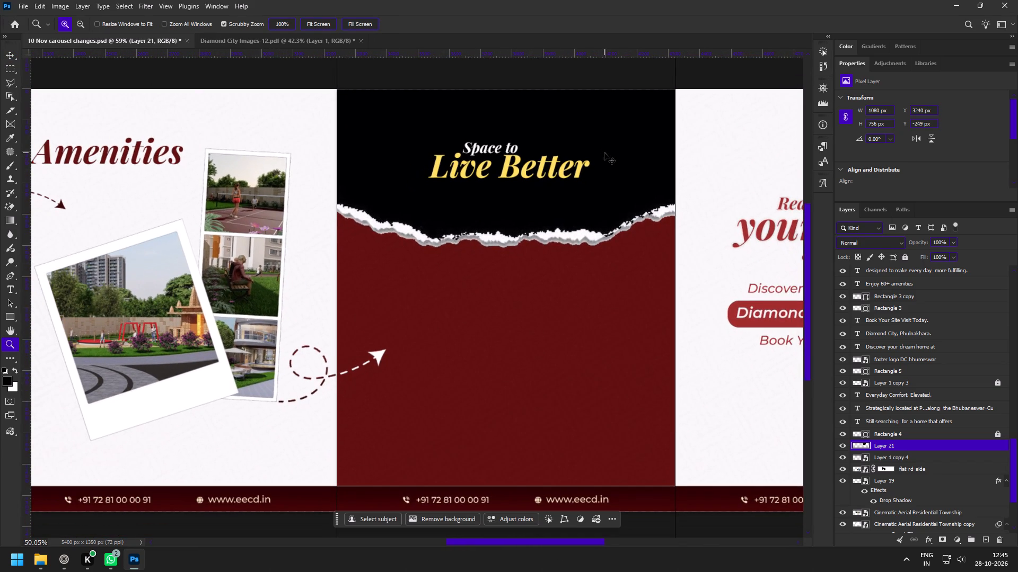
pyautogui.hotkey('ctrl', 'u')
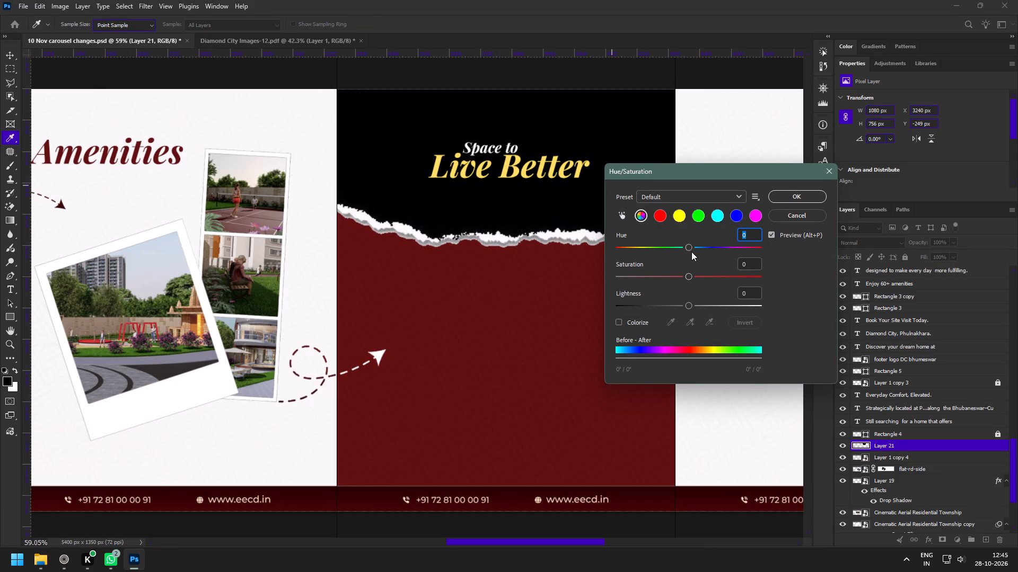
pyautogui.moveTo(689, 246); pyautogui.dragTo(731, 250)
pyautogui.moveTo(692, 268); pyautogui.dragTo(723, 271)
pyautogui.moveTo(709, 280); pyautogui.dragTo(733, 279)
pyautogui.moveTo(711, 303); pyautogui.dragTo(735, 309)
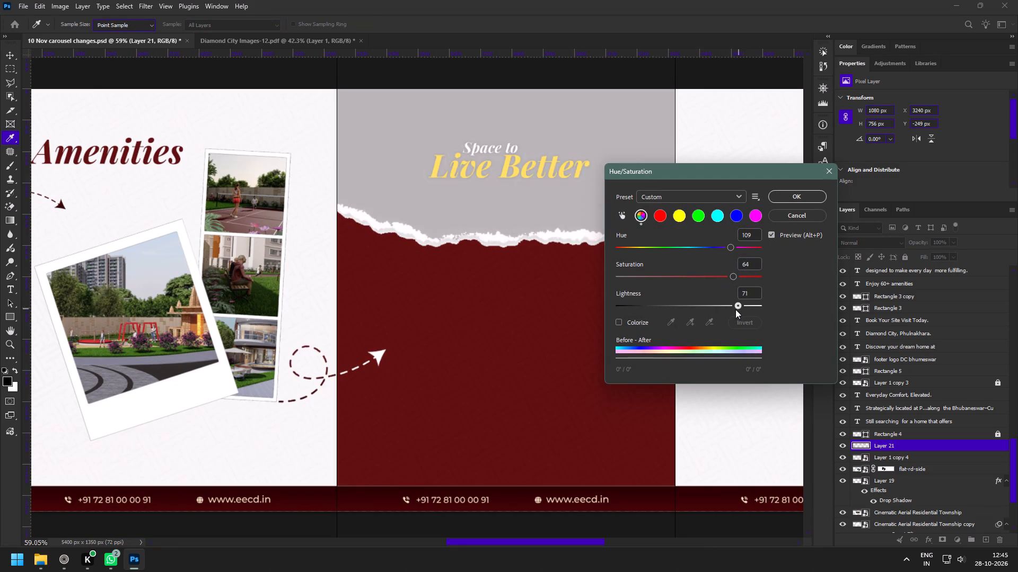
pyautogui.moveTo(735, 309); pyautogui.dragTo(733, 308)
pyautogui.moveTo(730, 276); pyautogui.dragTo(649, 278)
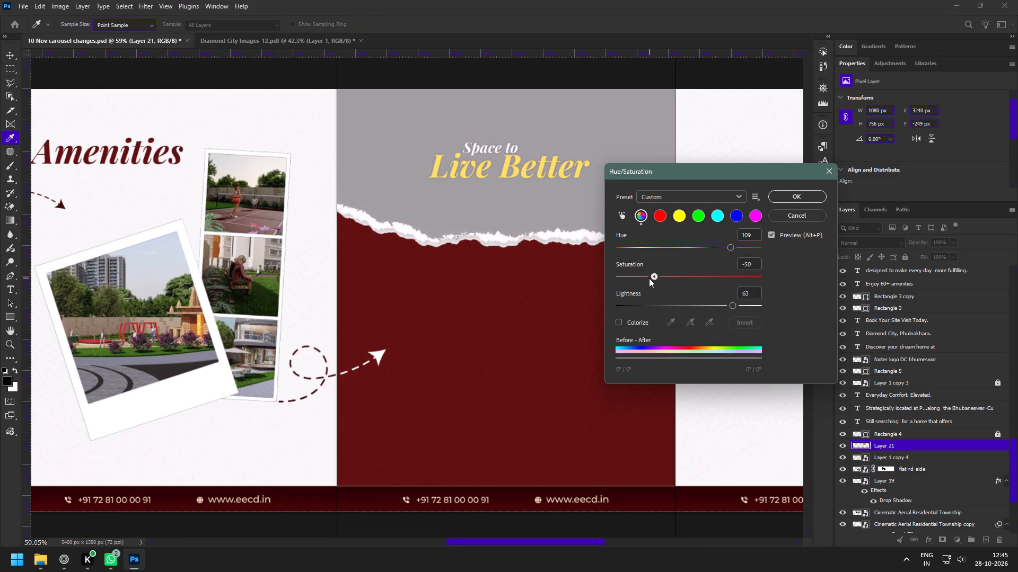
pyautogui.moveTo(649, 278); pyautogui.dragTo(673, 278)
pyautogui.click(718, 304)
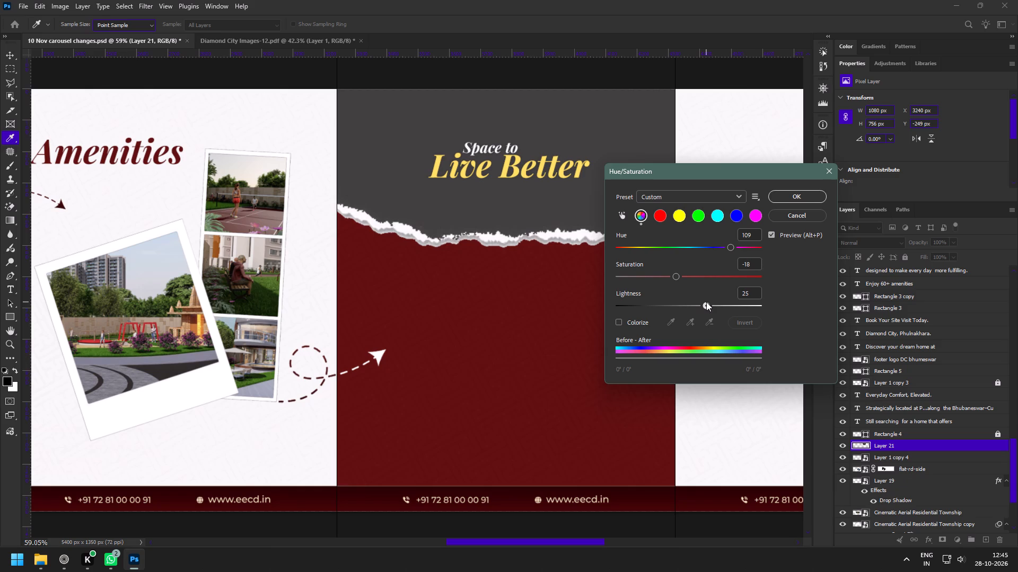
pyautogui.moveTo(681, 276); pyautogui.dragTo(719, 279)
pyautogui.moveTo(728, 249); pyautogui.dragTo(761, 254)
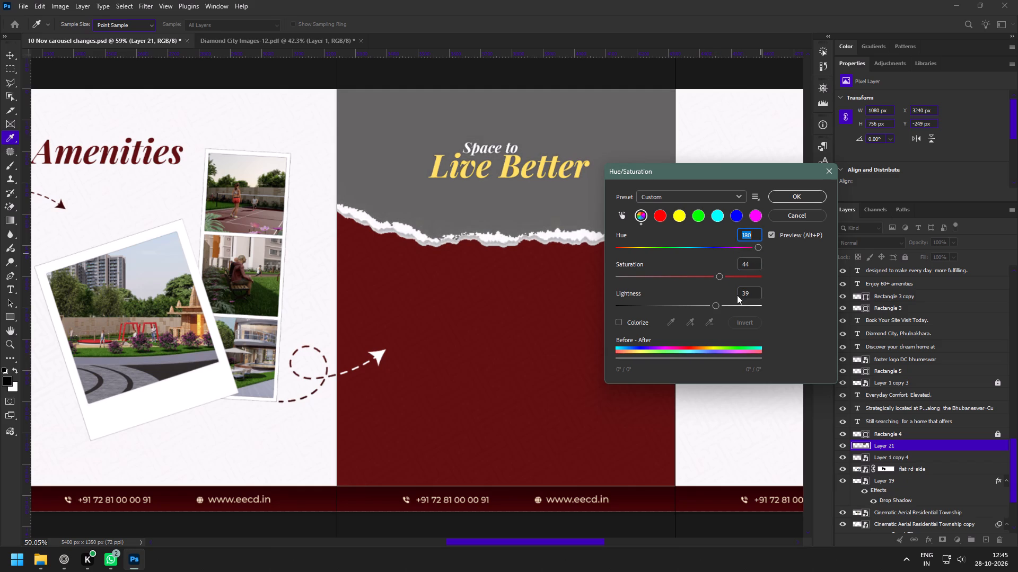
# Colorize the torn-paper layer yellow with Hue/Saturation at hue 53, saturation 76 and lightness 58.
pyautogui.click(620, 320)
pyautogui.moveTo(700, 306); pyautogui.dragTo(726, 306)
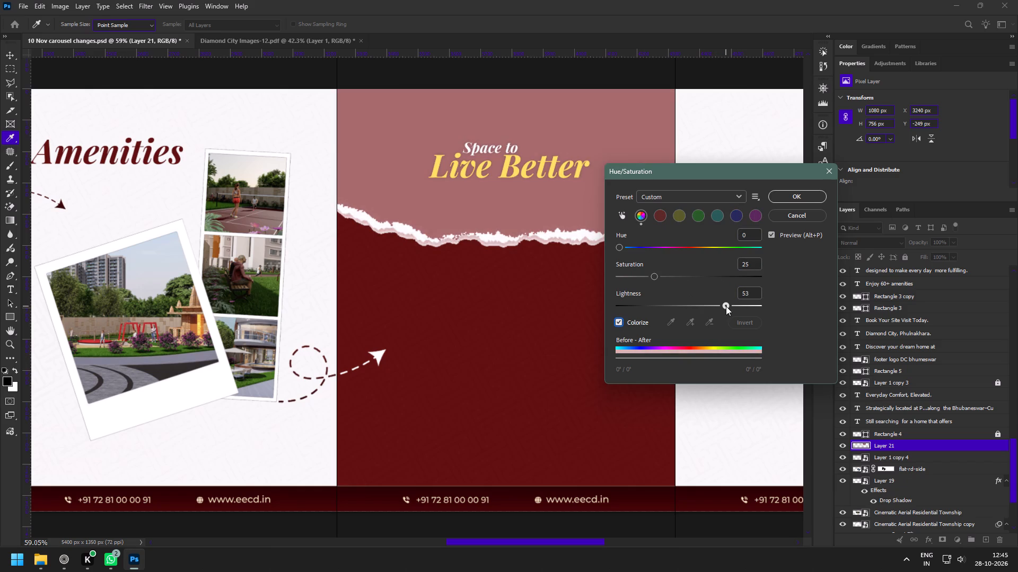
pyautogui.moveTo(726, 306); pyautogui.dragTo(725, 308)
pyautogui.moveTo(725, 308); pyautogui.dragTo(729, 308)
pyautogui.moveTo(659, 277); pyautogui.dragTo(691, 281)
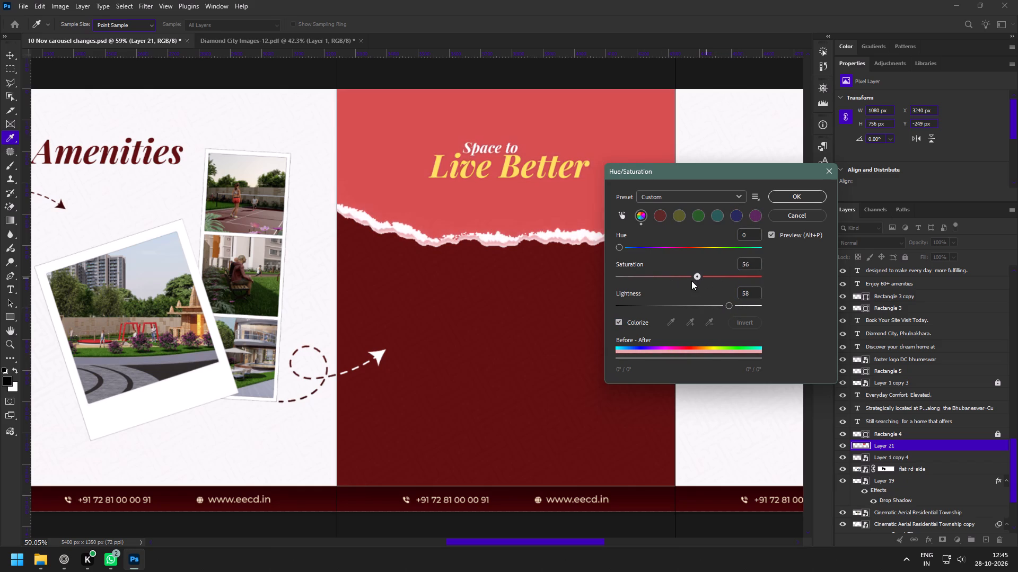
pyautogui.moveTo(691, 281); pyautogui.dragTo(681, 280)
pyautogui.moveTo(621, 247); pyautogui.dragTo(656, 247)
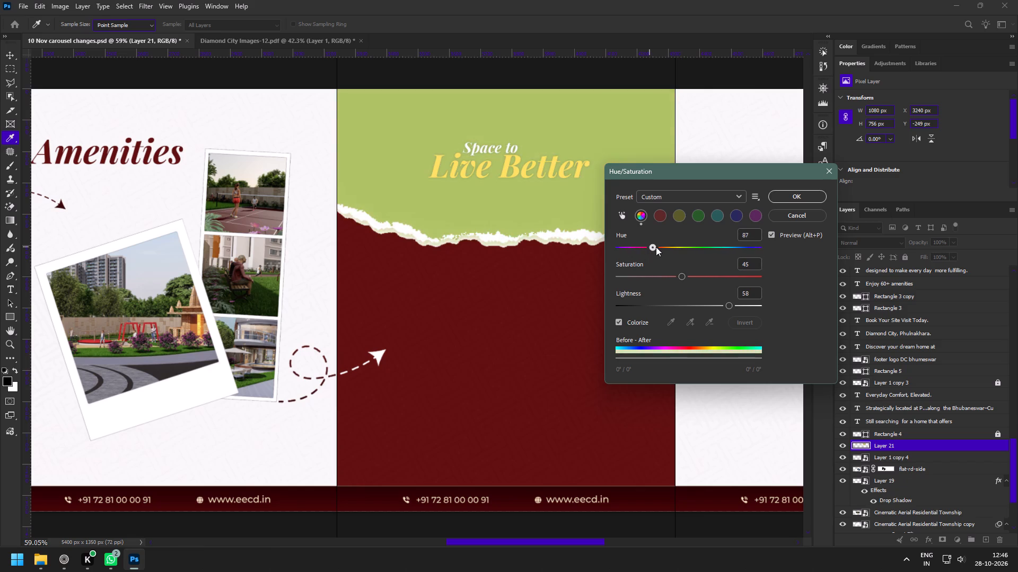
pyautogui.moveTo(656, 247); pyautogui.dragTo(780, 250)
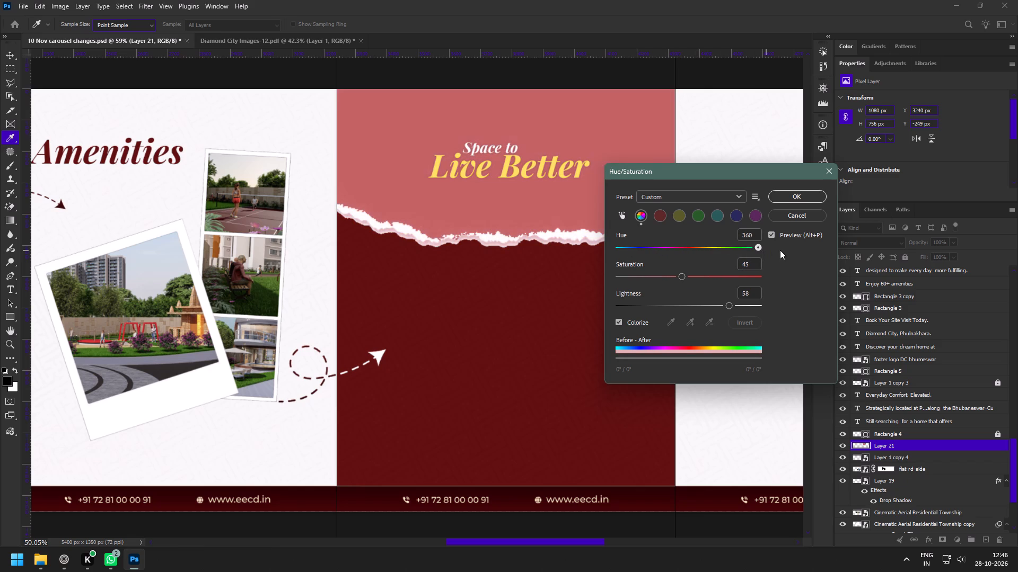
pyautogui.moveTo(780, 250); pyautogui.dragTo(655, 246)
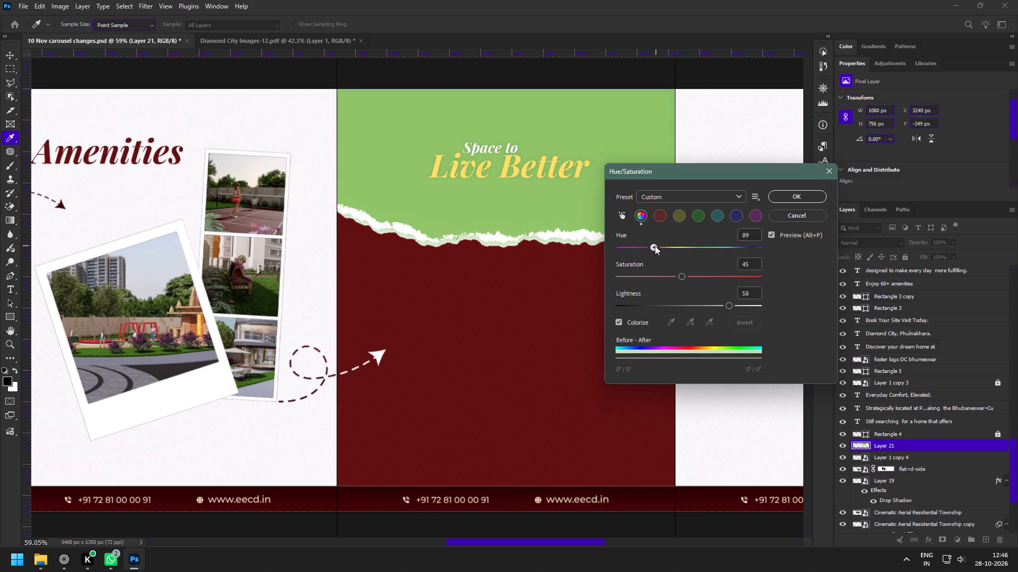
pyautogui.moveTo(655, 246); pyautogui.dragTo(646, 246)
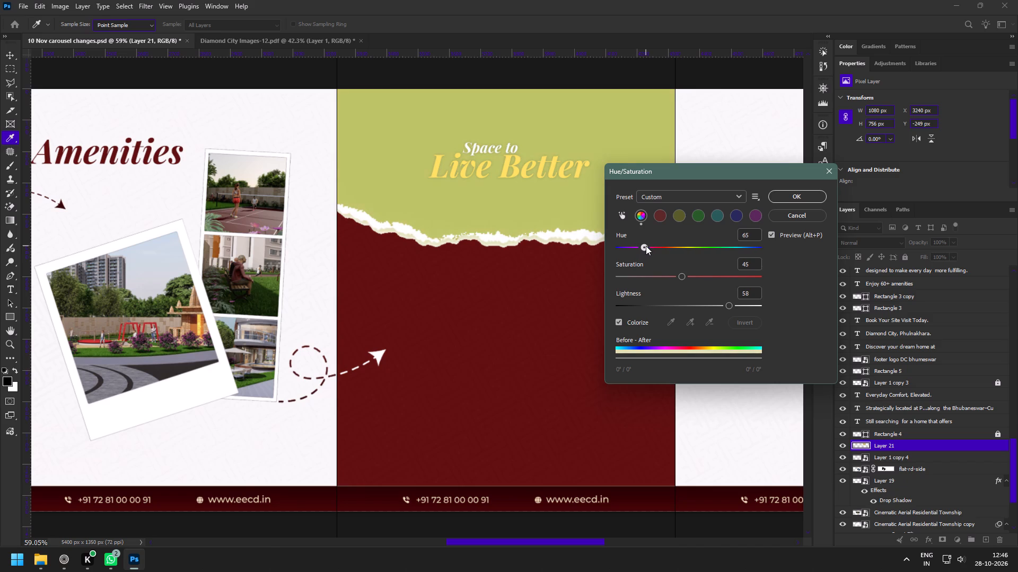
pyautogui.moveTo(646, 246); pyautogui.dragTo(643, 246)
pyautogui.moveTo(683, 276); pyautogui.dragTo(719, 276)
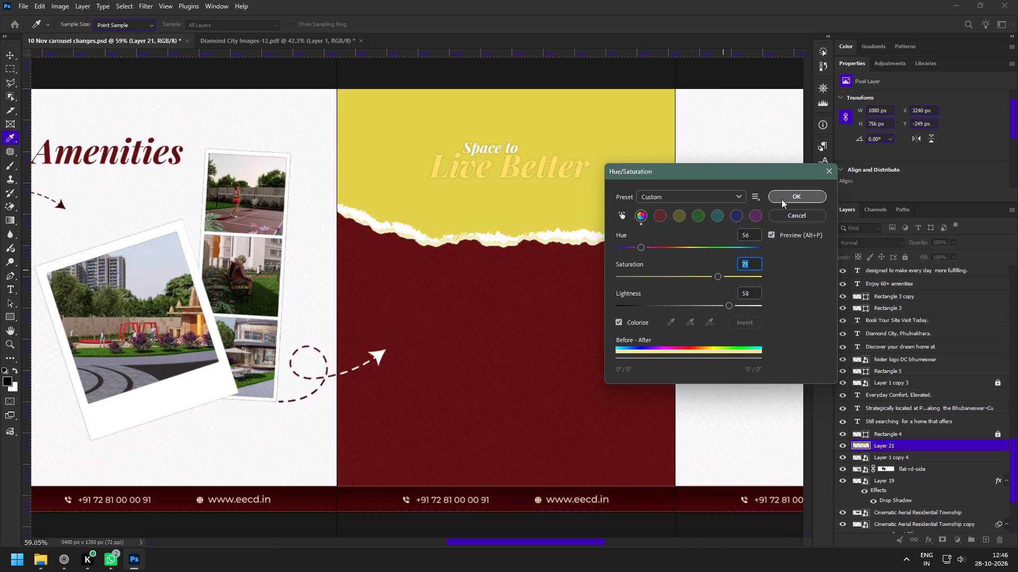
pyautogui.moveTo(718, 275); pyautogui.dragTo(725, 277)
pyautogui.click(640, 245)
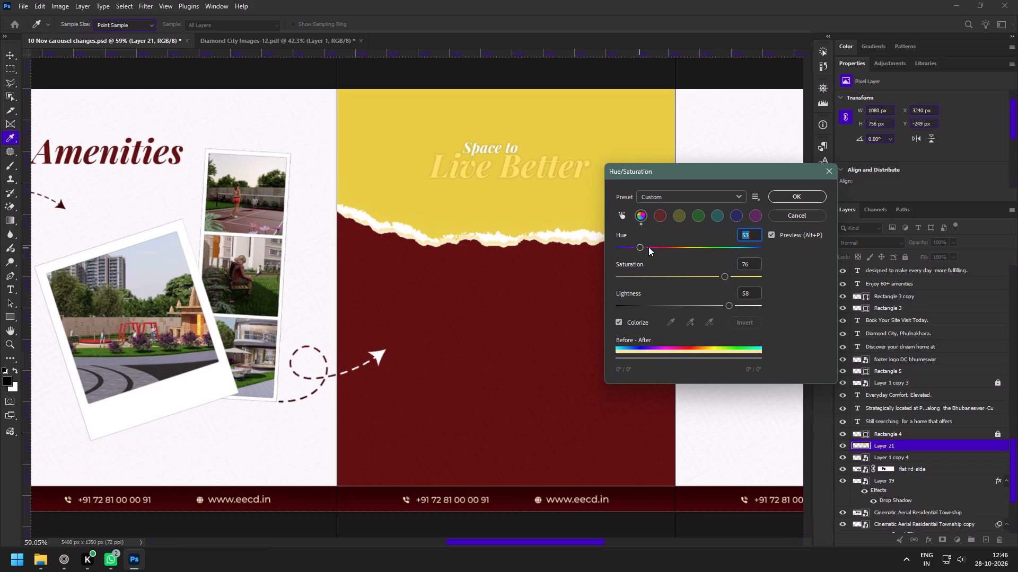
pyautogui.click(781, 201)
# Recolour both heading lines, "Space to" and "Live Better", in maroon #621111 sampled from the slide background.
pyautogui.press('z')
pyautogui.moveTo(533, 139); pyautogui.dragTo(567, 175)
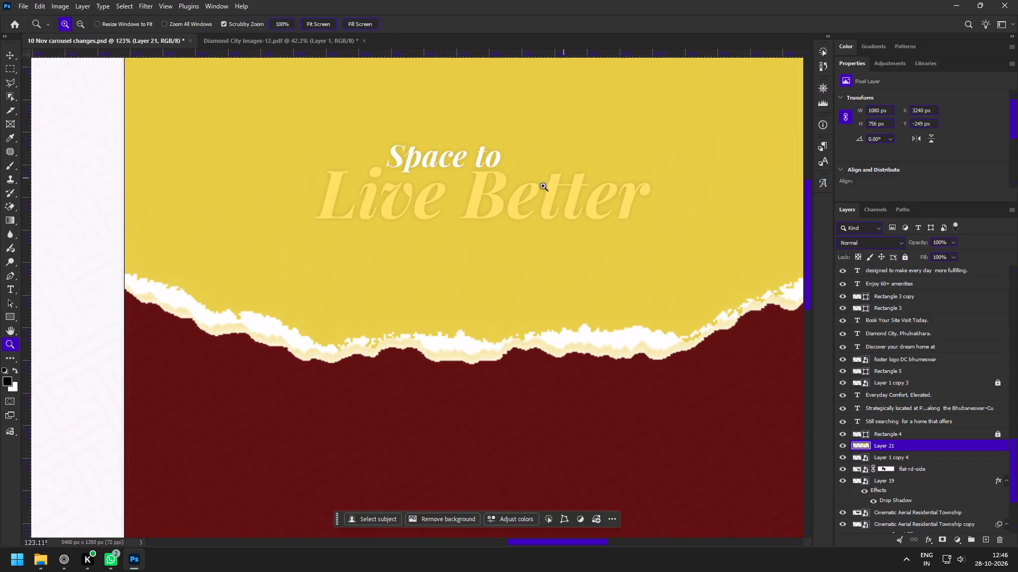
pyautogui.press('v')
pyautogui.click(513, 199)
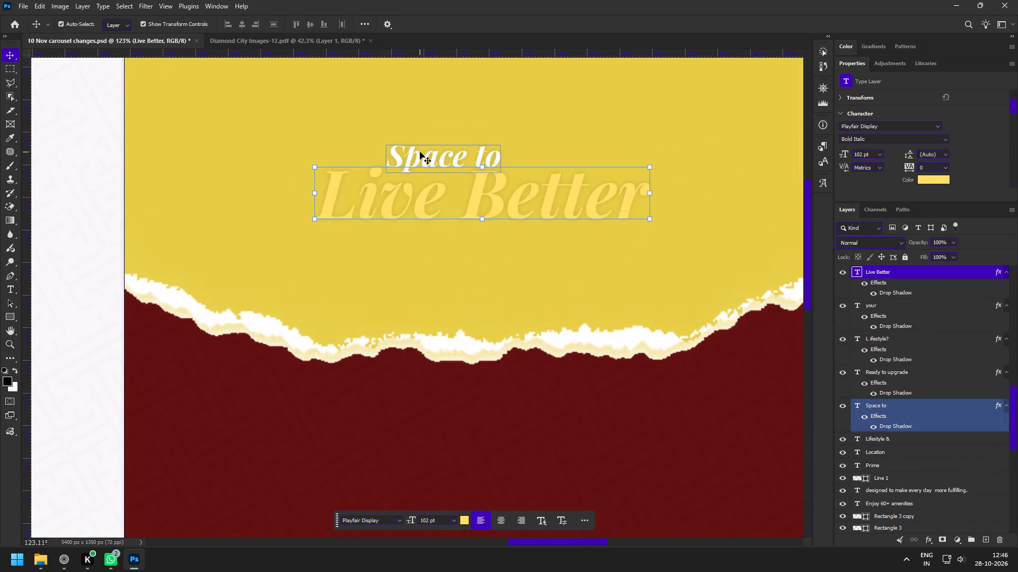
pyautogui.keyDown('shift'); pyautogui.click(420, 152); pyautogui.keyUp('shift')
pyautogui.click(930, 179)
pyautogui.click(376, 434)
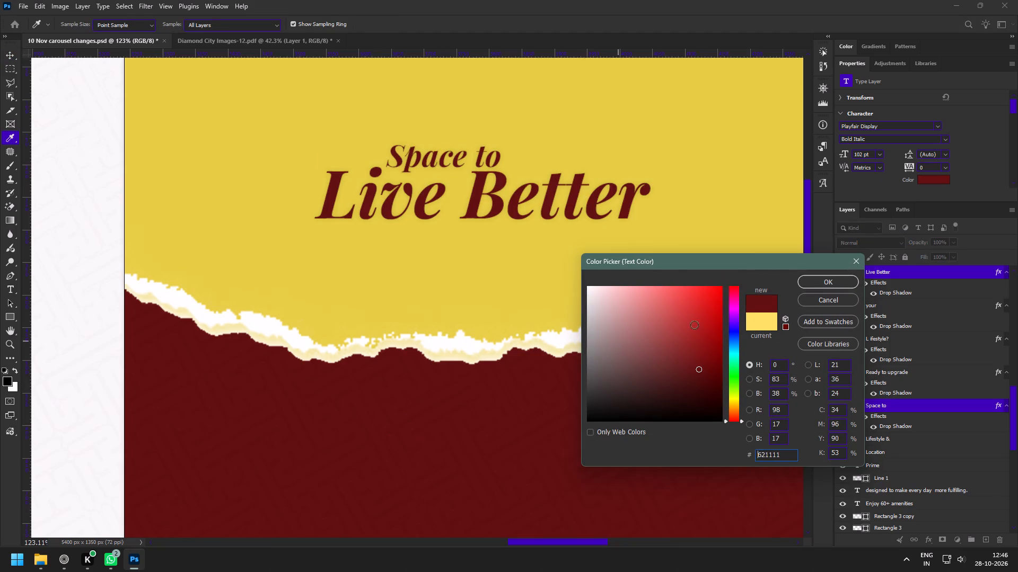
pyautogui.click(846, 284)
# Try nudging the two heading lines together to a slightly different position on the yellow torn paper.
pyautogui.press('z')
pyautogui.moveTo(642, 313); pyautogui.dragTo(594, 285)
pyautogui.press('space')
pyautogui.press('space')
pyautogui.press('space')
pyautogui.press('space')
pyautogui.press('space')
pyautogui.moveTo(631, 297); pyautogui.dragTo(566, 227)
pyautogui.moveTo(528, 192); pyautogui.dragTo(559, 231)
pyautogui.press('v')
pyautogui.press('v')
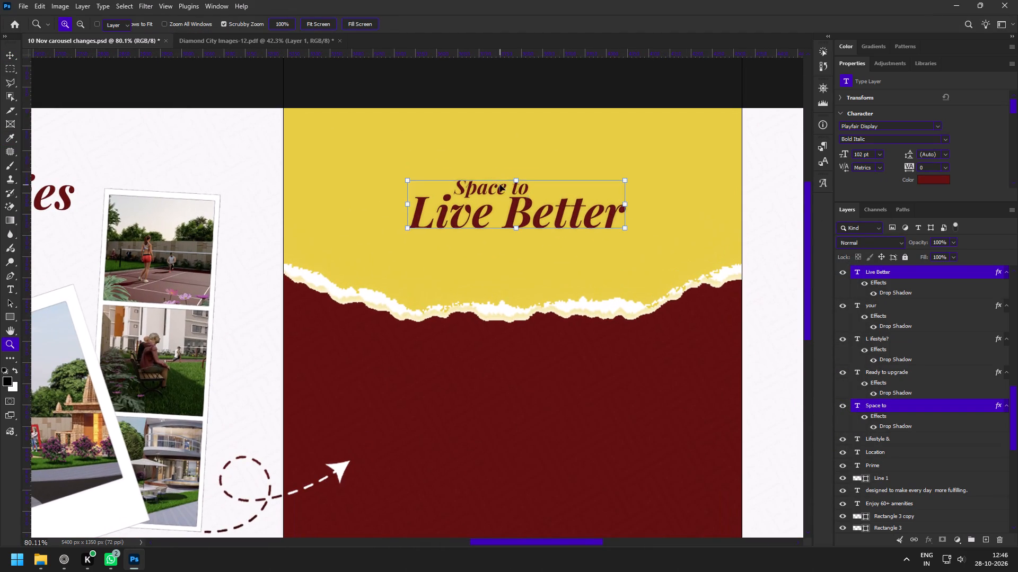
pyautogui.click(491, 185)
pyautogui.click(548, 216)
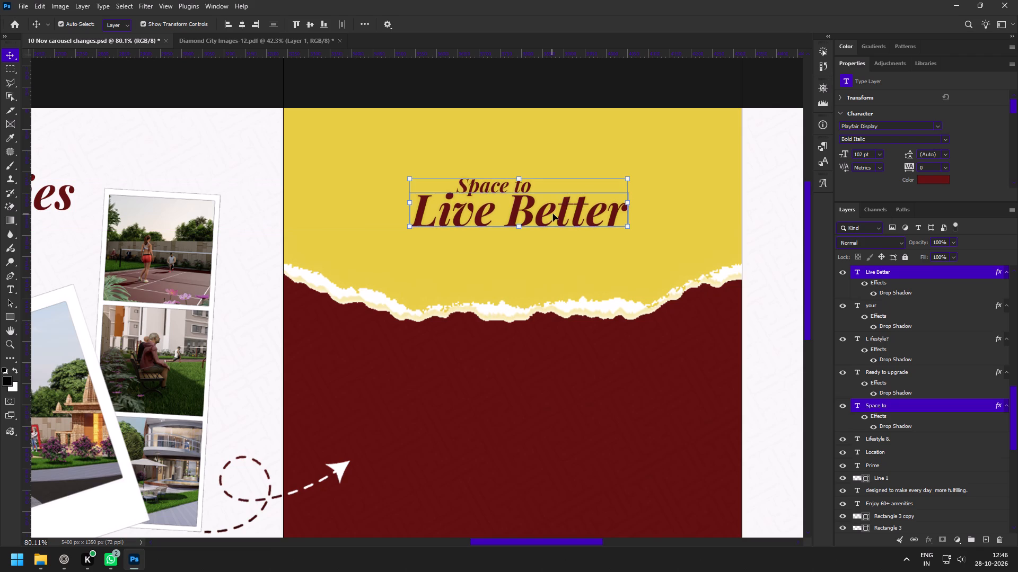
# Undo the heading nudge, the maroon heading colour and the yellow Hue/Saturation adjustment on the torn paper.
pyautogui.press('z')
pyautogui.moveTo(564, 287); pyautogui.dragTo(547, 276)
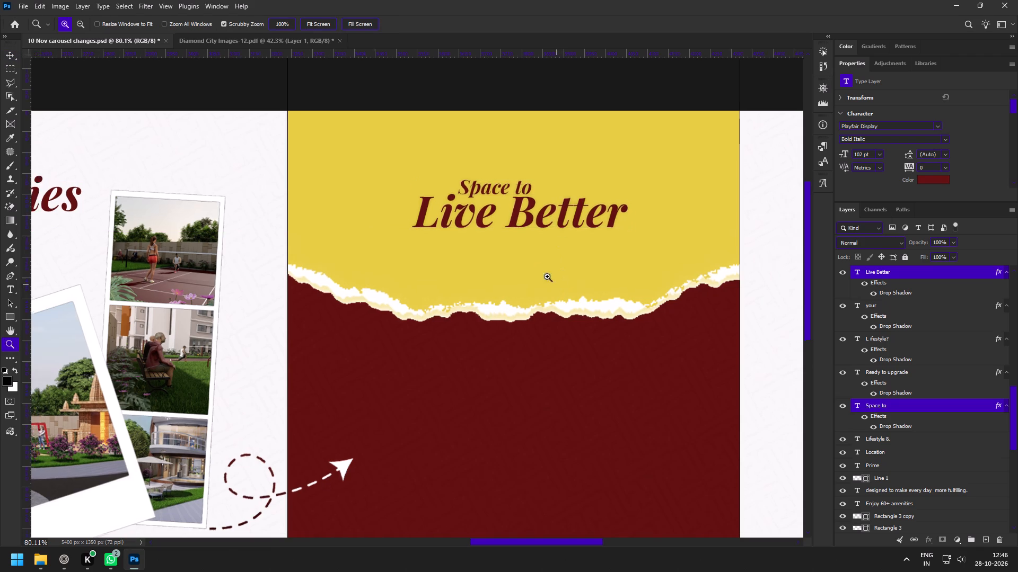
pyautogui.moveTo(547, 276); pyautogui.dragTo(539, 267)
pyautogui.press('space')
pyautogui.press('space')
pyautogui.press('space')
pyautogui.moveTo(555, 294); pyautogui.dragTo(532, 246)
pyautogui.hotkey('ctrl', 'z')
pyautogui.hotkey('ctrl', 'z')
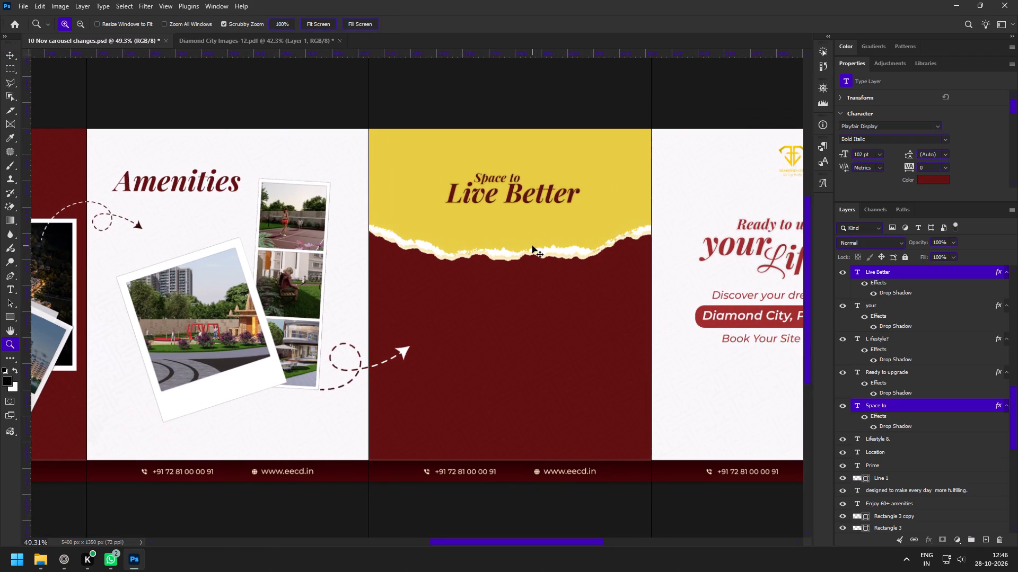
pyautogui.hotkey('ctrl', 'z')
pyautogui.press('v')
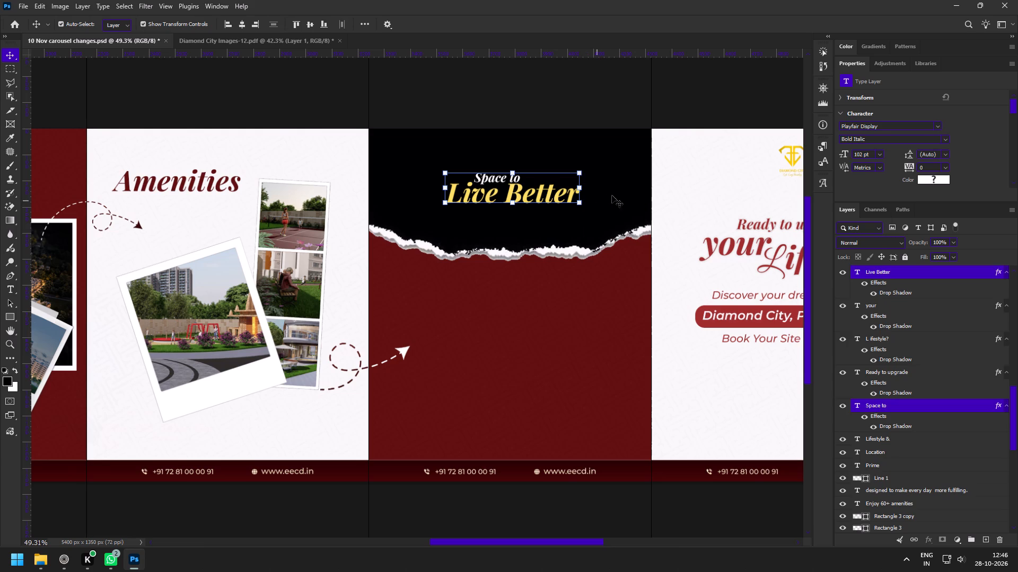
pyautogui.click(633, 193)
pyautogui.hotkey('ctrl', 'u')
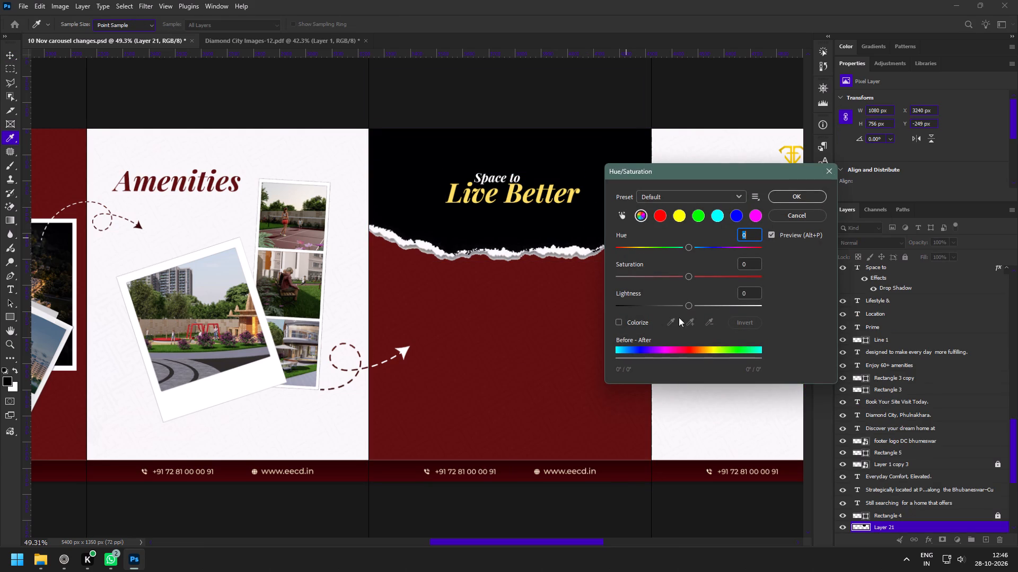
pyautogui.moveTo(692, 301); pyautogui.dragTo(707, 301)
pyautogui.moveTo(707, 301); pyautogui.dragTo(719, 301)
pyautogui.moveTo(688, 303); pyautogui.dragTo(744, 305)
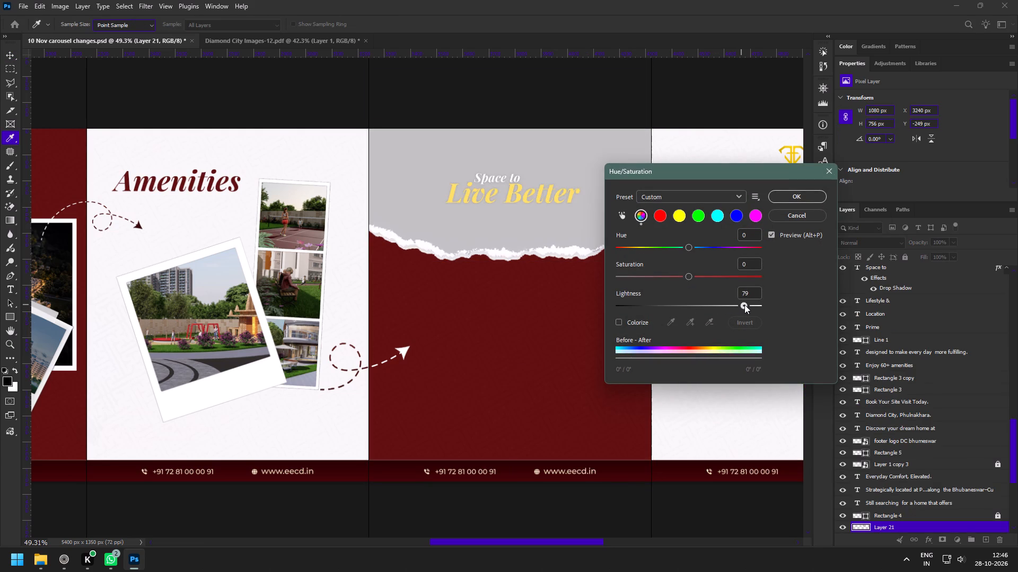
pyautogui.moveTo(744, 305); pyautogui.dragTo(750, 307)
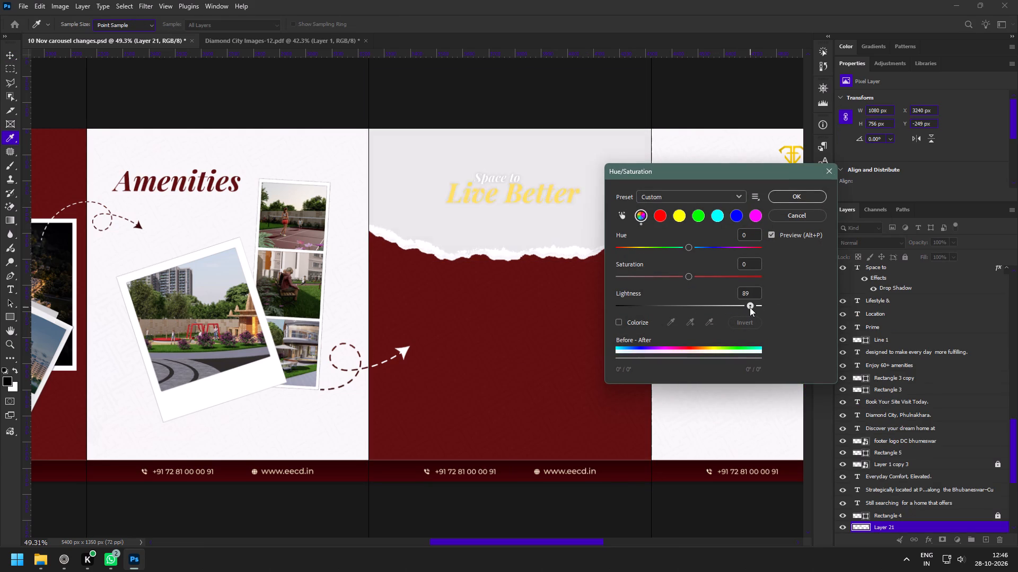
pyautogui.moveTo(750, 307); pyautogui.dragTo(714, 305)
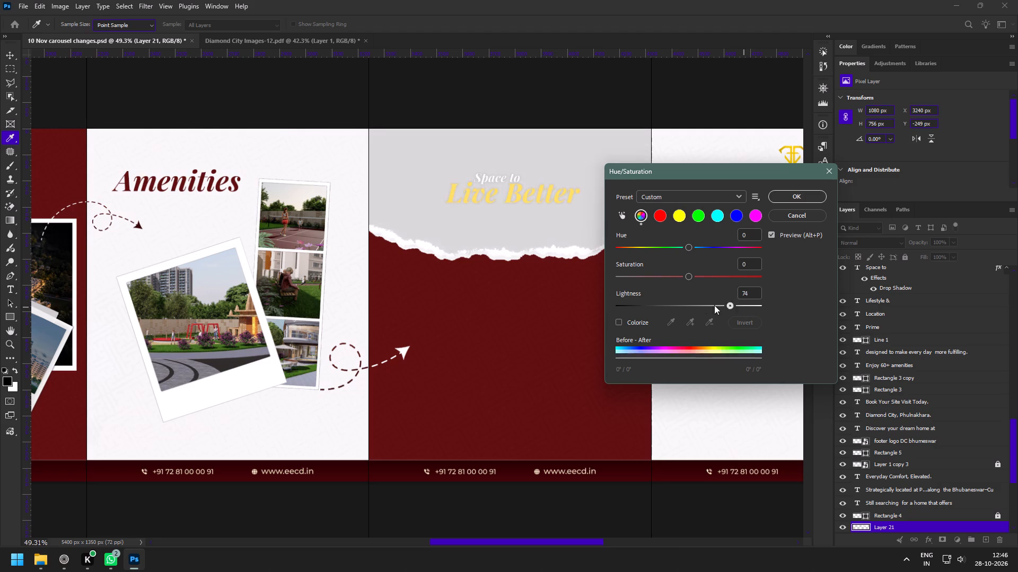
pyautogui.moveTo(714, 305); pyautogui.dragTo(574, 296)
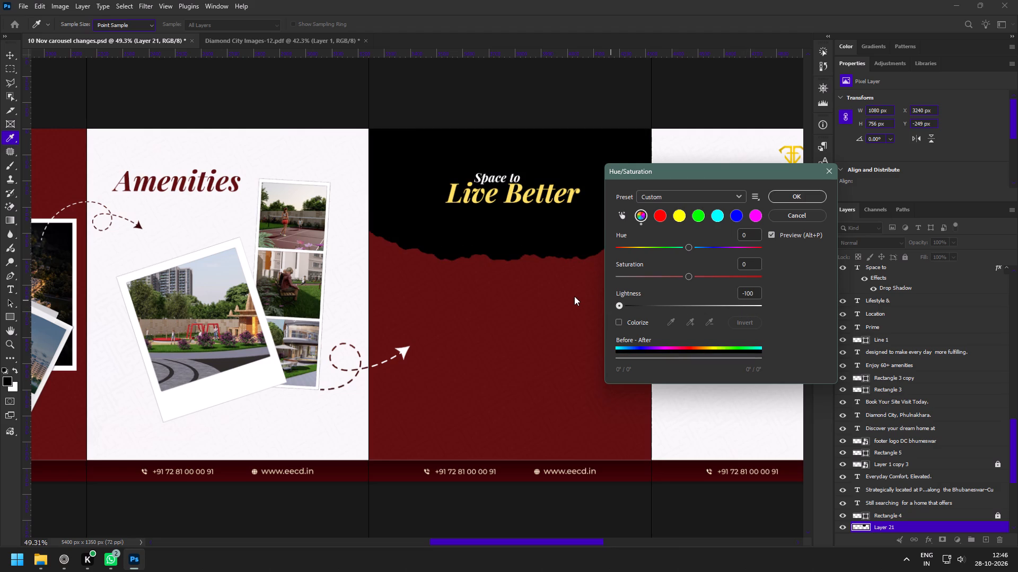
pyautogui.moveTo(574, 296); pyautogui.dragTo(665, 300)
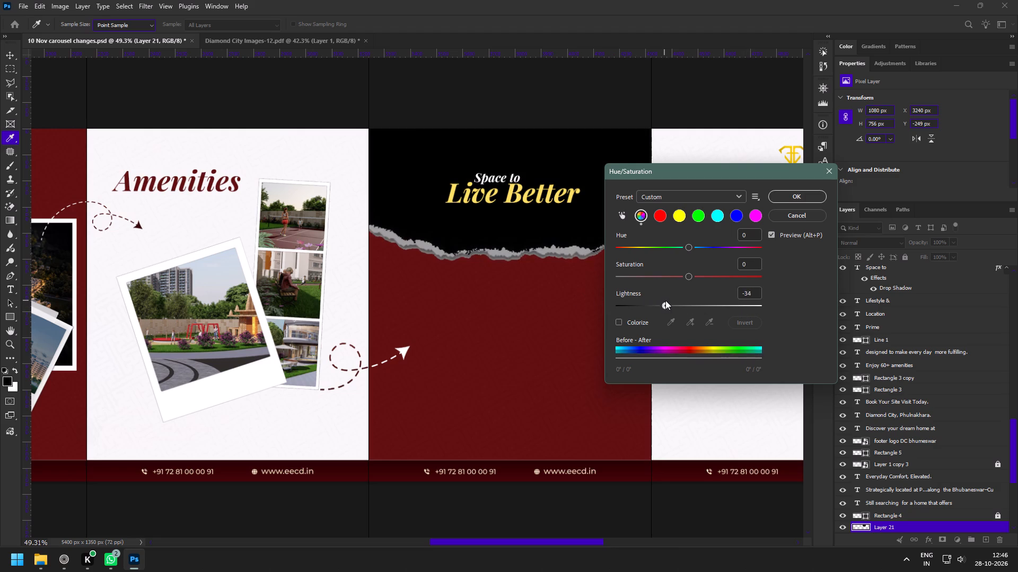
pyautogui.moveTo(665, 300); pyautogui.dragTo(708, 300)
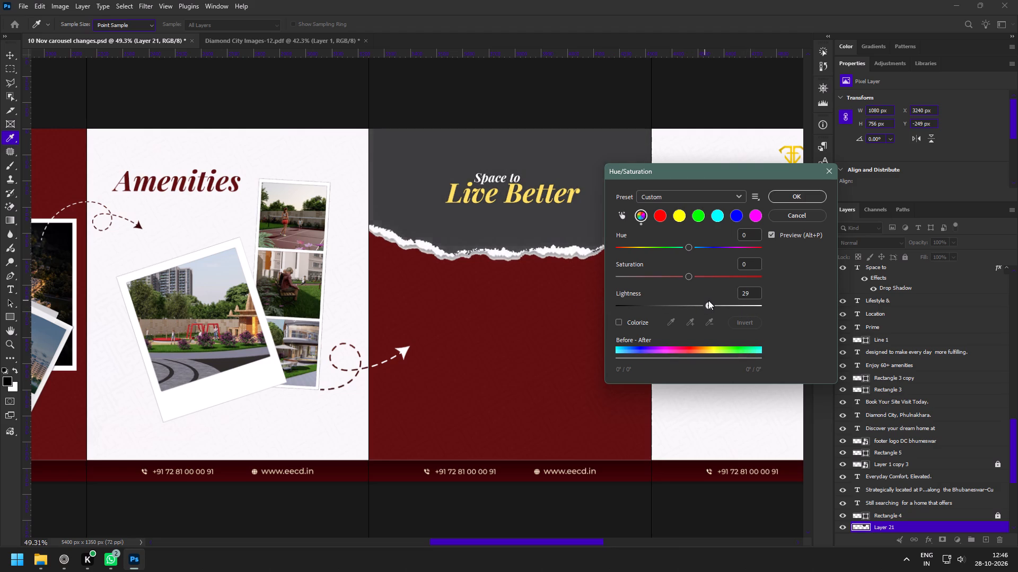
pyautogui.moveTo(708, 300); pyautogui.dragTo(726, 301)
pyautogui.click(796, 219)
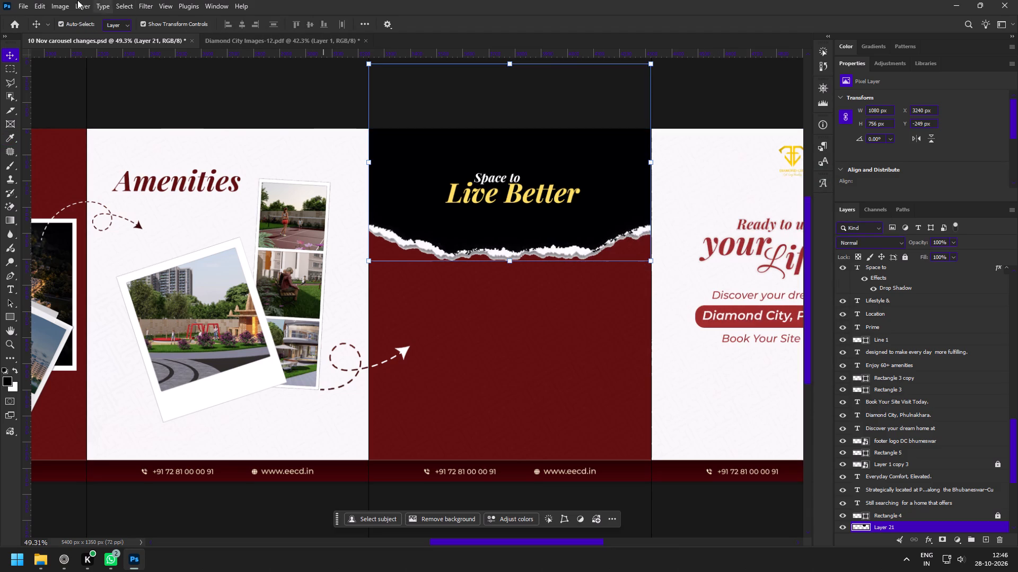
# Redo the yellow Hue/Saturation adjustment on the torn paper and the maroon colour of the heading.
pyautogui.click(40, 0)
pyautogui.click(72, 29)
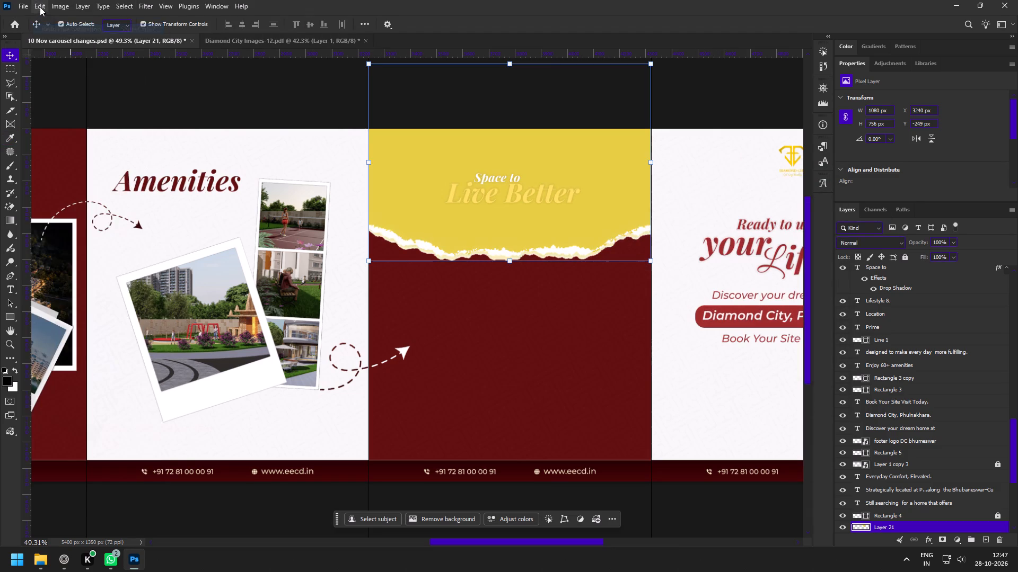
pyautogui.click(40, 7)
pyautogui.press('z')
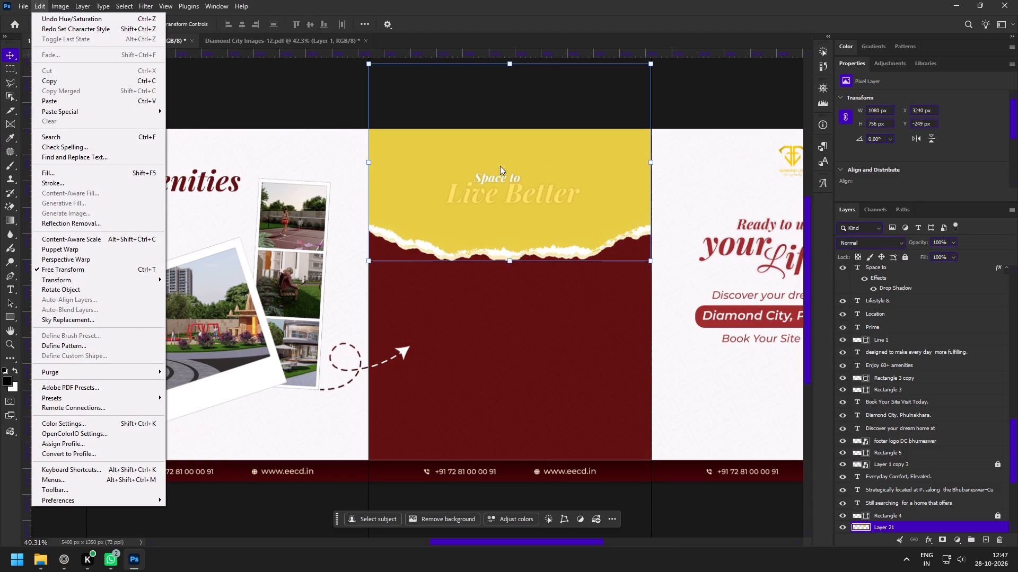
pyautogui.click(71, 26)
# Copy the volleyball-court picture from Diamond City Images-12.pdf and paste it above the Live Better slide's maroon background, behind the torn paper.
pyautogui.press('z')
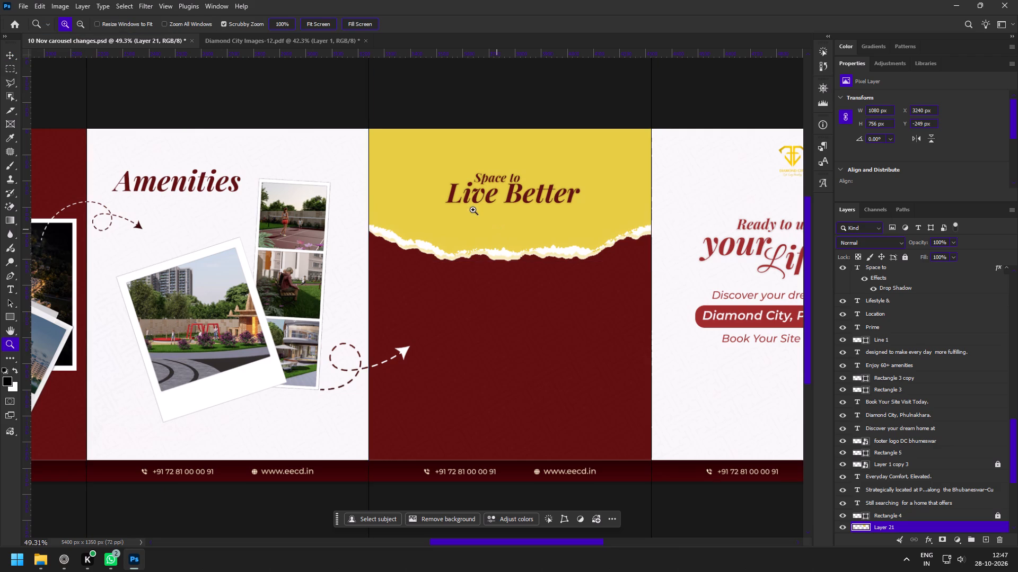
pyautogui.moveTo(470, 206); pyautogui.dragTo(460, 208)
pyautogui.moveTo(435, 252); pyautogui.dragTo(454, 260)
pyautogui.moveTo(523, 231); pyautogui.dragTo(529, 239)
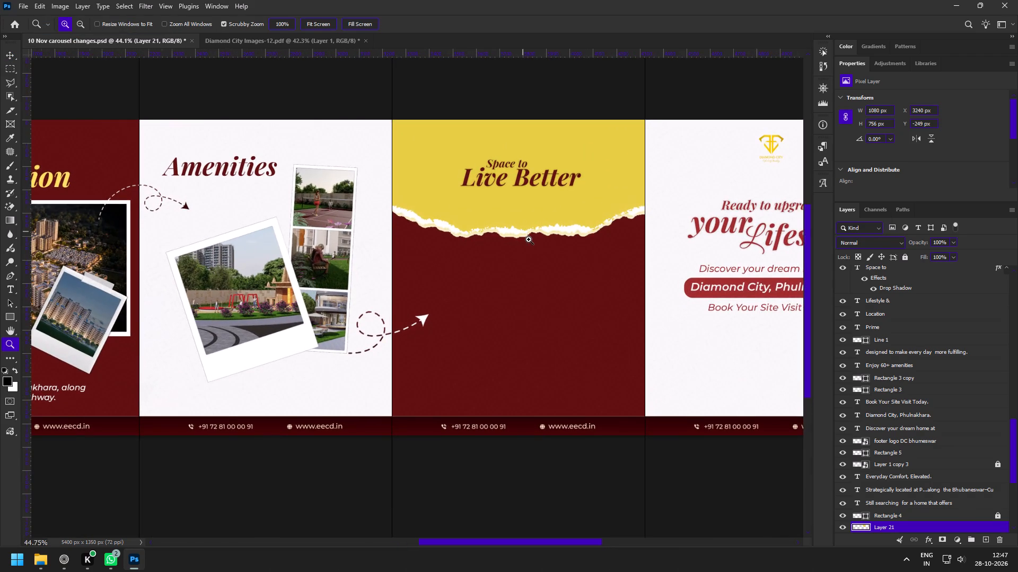
pyautogui.moveTo(529, 239); pyautogui.dragTo(536, 244)
pyautogui.press('v')
pyautogui.click(495, 355)
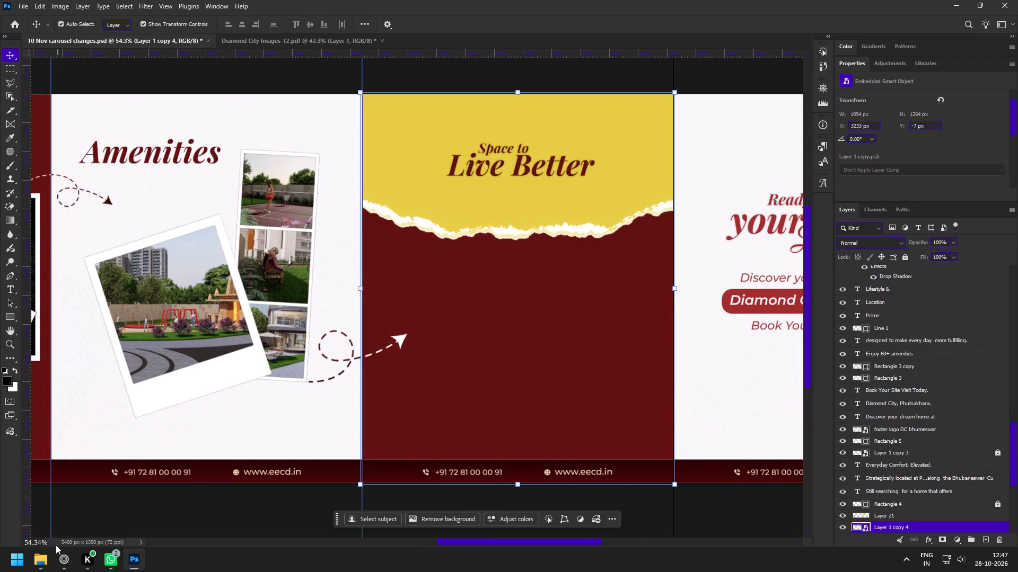
pyautogui.click(47, 555)
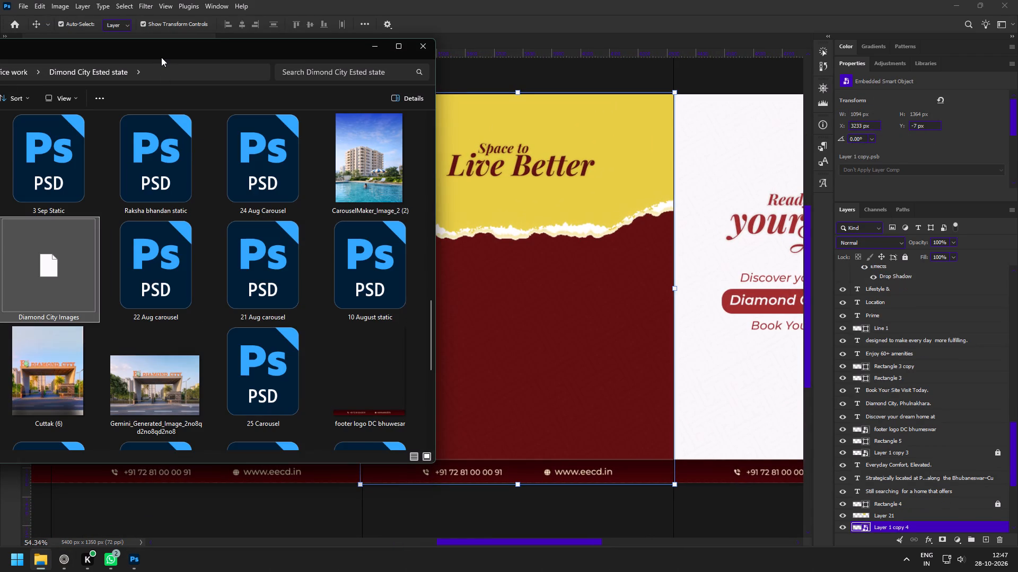
pyautogui.moveTo(162, 51); pyautogui.dragTo(125, 181)
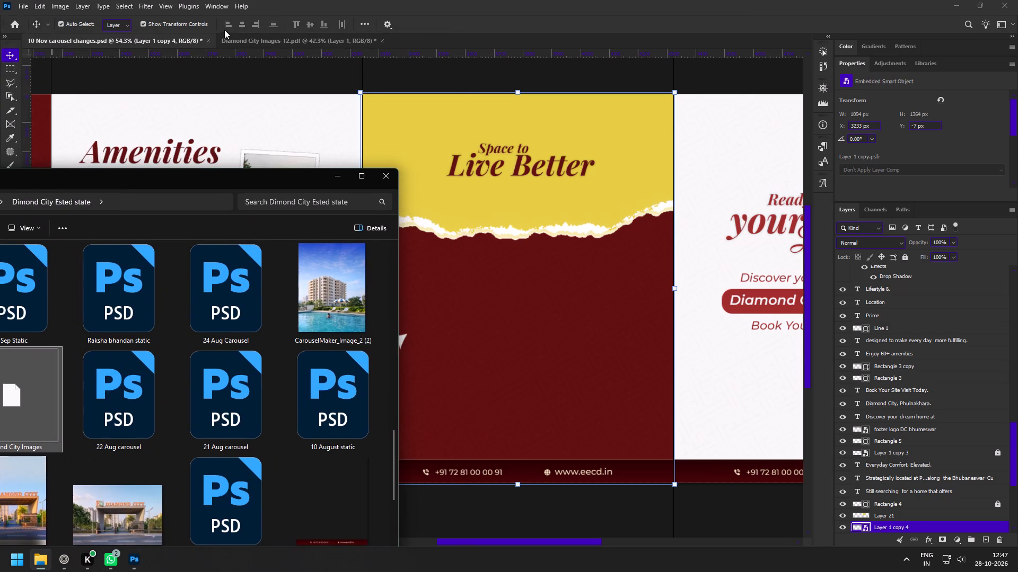
pyautogui.click(238, 43)
pyautogui.hotkey('ctrl', 'c')
pyautogui.click(162, 44)
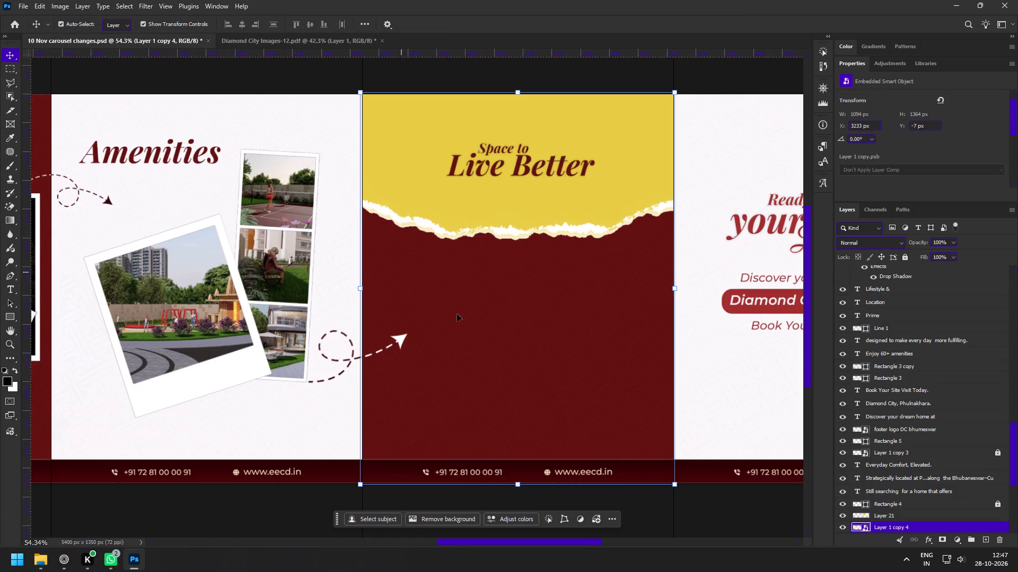
pyautogui.click(463, 317)
pyautogui.hotkey('ctrl', 'v')
pyautogui.scroll(-4, 389, 450)
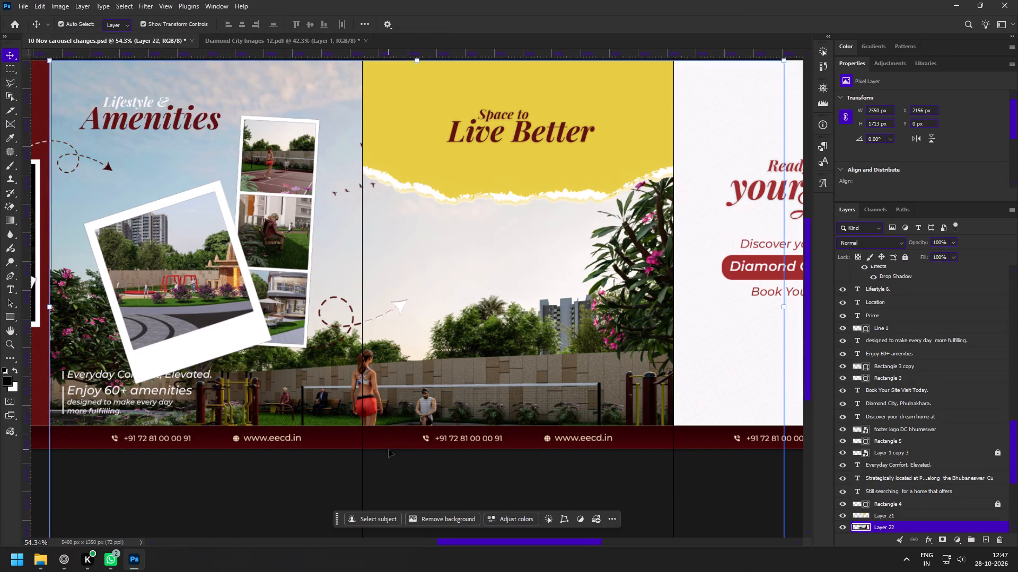
# Scale the volleyball-court picture to about 79% (2010 × 1350 px) and position it so the court fills the Live Better slide.
pyautogui.scroll(-9, 390, 450)
pyautogui.moveTo(418, 477); pyautogui.dragTo(409, 368)
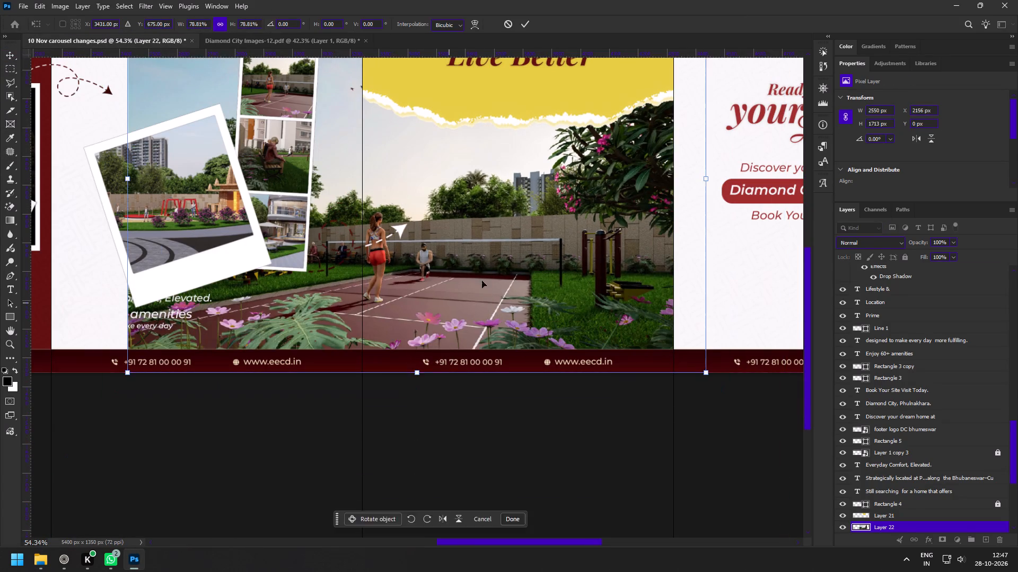
pyautogui.moveTo(487, 281); pyautogui.dragTo(609, 285)
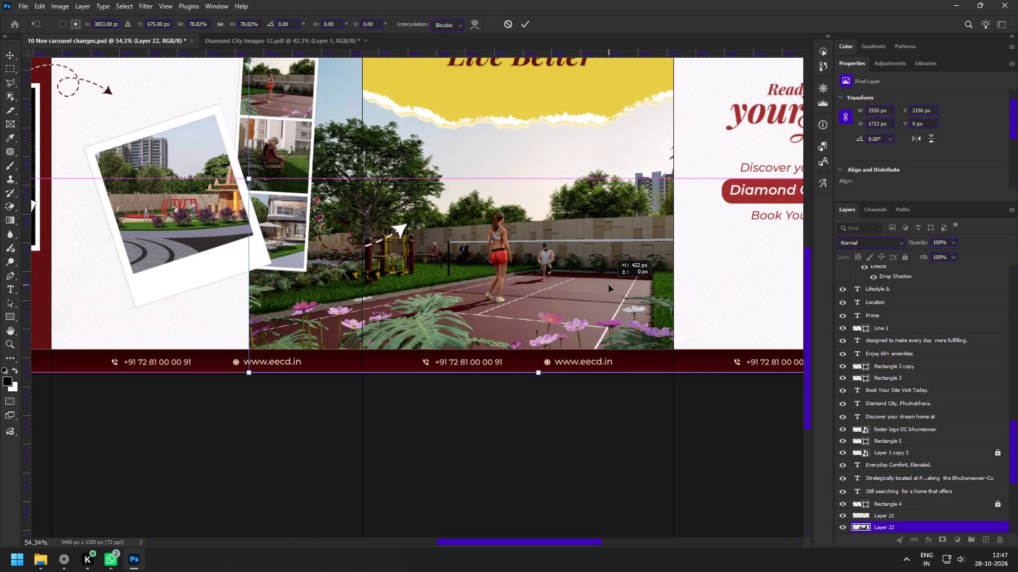
pyautogui.moveTo(609, 285); pyautogui.dragTo(603, 280)
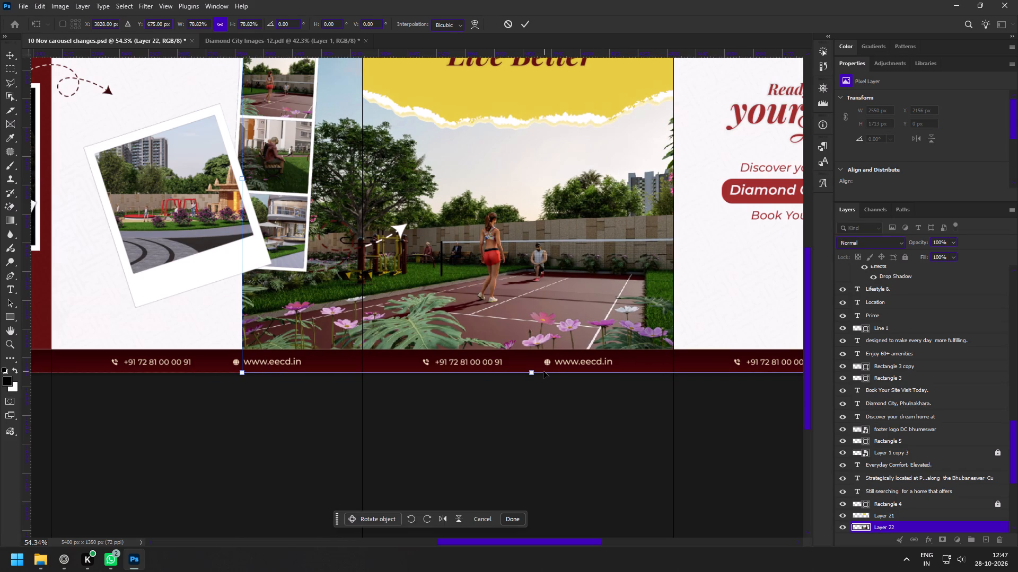
pyautogui.press('space')
pyautogui.press('space')
pyautogui.press('space')
pyautogui.press('space')
pyautogui.press('space')
pyautogui.moveTo(568, 253); pyautogui.dragTo(541, 380)
pyautogui.click(543, 315)
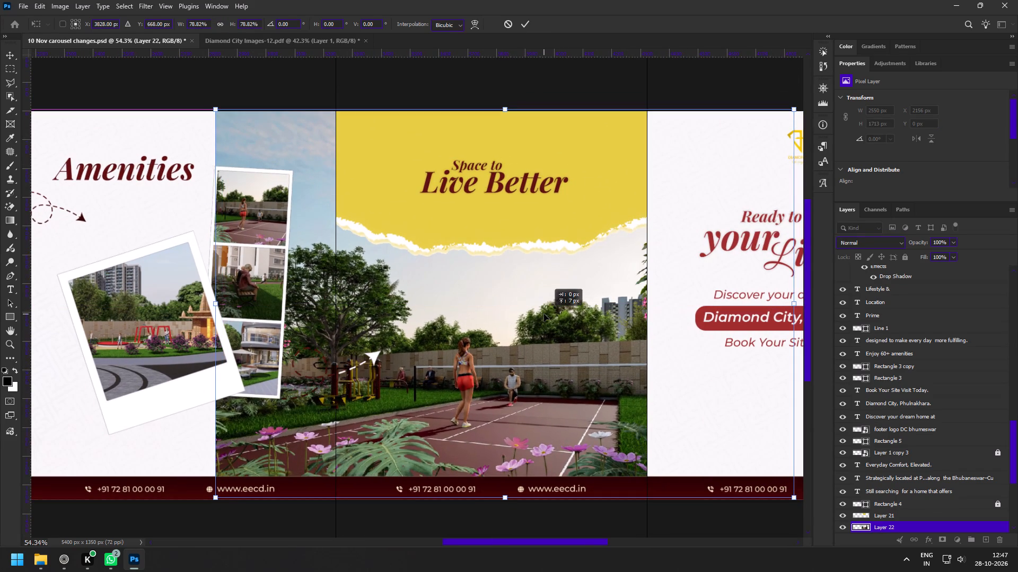
pyautogui.click(540, 315)
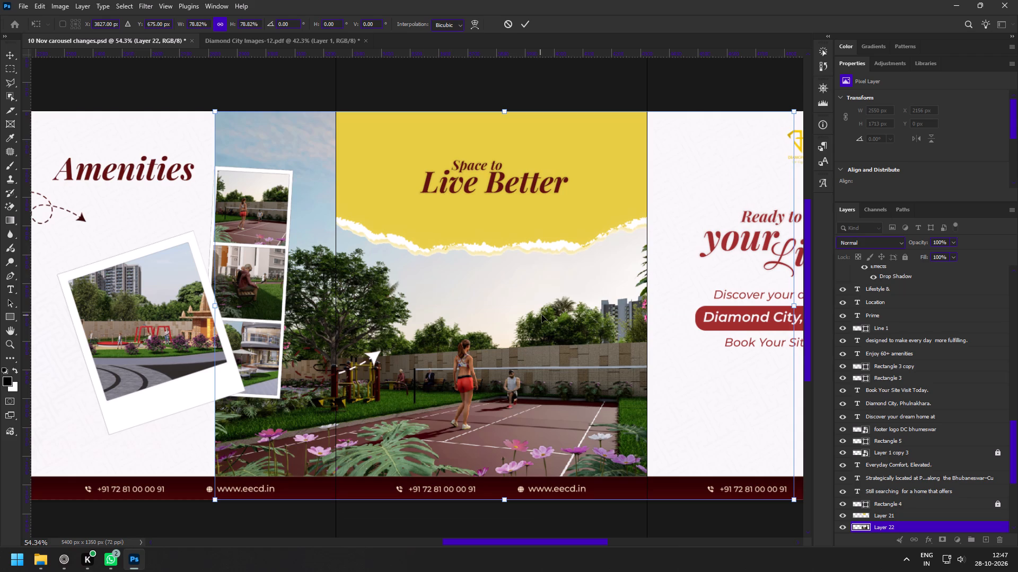
pyautogui.click(524, 28)
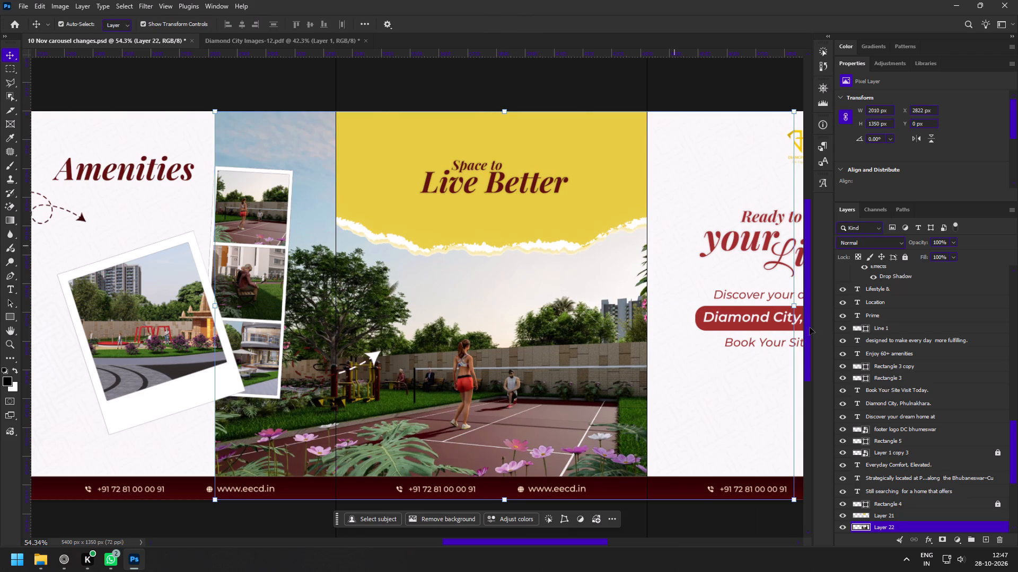
# Clip the volleyball-court picture to the slide's background layer, Layer 1 copy 4, directly beneath it.
pyautogui.scroll(-8, 957, 339)
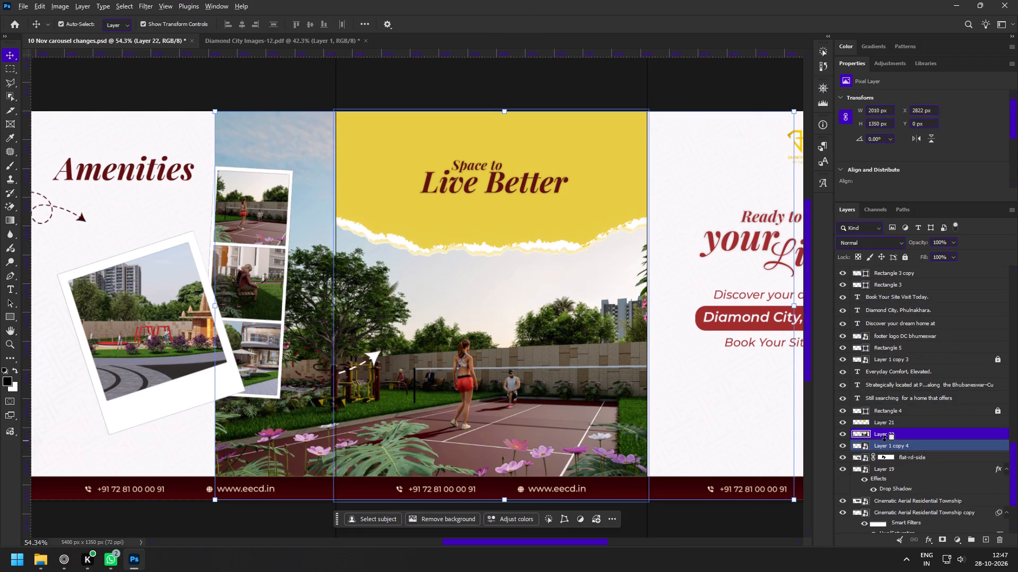
pyautogui.keyDown('alt'); pyautogui.click(884, 441); pyautogui.keyUp('alt')
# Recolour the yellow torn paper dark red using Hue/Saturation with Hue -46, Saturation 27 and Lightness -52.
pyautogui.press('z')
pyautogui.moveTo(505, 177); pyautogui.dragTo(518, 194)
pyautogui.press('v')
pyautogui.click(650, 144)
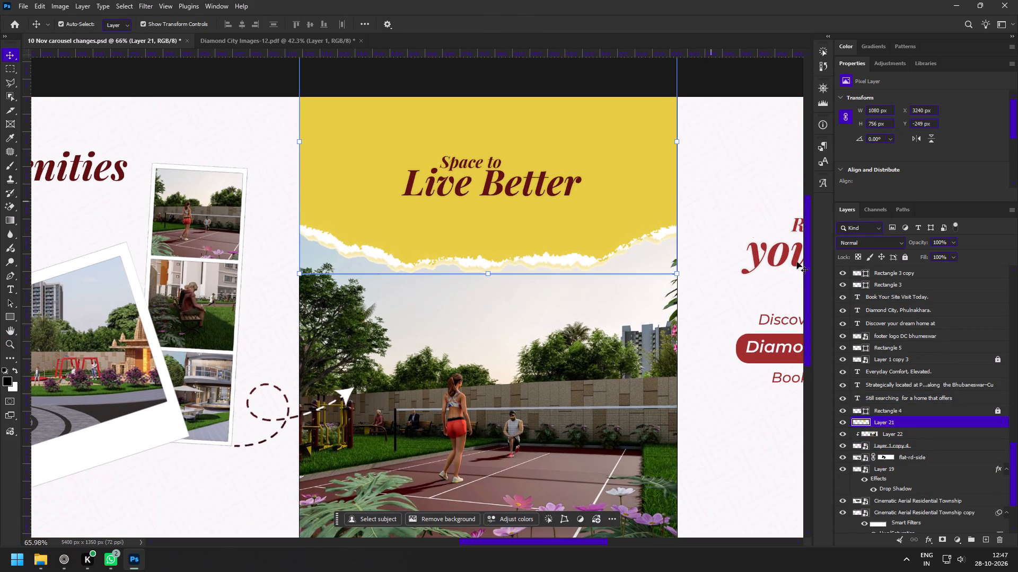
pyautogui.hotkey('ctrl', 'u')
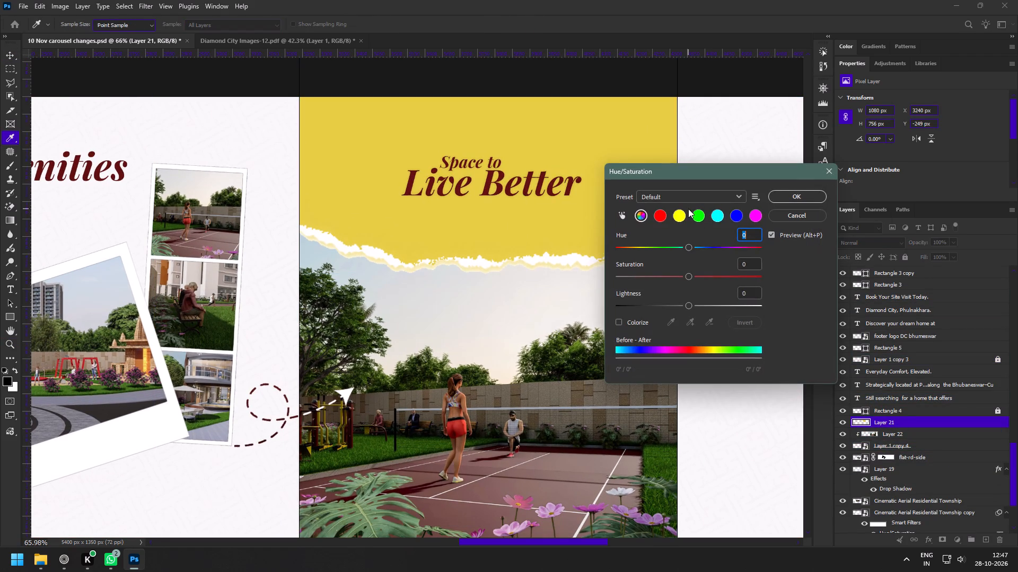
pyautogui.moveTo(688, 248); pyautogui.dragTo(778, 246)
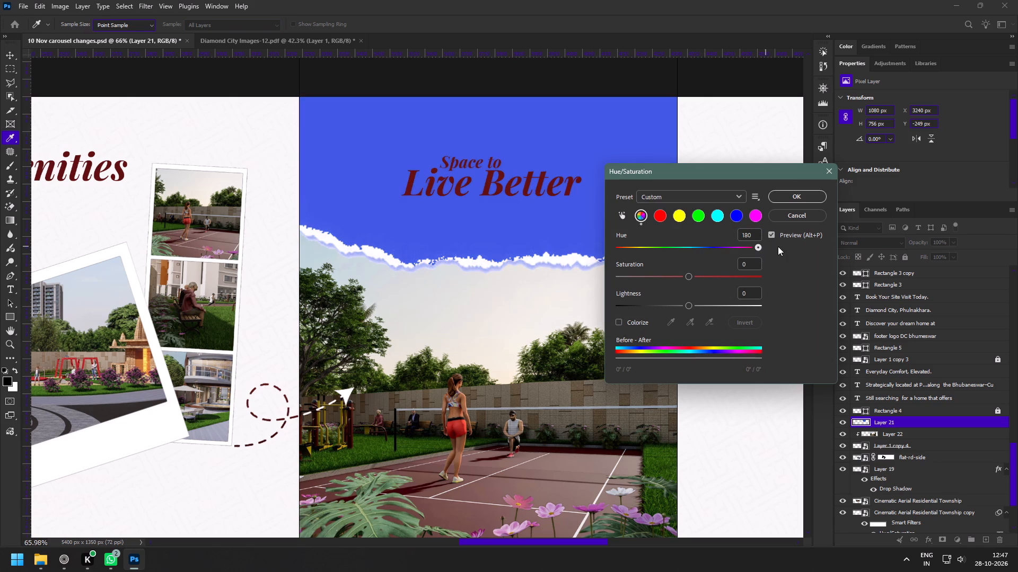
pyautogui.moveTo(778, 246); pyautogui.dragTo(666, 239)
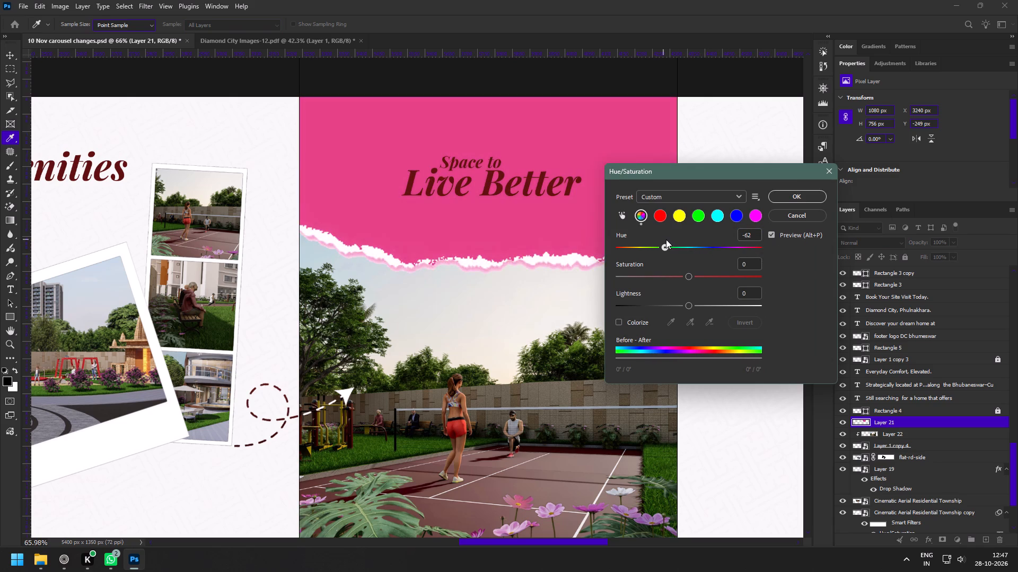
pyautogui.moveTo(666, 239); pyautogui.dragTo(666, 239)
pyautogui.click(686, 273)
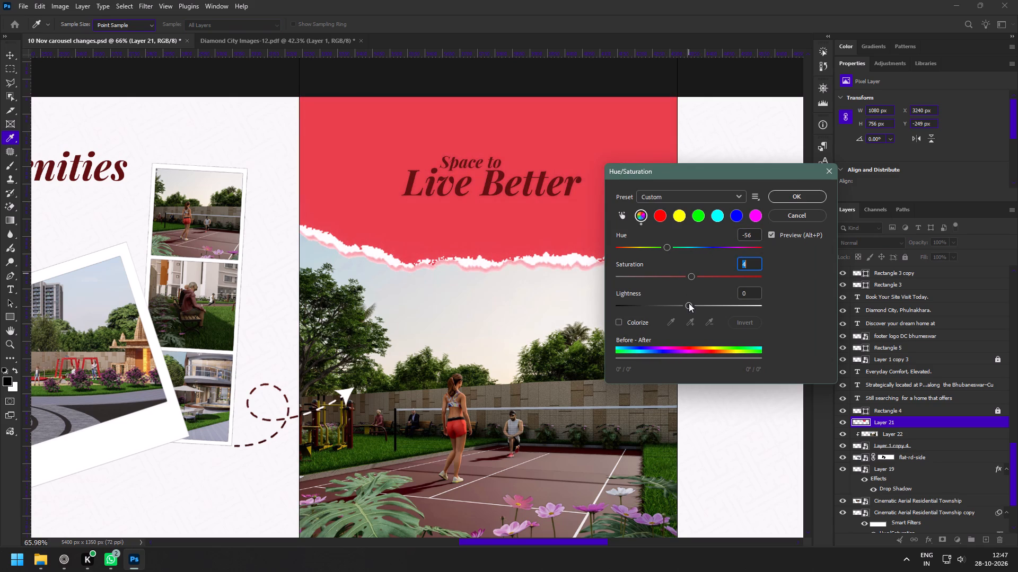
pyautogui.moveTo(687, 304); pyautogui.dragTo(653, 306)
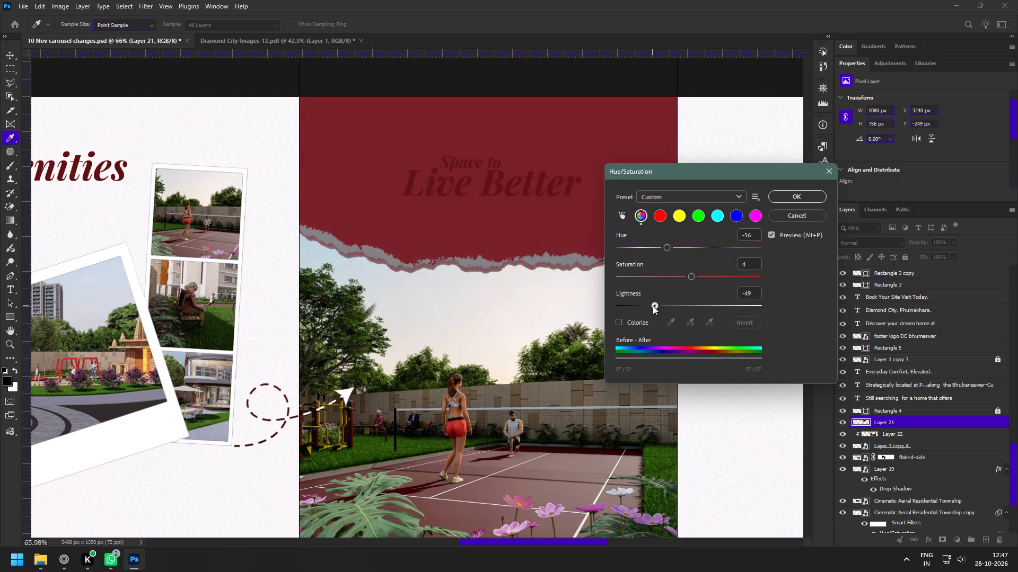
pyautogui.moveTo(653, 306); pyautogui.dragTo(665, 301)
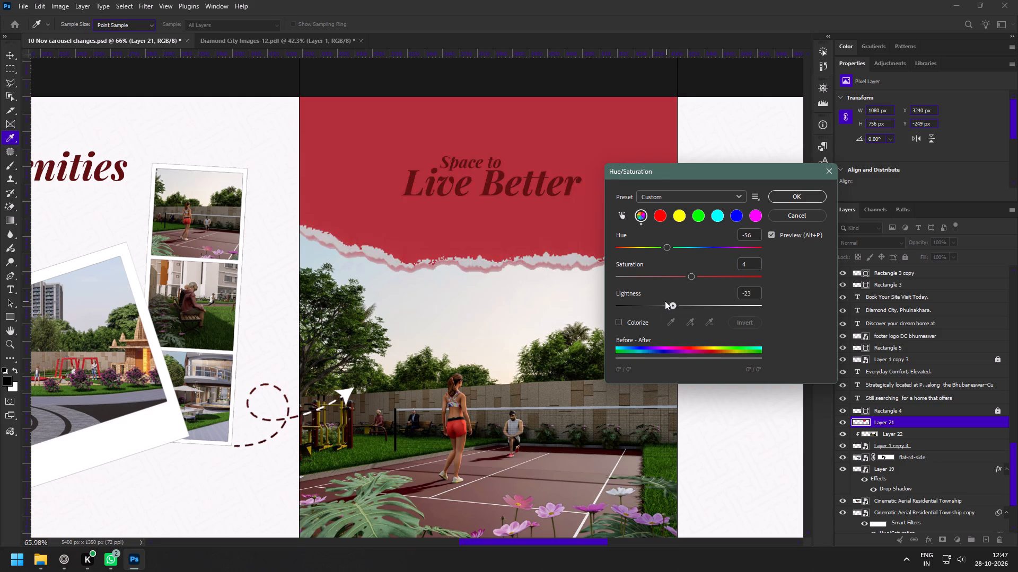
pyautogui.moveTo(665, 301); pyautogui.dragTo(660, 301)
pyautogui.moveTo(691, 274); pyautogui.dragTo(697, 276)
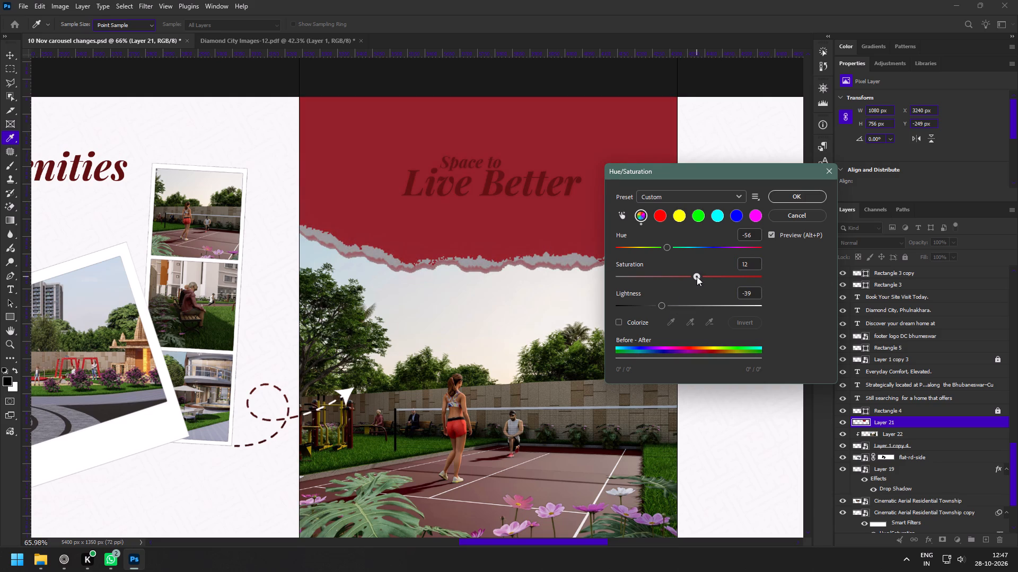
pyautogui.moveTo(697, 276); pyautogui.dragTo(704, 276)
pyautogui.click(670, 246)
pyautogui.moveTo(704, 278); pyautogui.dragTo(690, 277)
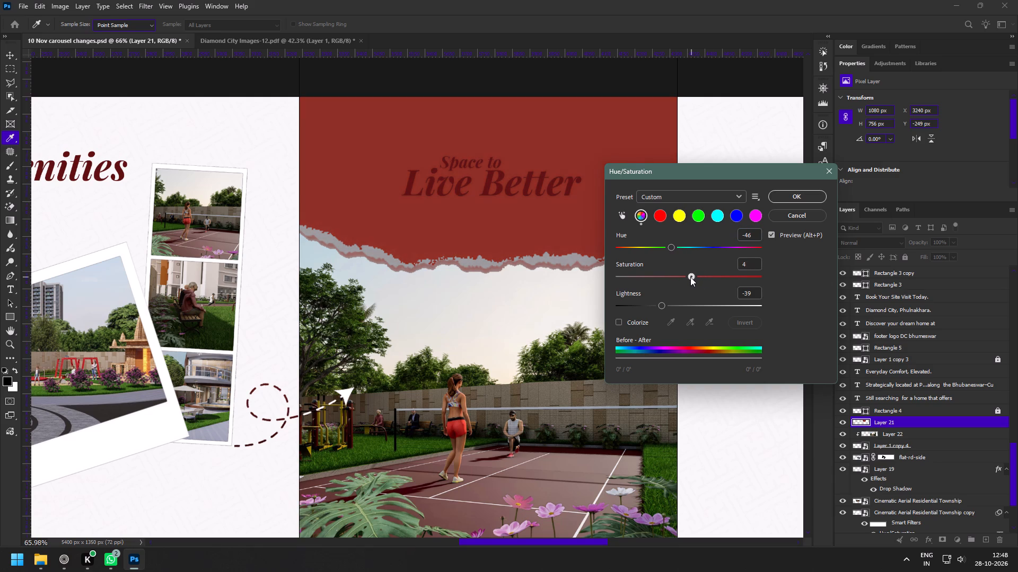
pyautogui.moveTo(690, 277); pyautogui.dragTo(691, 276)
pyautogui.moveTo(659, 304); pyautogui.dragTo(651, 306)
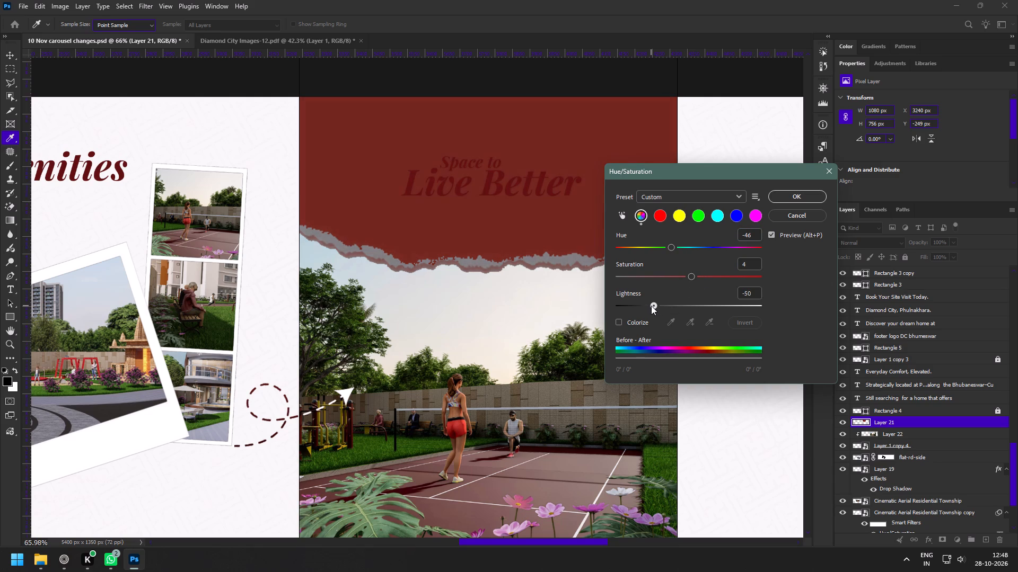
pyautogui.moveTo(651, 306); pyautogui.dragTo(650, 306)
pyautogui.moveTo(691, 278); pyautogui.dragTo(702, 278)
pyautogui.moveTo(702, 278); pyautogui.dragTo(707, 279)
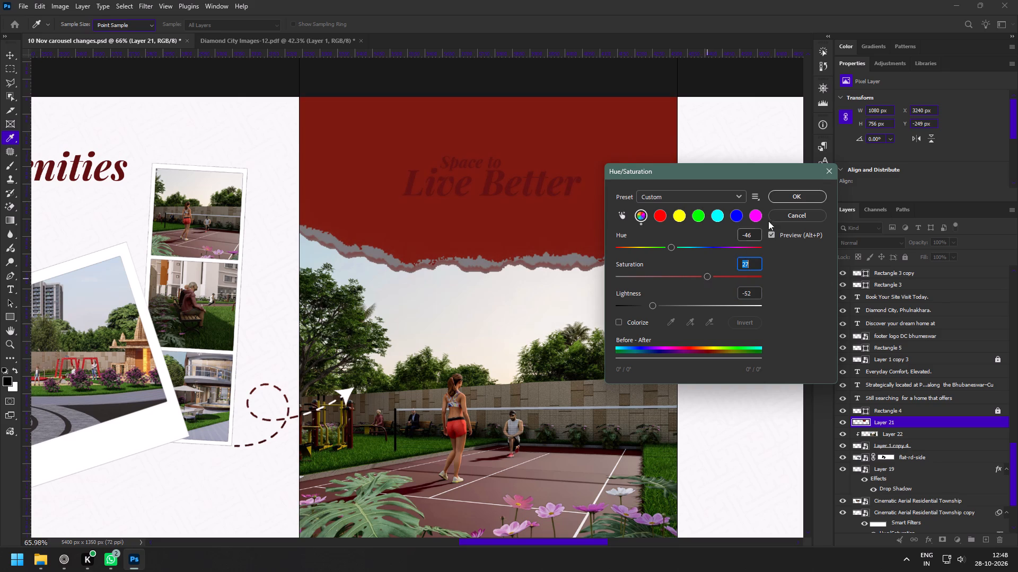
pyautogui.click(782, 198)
# Set the colour of both heading lines, "Space to" and "Live Better", to white (ffffff).
pyautogui.press('z')
pyautogui.moveTo(483, 132); pyautogui.dragTo(508, 158)
pyautogui.press('v')
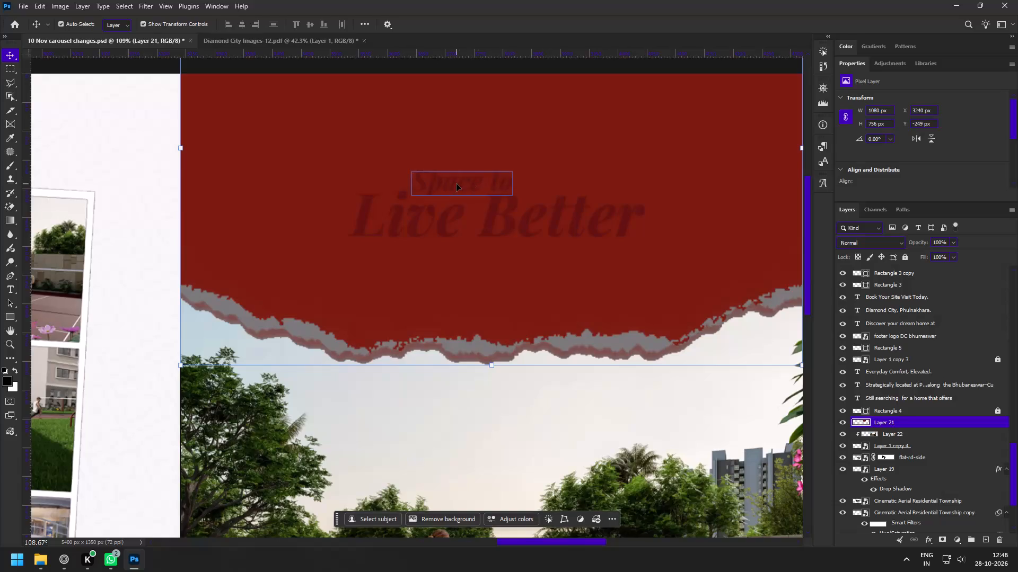
pyautogui.click(457, 184)
pyautogui.keyDown('shift'); pyautogui.click(587, 224); pyautogui.keyUp('shift')
pyautogui.click(928, 180)
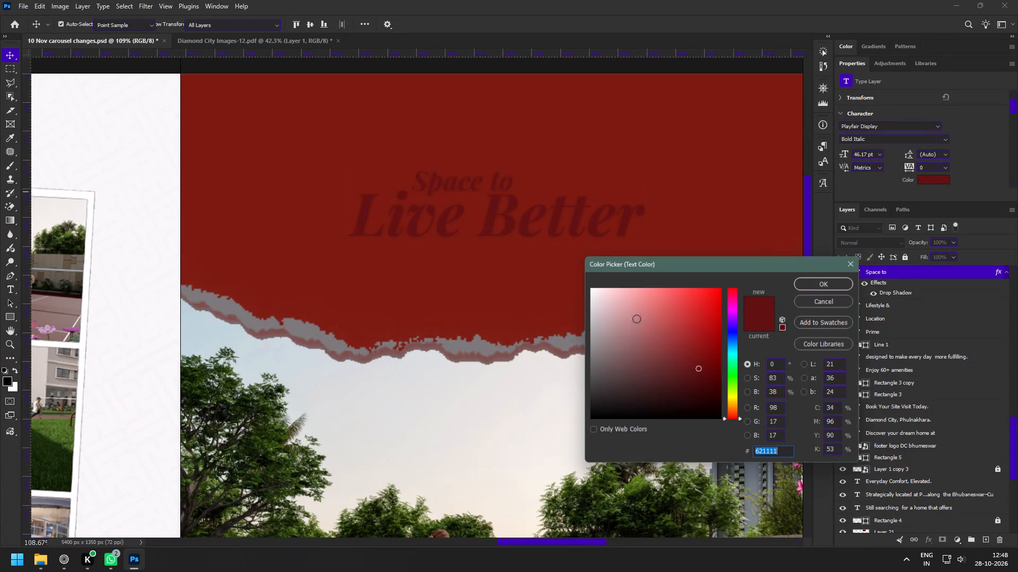
pyautogui.click(457, 422)
pyautogui.moveTo(619, 318); pyautogui.dragTo(537, 264)
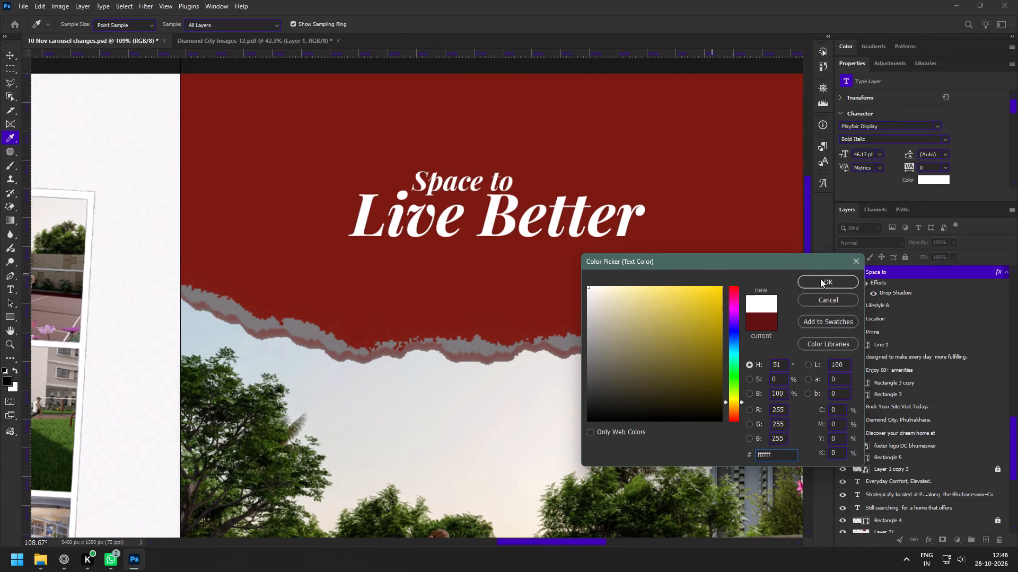
pyautogui.click(828, 283)
# Move the two heading lines together slightly right and down on the torn paper.
pyautogui.press('z')
pyautogui.moveTo(564, 316); pyautogui.dragTo(525, 298)
pyautogui.press('space')
pyautogui.press('space')
pyautogui.press('space')
pyautogui.moveTo(579, 311); pyautogui.dragTo(500, 291)
pyautogui.moveTo(452, 253); pyautogui.dragTo(492, 301)
pyautogui.press('v')
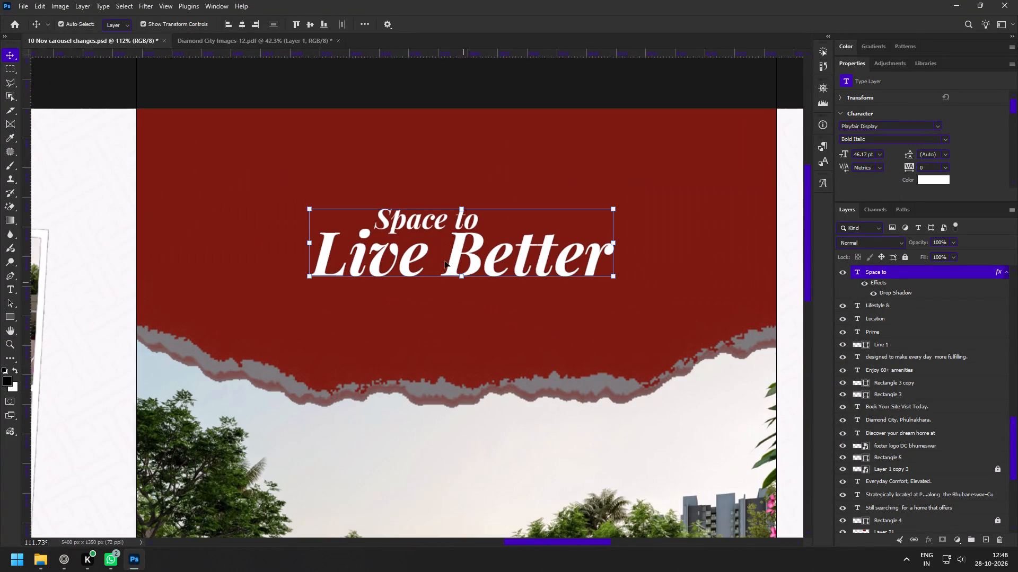
pyautogui.moveTo(473, 249); pyautogui.dragTo(490, 253)
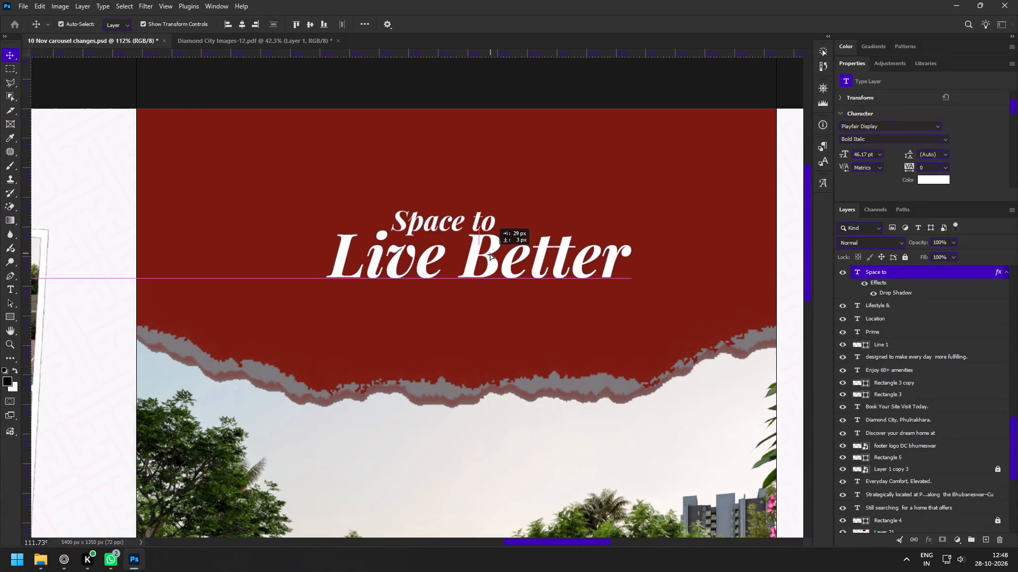
pyautogui.moveTo(490, 253); pyautogui.dragTo(488, 254)
# Turn the torn paper fully white using Hue/Saturation with Lightness 100.
pyautogui.click(594, 166)
pyautogui.hotkey('ctrl', 'u')
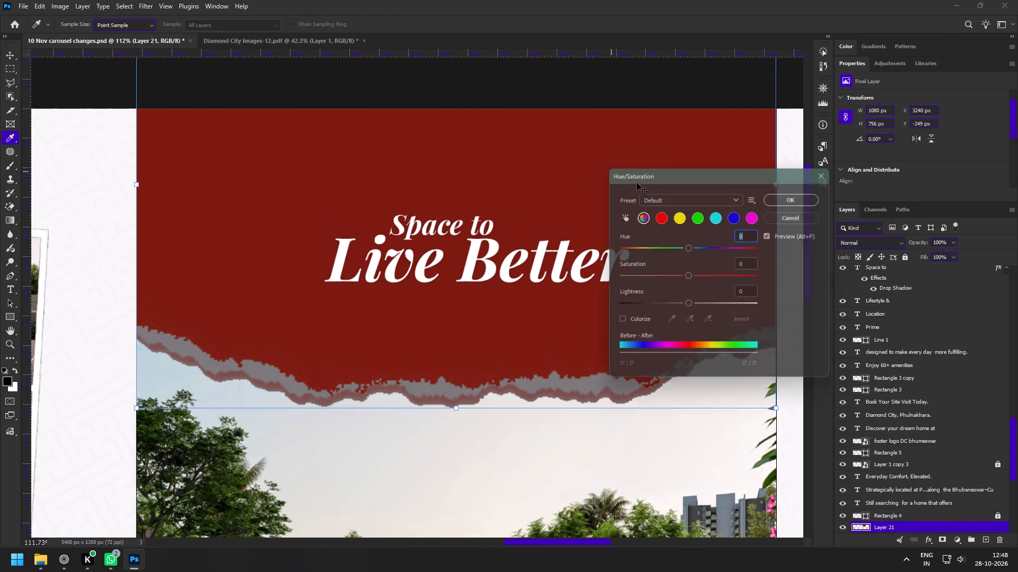
pyautogui.moveTo(690, 304); pyautogui.dragTo(804, 305)
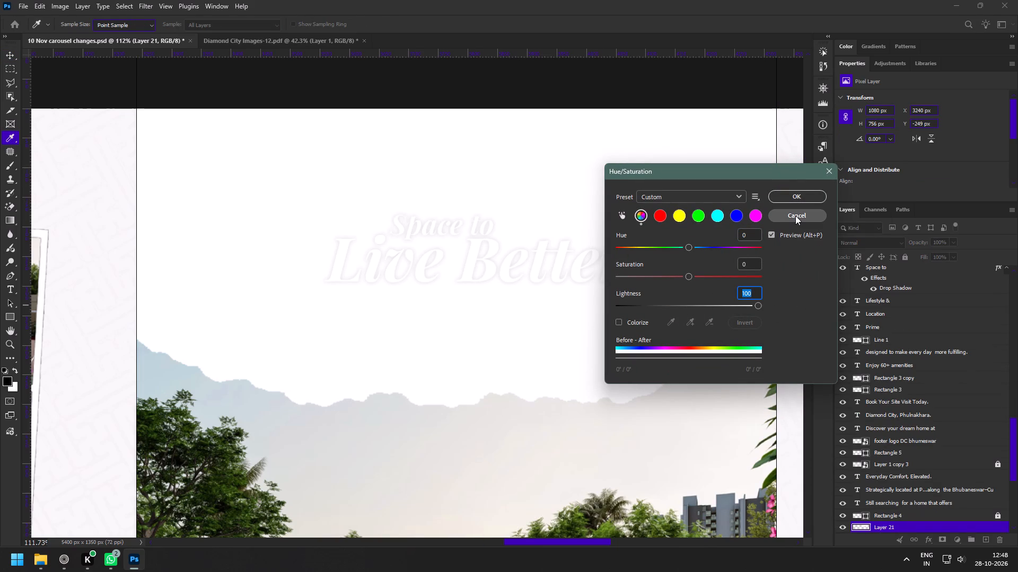
pyautogui.click(796, 198)
# Convert the white torn-paper layer, Layer 21, to a smart object.
pyautogui.press('z')
pyautogui.moveTo(628, 290); pyautogui.dragTo(602, 270)
pyautogui.press('space')
pyautogui.press('space')
pyautogui.press('space')
pyautogui.press('space')
pyautogui.press('space')
pyautogui.moveTo(625, 279); pyautogui.dragTo(578, 248)
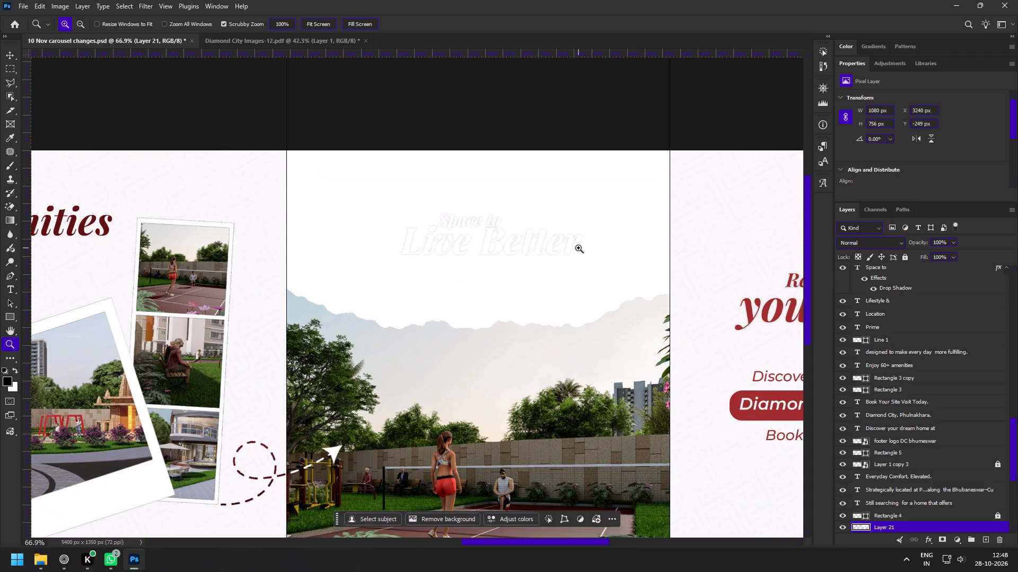
pyautogui.press('F8')
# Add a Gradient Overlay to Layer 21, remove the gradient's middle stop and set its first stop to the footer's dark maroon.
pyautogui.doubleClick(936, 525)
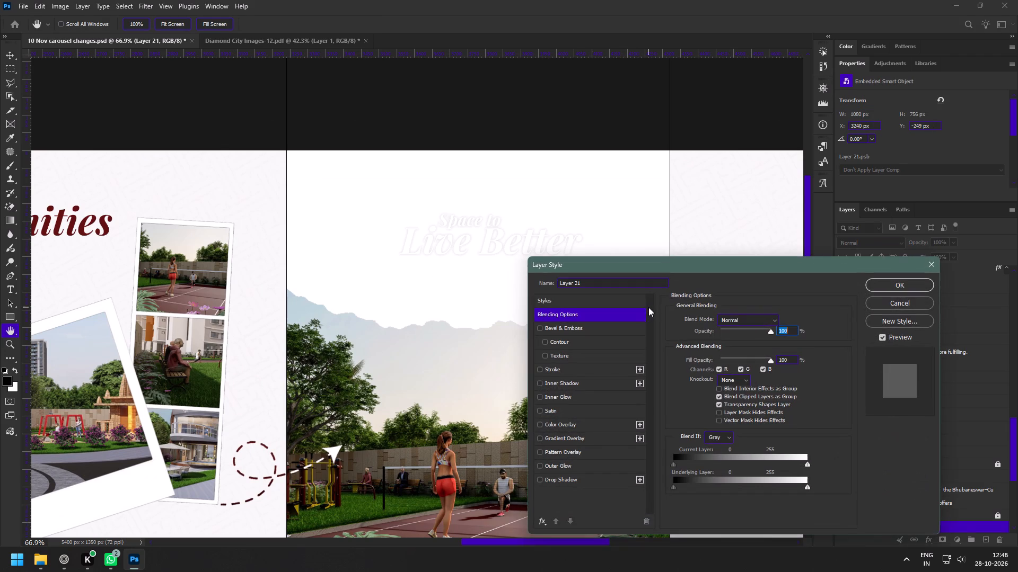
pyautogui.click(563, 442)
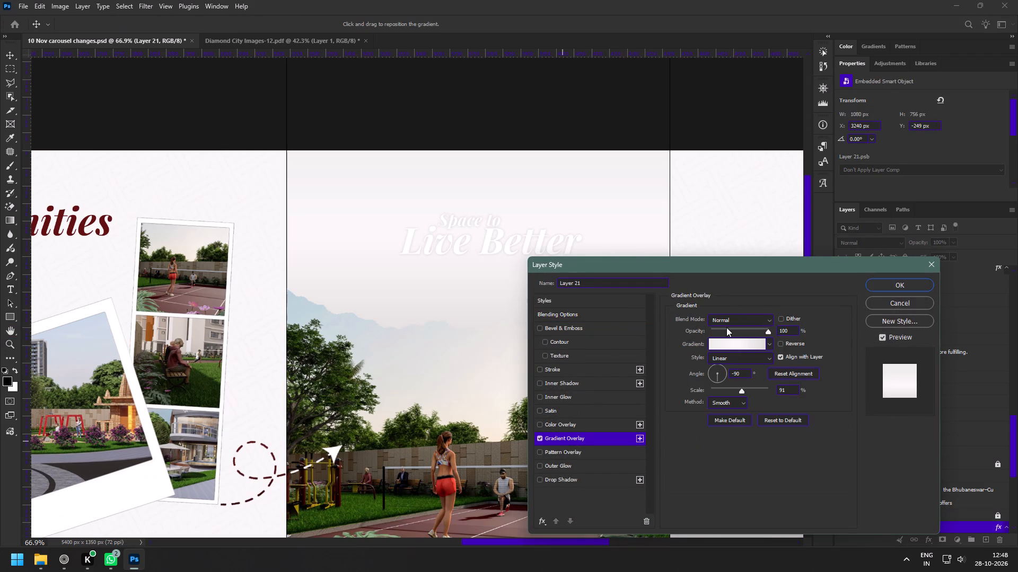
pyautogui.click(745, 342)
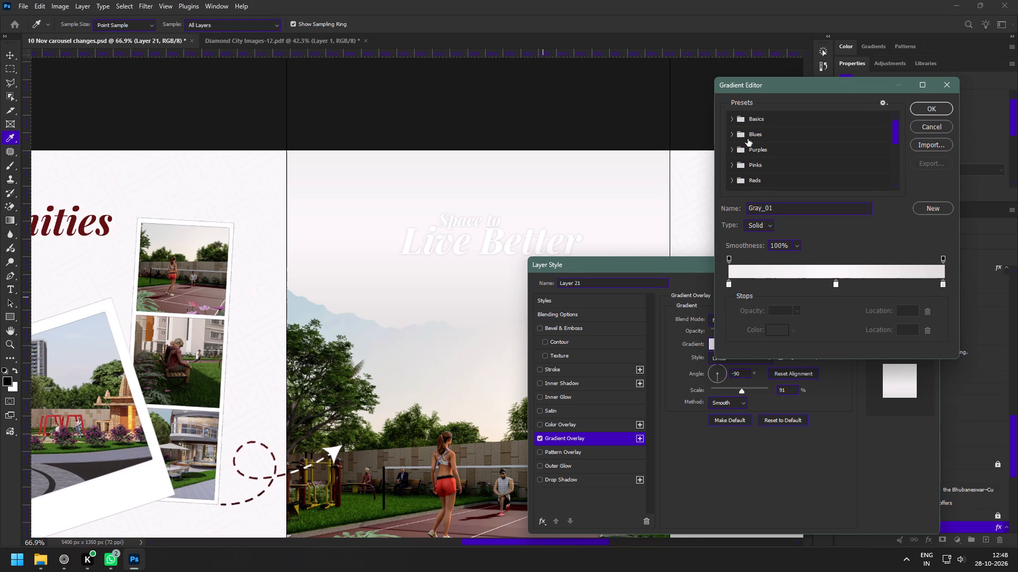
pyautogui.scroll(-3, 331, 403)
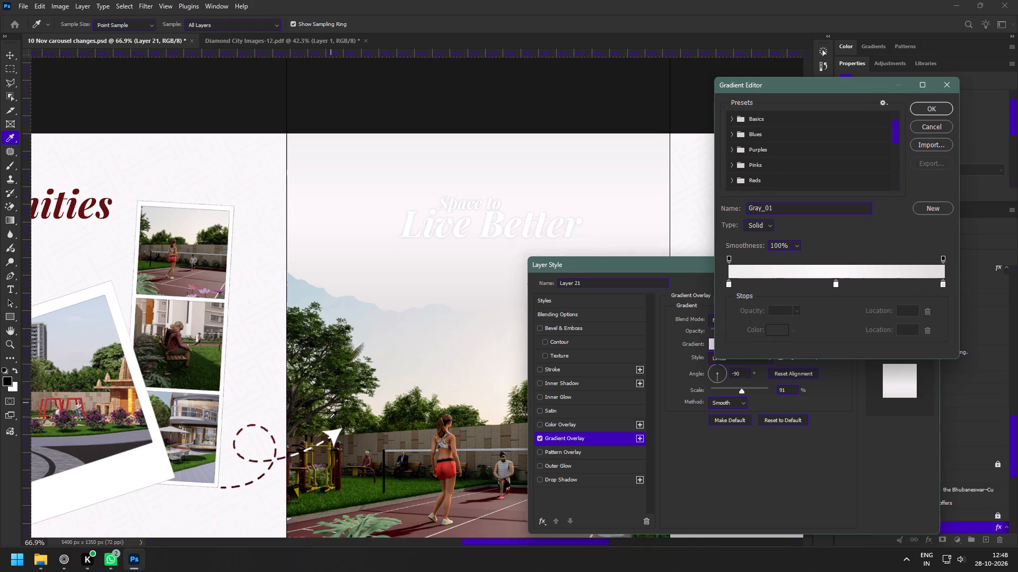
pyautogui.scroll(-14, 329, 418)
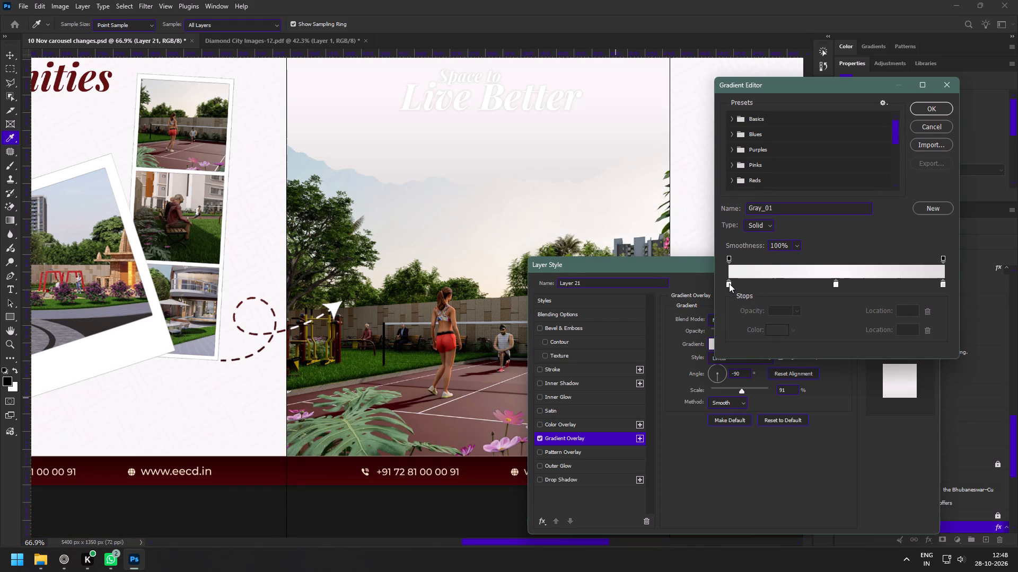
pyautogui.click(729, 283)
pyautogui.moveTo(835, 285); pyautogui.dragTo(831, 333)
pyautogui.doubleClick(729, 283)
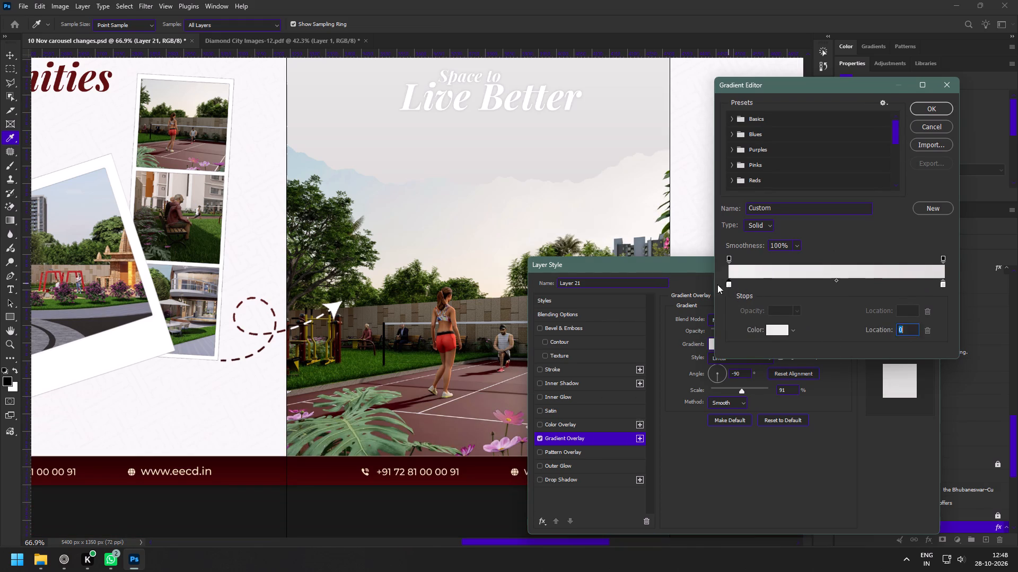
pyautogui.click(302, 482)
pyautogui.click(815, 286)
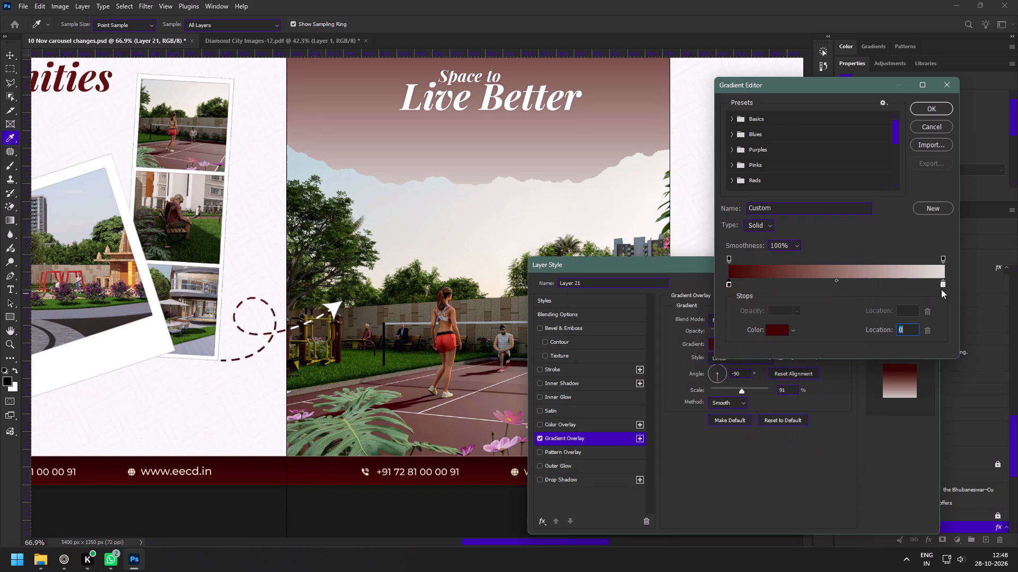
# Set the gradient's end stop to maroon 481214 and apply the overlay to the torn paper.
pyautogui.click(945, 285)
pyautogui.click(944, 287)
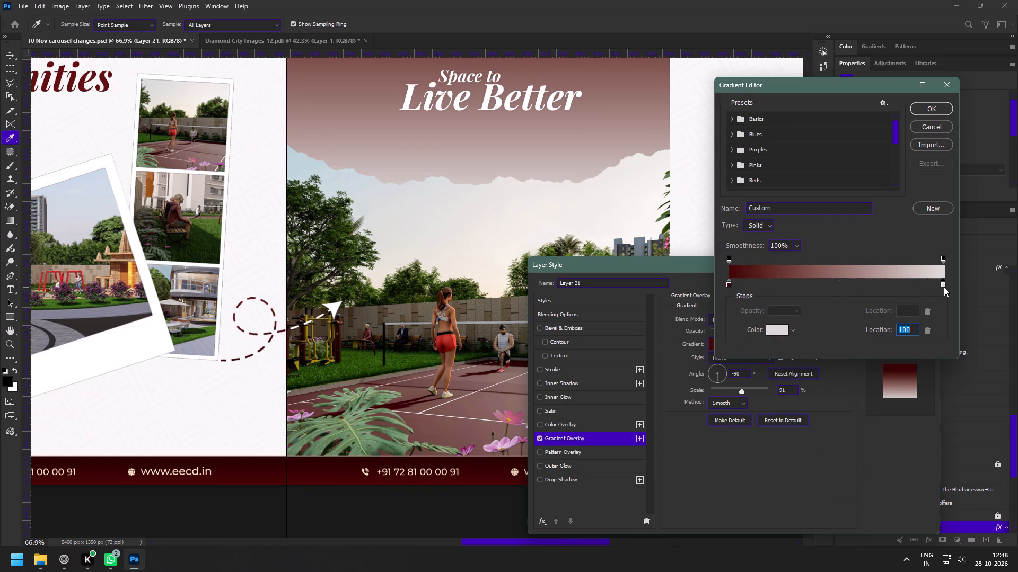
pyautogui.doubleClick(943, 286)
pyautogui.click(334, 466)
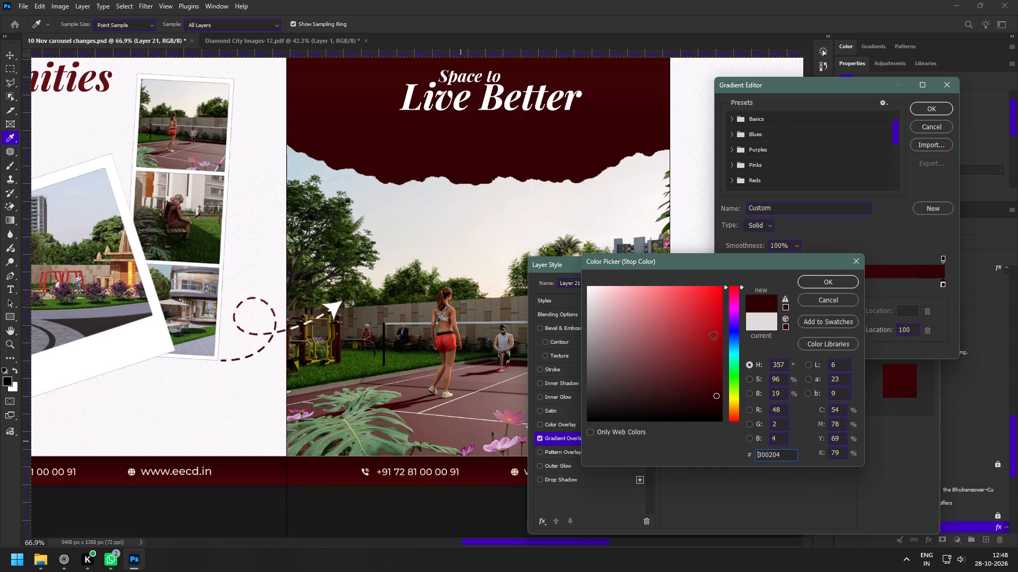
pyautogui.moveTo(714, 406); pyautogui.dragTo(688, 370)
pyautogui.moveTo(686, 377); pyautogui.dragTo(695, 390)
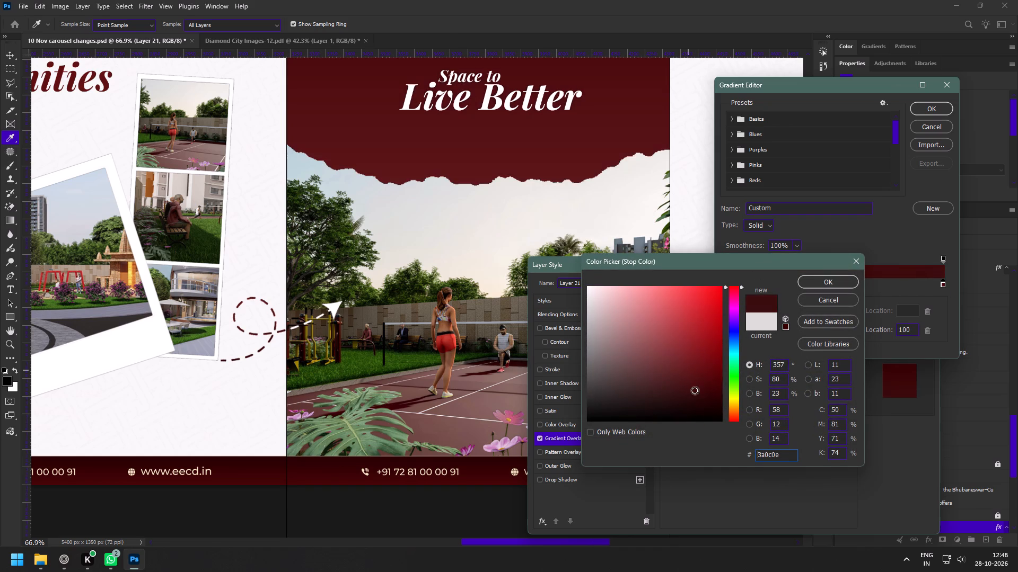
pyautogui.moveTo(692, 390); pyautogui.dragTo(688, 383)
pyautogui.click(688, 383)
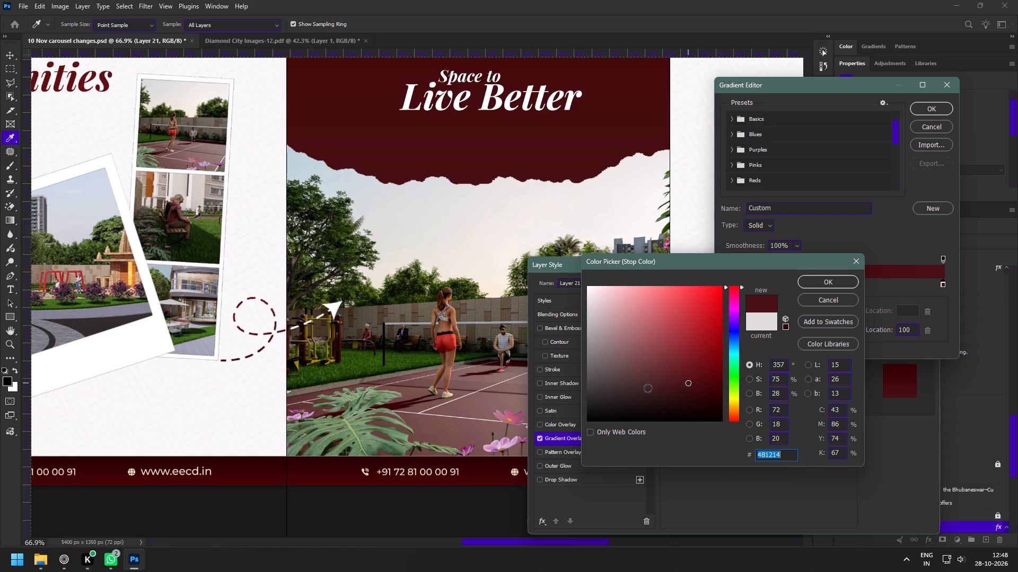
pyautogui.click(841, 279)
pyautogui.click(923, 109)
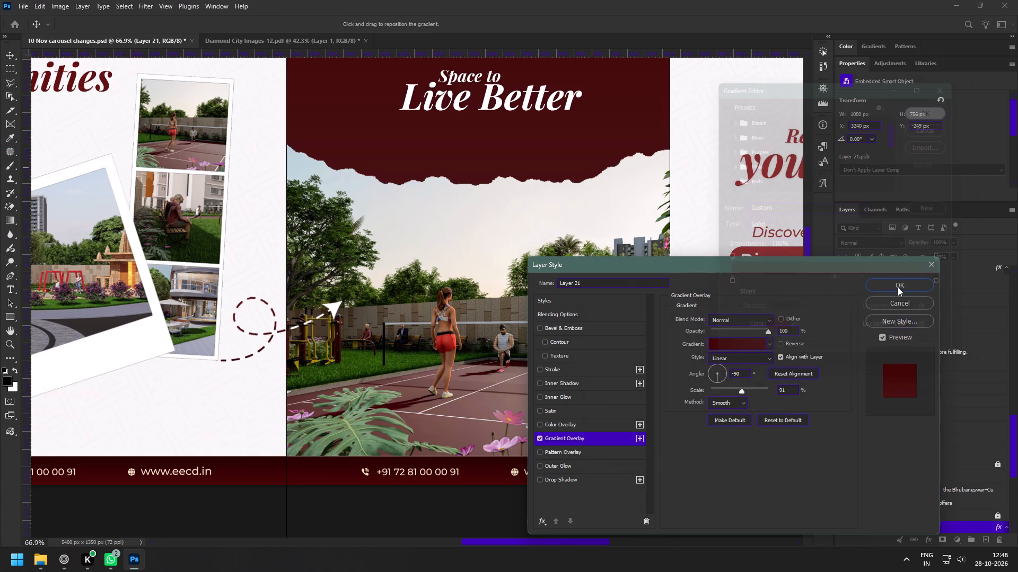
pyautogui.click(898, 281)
# Compare the torn paper's colour with the Prime Location slide's maroon background and check that background's layer.
pyautogui.press('z')
pyautogui.moveTo(612, 321); pyautogui.dragTo(568, 301)
pyautogui.press('space')
pyautogui.press('space')
pyautogui.press('space')
pyautogui.press('space')
pyautogui.press('space')
pyautogui.moveTo(629, 304); pyautogui.dragTo(568, 305)
pyautogui.moveTo(332, 292); pyautogui.dragTo(347, 308)
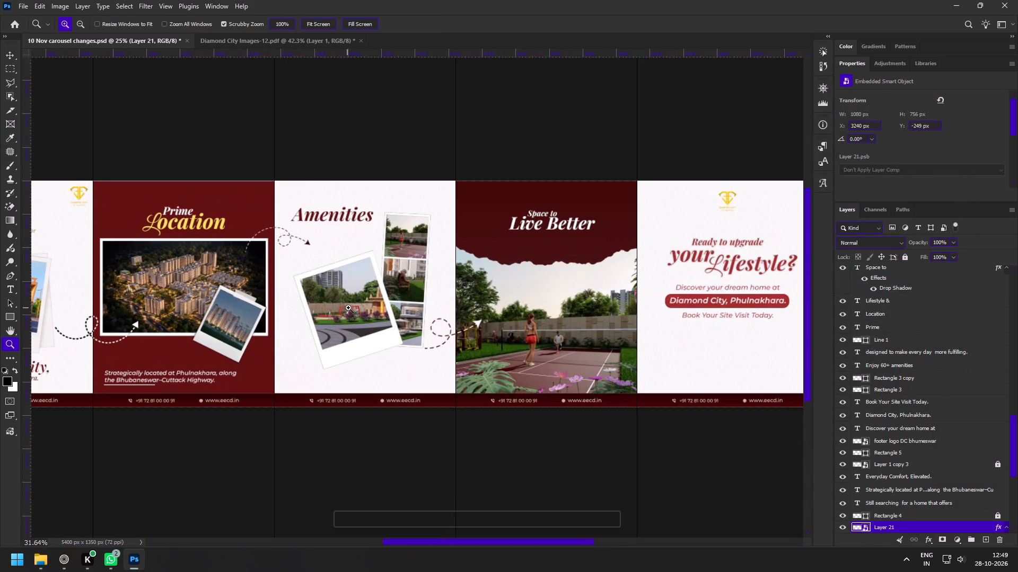
pyautogui.press('v')
pyautogui.click(259, 205)
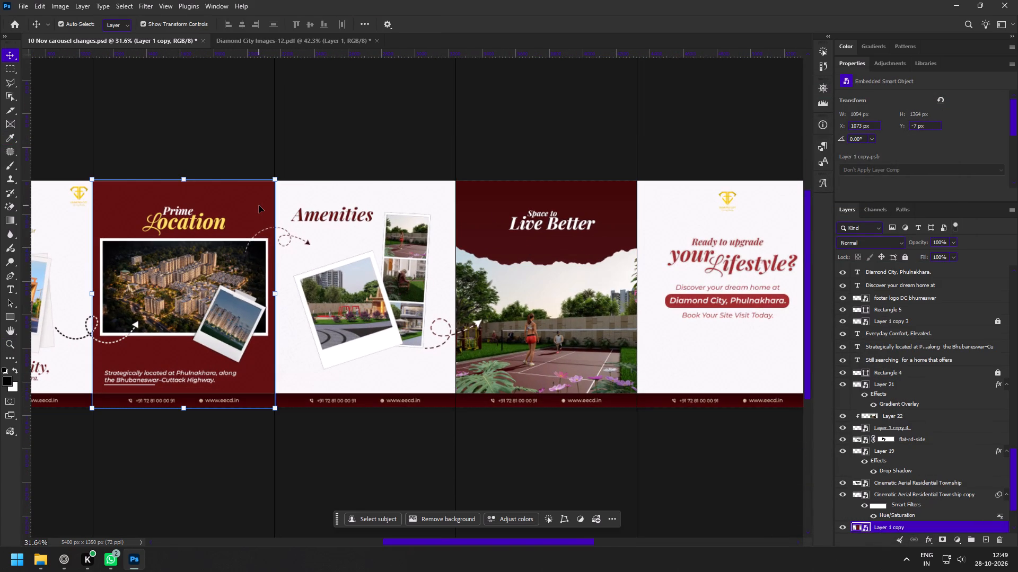
pyautogui.scroll(-1, 824, 404)
pyautogui.scroll(-2, 895, 424)
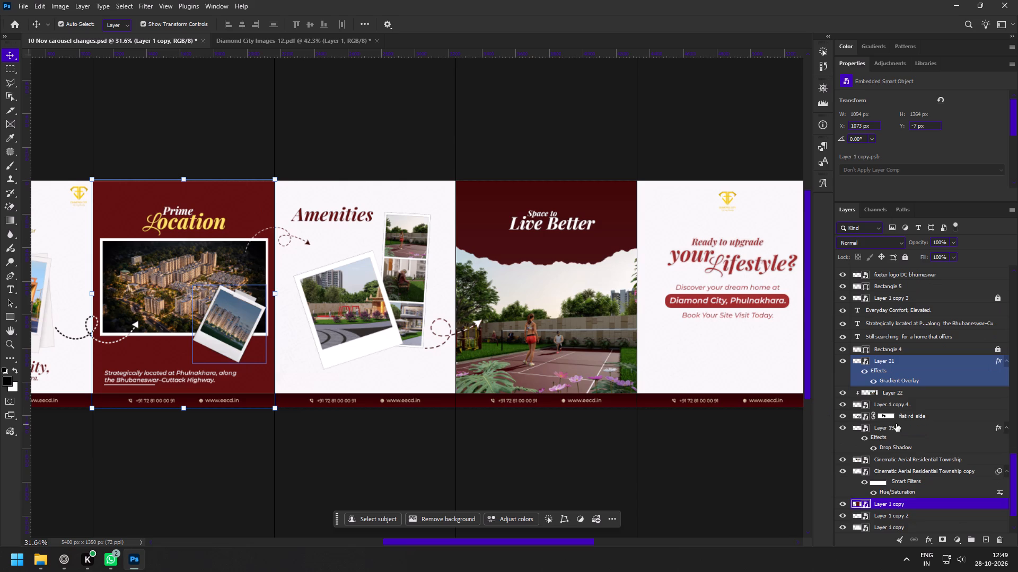
pyautogui.scroll(2, 896, 424)
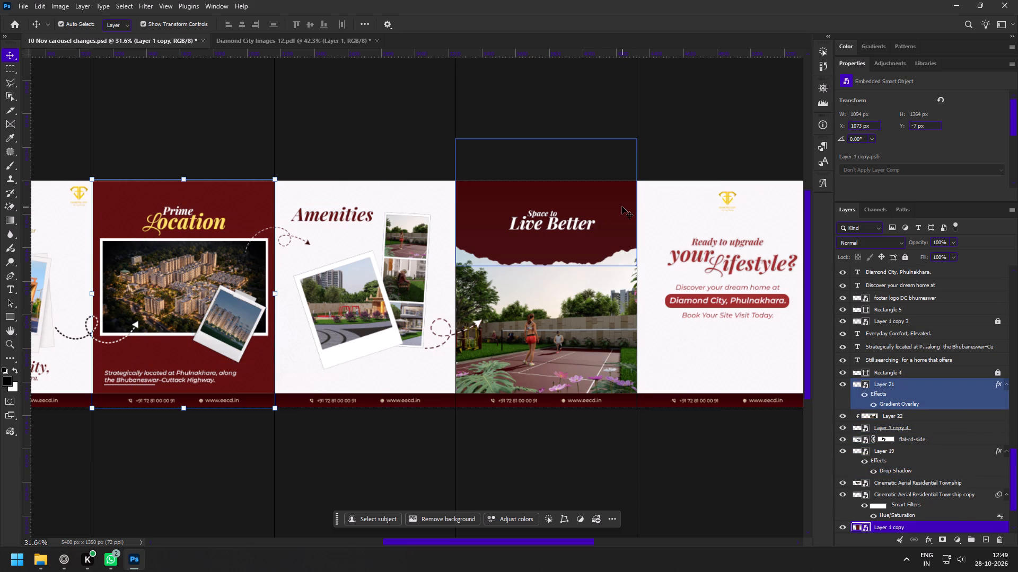
# Replace the torn paper's Gradient Overlay with a Color Overlay of maroon 601010 sampled from the Prime Location slide.
pyautogui.click(621, 206)
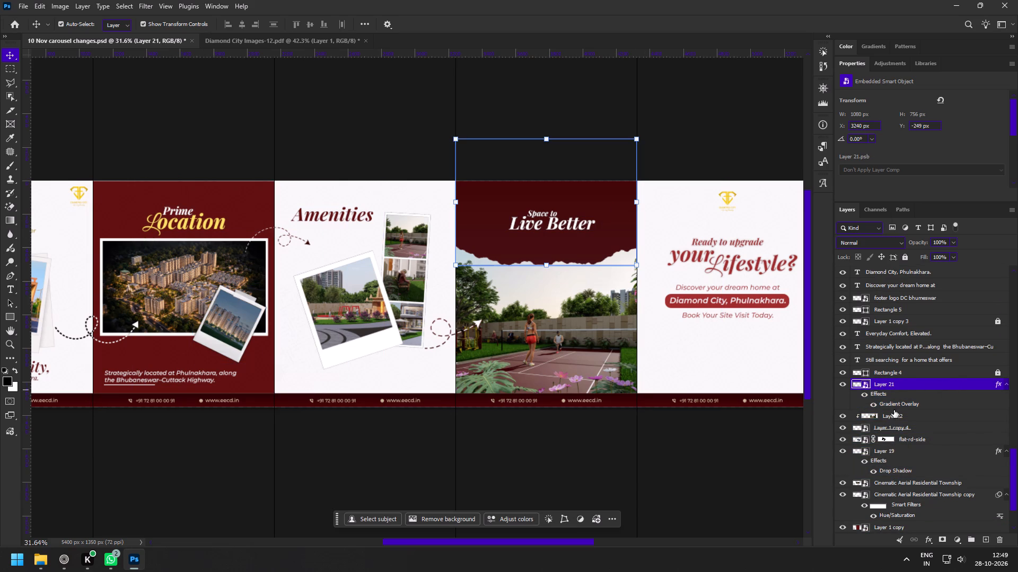
pyautogui.doubleClick(895, 406)
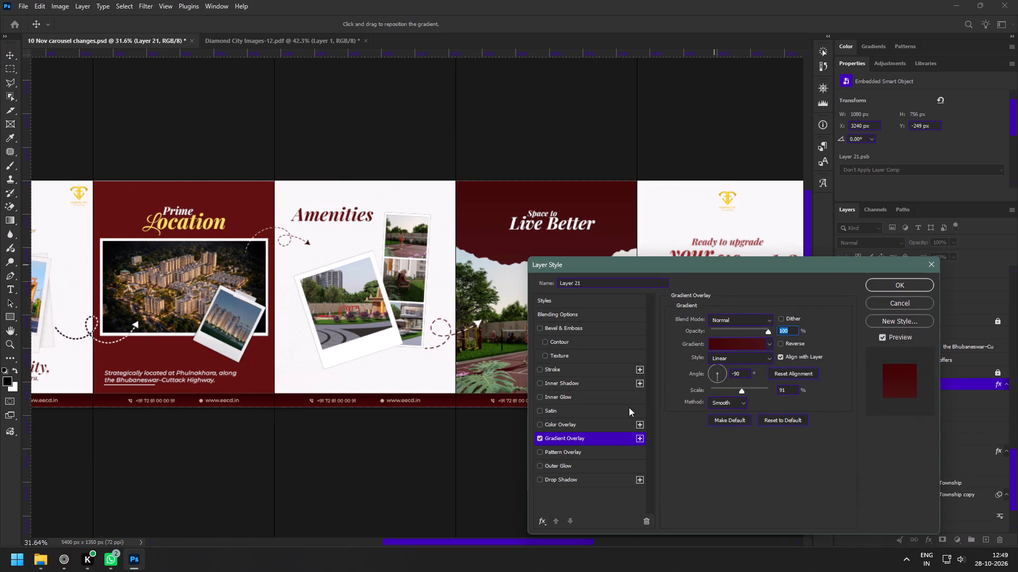
pyautogui.click(538, 441)
pyautogui.click(550, 421)
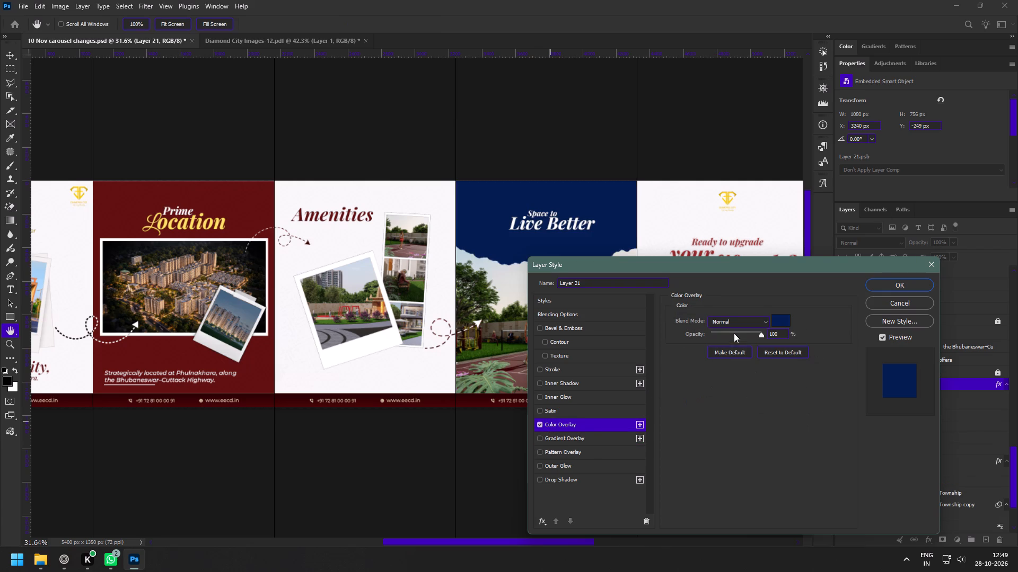
pyautogui.click(779, 325)
pyautogui.click(236, 195)
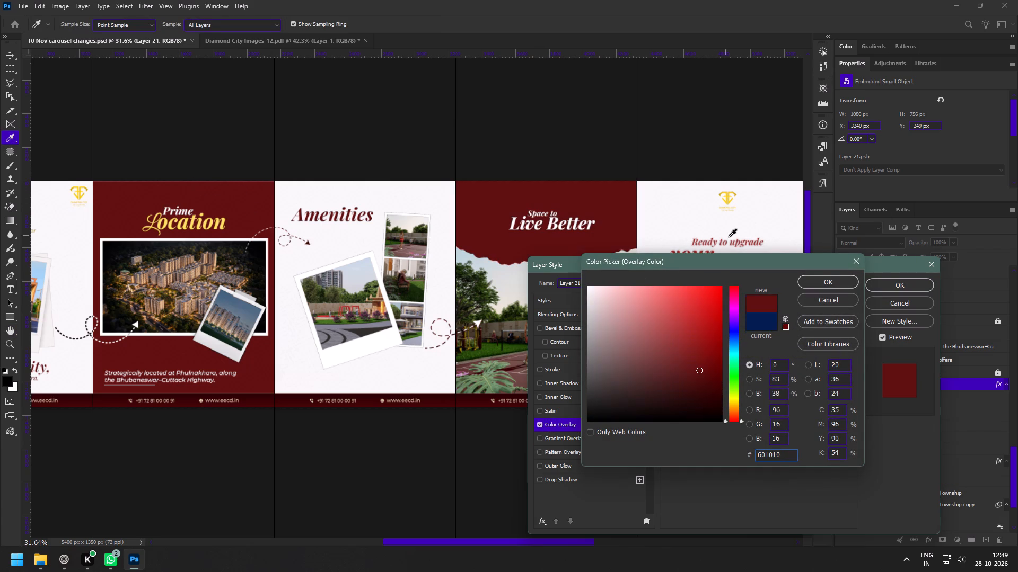
pyautogui.click(886, 284)
pyautogui.click(844, 281)
pyautogui.click(890, 287)
# Scale the "Space to" and "Live Better" heading lines together to about 127% and shift them slightly right.
pyautogui.press('z')
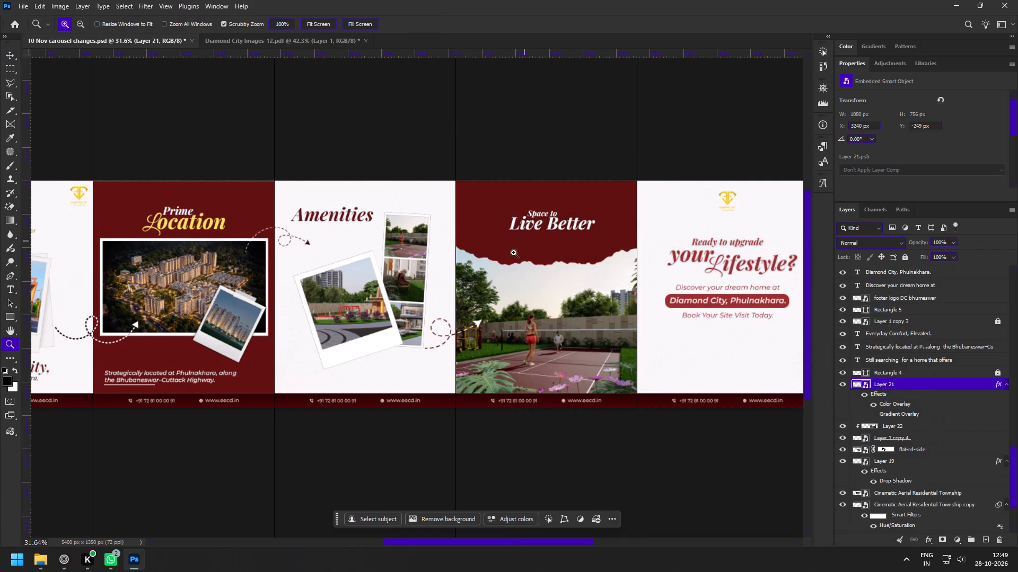
pyautogui.moveTo(517, 222); pyautogui.dragTo(534, 256)
pyautogui.moveTo(546, 184); pyautogui.dragTo(574, 227)
pyautogui.moveTo(577, 215); pyautogui.dragTo(584, 228)
pyautogui.press('v')
pyautogui.click(551, 236)
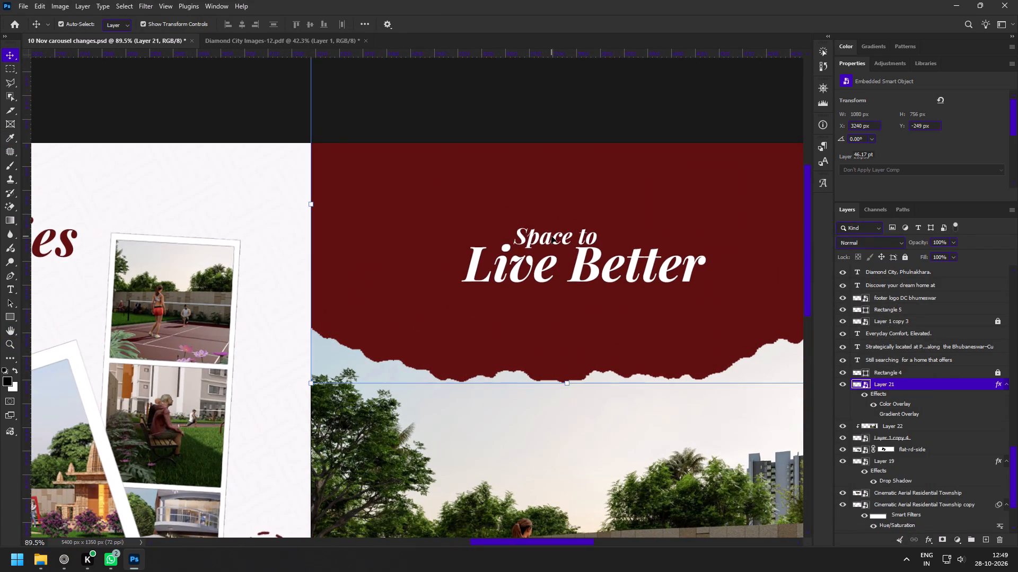
pyautogui.keyDown('shift'); pyautogui.click(563, 273); pyautogui.keyUp('shift')
pyautogui.moveTo(583, 284); pyautogui.dragTo(585, 290)
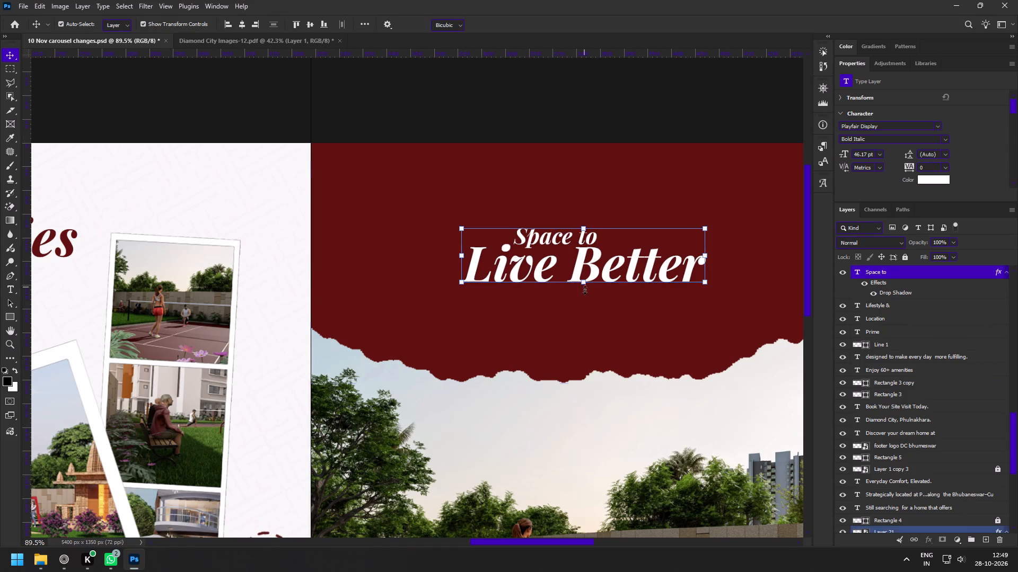
pyautogui.moveTo(585, 290); pyautogui.dragTo(585, 301)
pyautogui.moveTo(618, 272); pyautogui.dragTo(627, 272)
pyautogui.press('space')
pyautogui.press('space')
pyautogui.press('space')
pyautogui.press('space')
pyautogui.press('space')
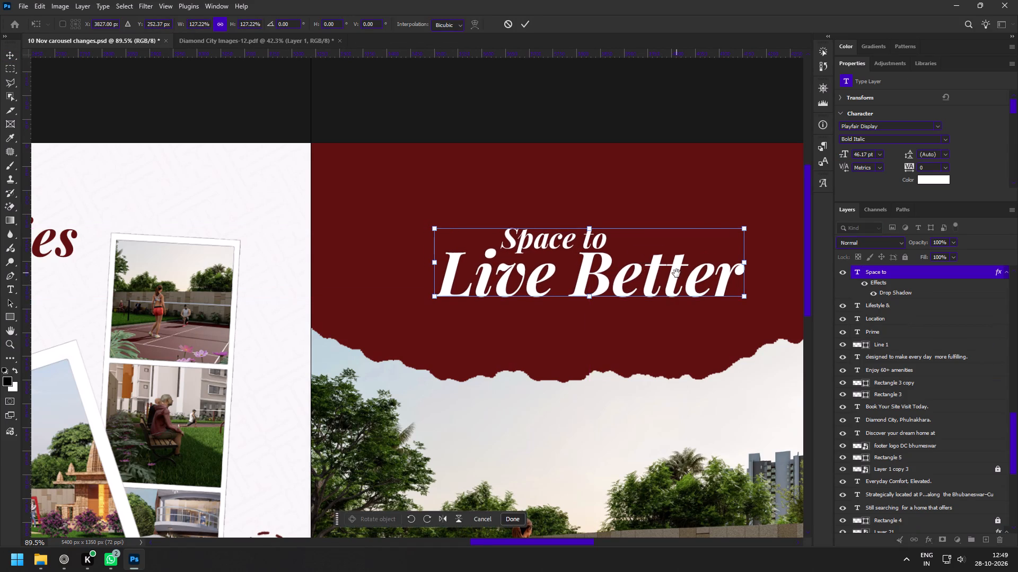
pyautogui.moveTo(676, 274); pyautogui.dragTo(587, 258)
pyautogui.click(530, 25)
# Add a Multiply Drop Shadow to the torn paper with 30% opacity, 0 px distance, 8% spread and 27 px size.
pyautogui.press('z')
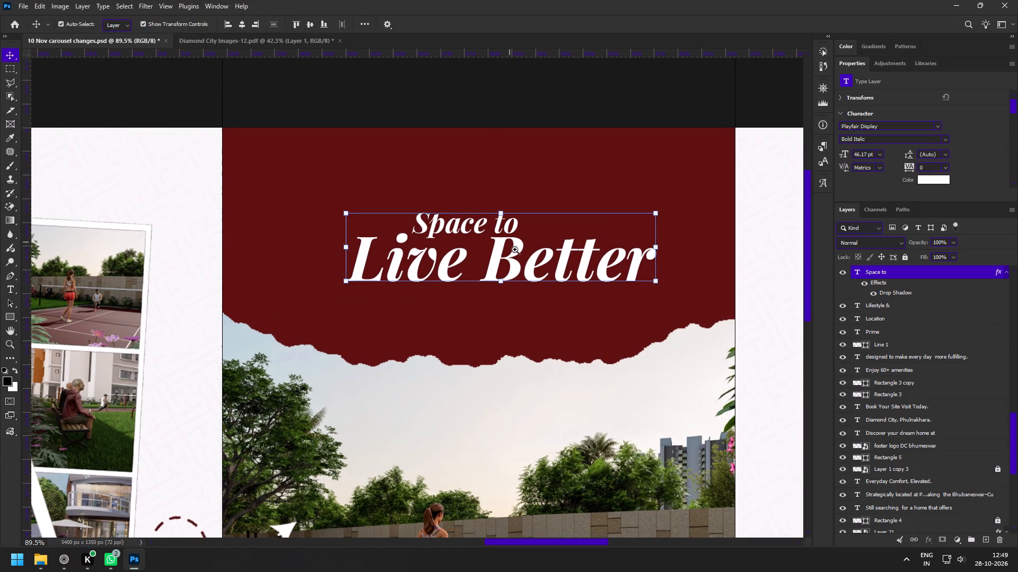
pyautogui.moveTo(514, 253); pyautogui.dragTo(489, 245)
pyautogui.press('space')
pyautogui.press('space')
pyautogui.press('space')
pyautogui.moveTo(528, 285); pyautogui.dragTo(525, 226)
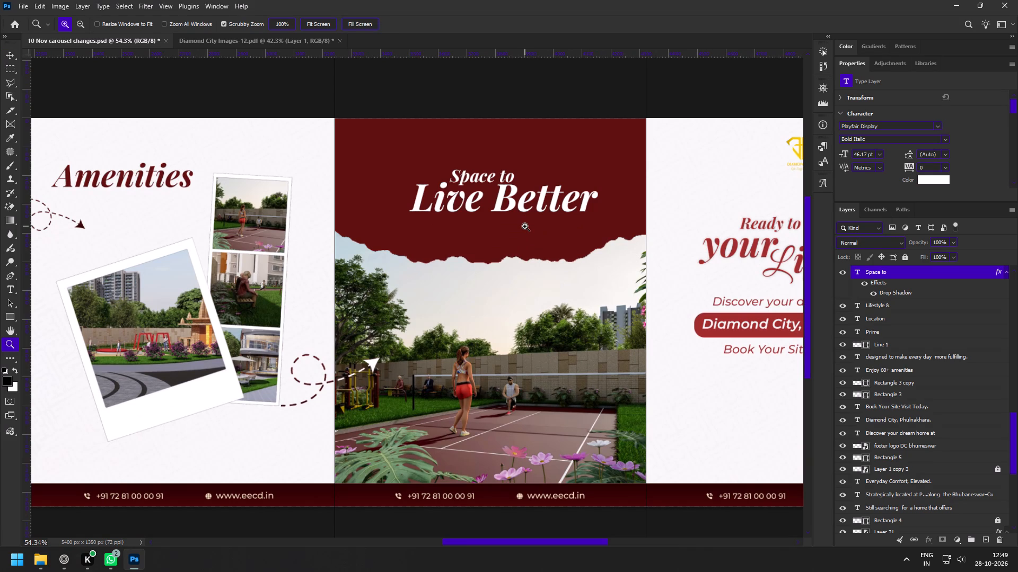
pyautogui.press('v')
pyautogui.click(602, 136)
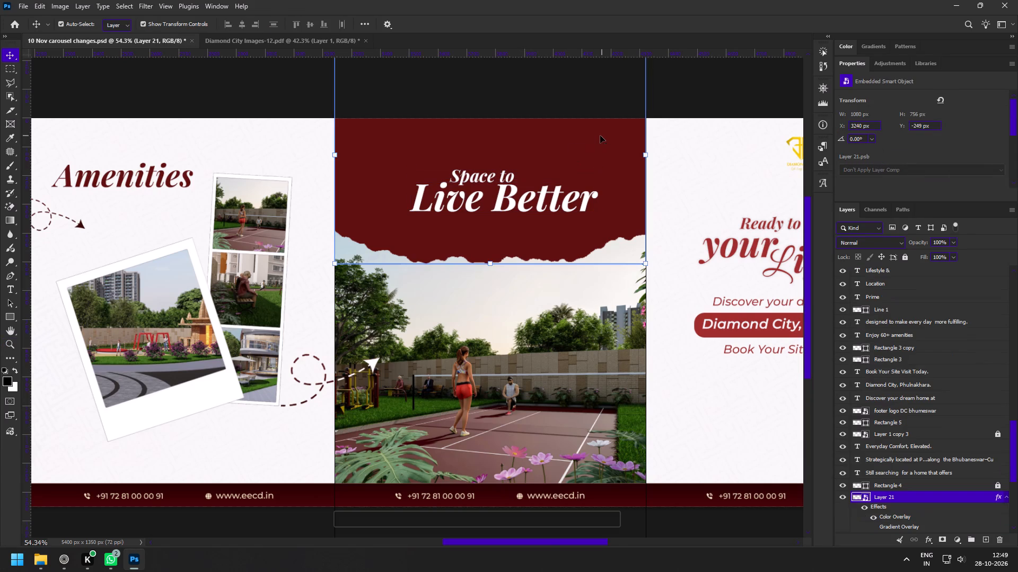
pyautogui.doubleClick(949, 496)
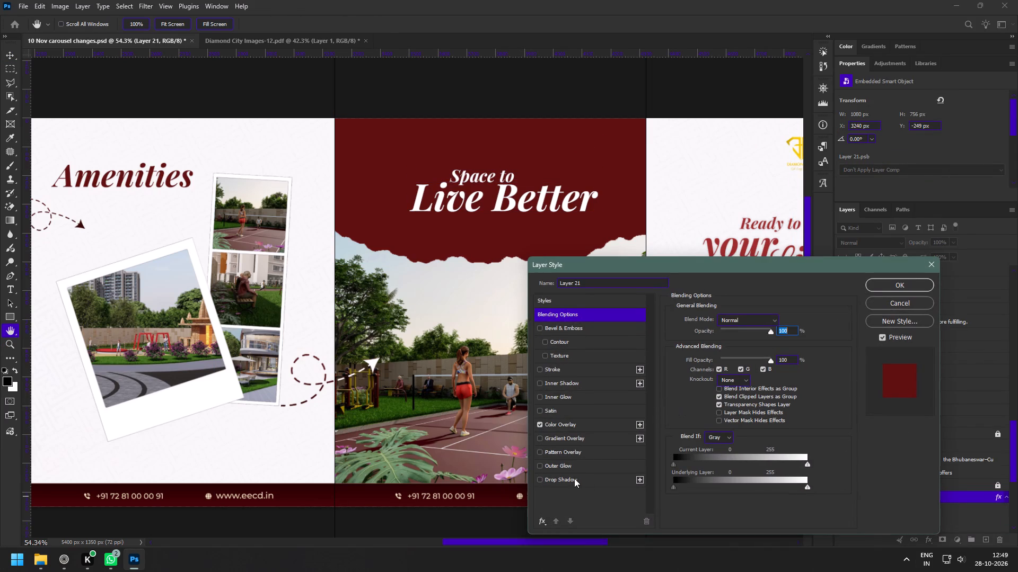
pyautogui.click(563, 482)
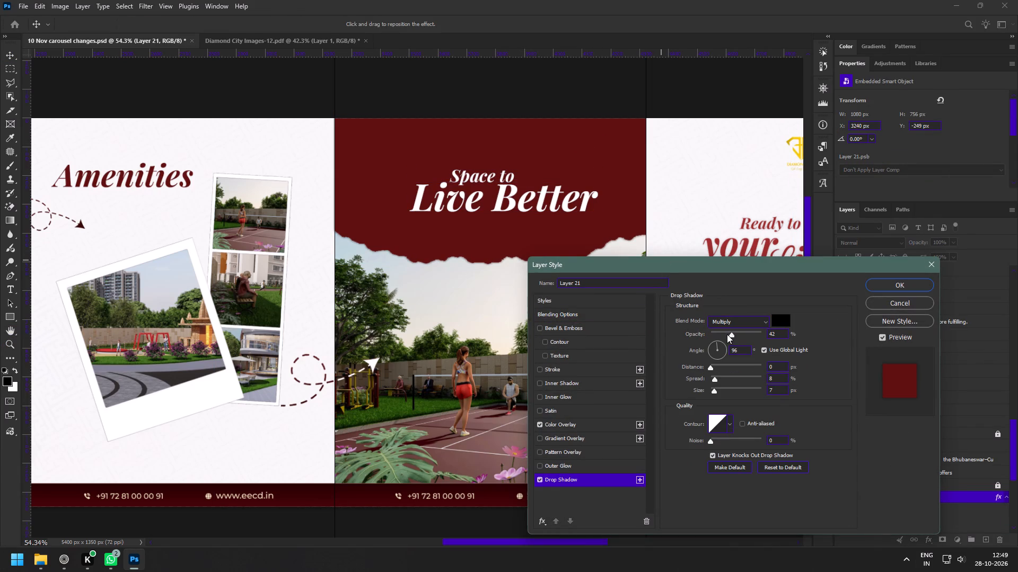
pyautogui.moveTo(732, 333); pyautogui.dragTo(727, 332)
pyautogui.moveTo(727, 332); pyautogui.dragTo(726, 332)
pyautogui.moveTo(715, 390); pyautogui.dragTo(753, 394)
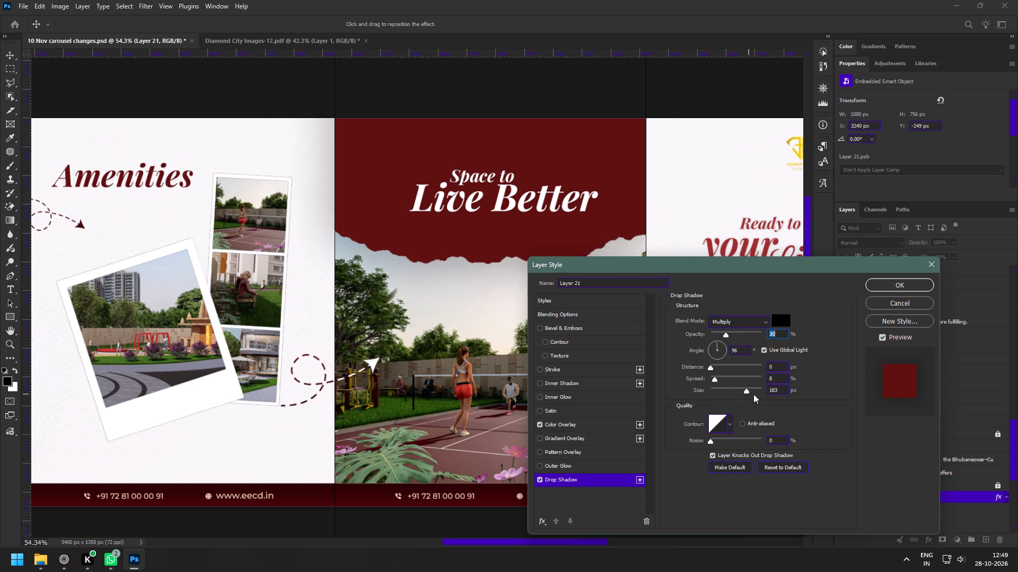
pyautogui.moveTo(753, 394); pyautogui.dragTo(718, 388)
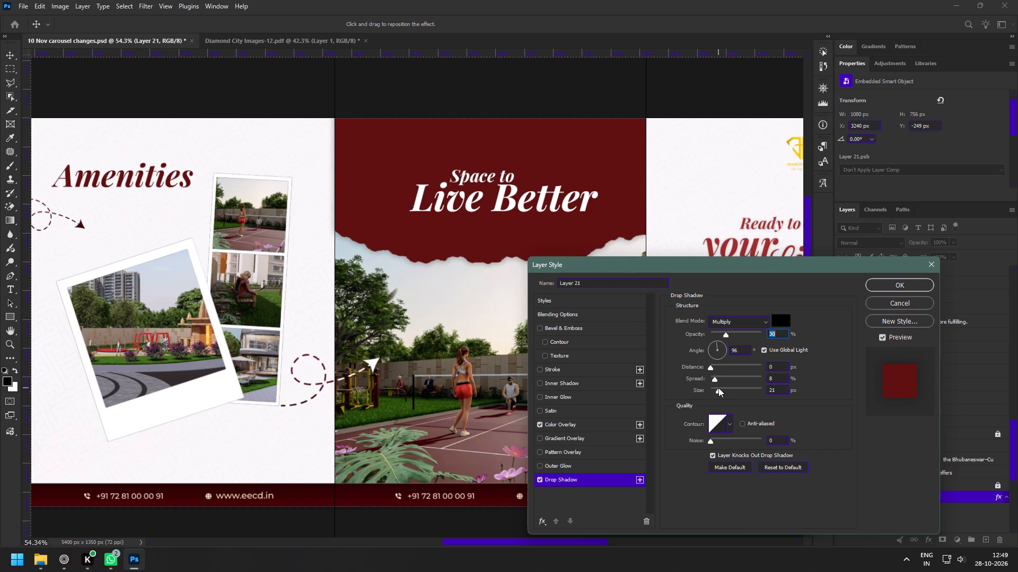
pyautogui.moveTo(718, 388); pyautogui.dragTo(719, 388)
pyautogui.click(892, 283)
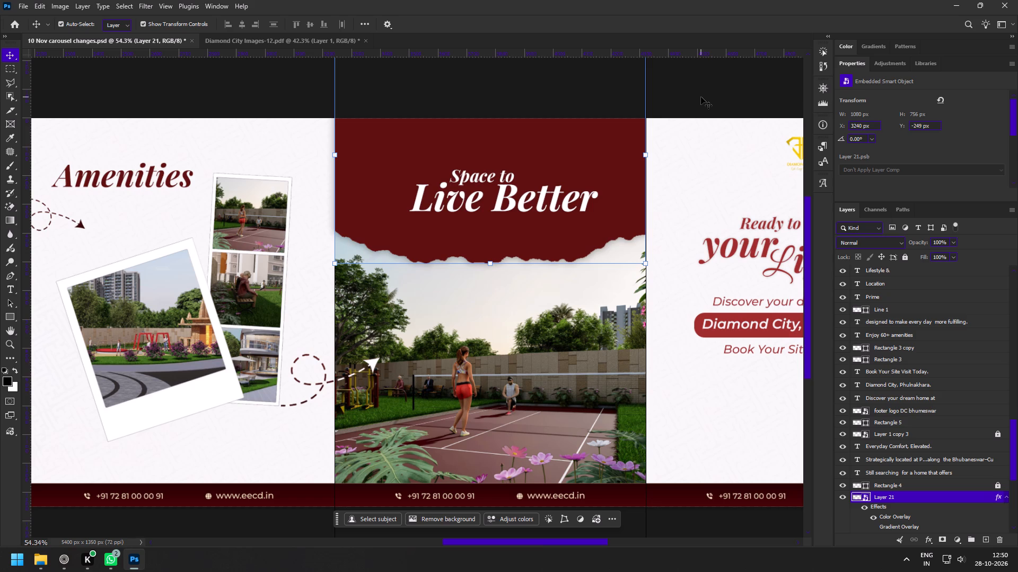
# Delete the unused Gradient Overlay effect from the Live Better slide's torn-paper layer.
pyautogui.click(701, 97)
pyautogui.press('z')
pyautogui.moveTo(408, 242); pyautogui.dragTo(461, 279)
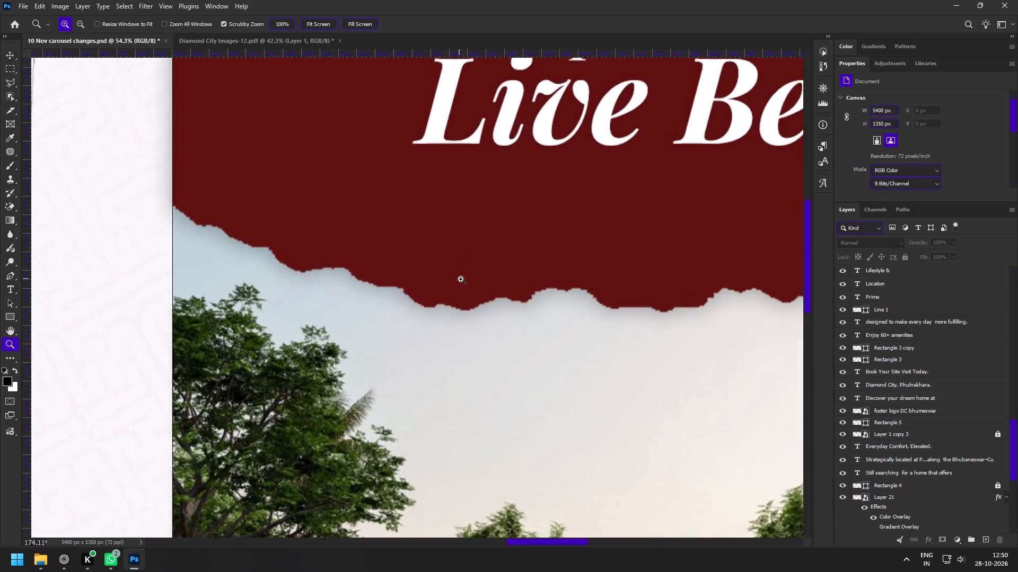
pyautogui.moveTo(461, 279); pyautogui.dragTo(399, 256)
pyautogui.press('space')
pyautogui.press('space')
pyautogui.moveTo(540, 283); pyautogui.dragTo(510, 281)
pyautogui.moveTo(497, 244); pyautogui.dragTo(521, 268)
pyautogui.moveTo(355, 223); pyautogui.dragTo(371, 231)
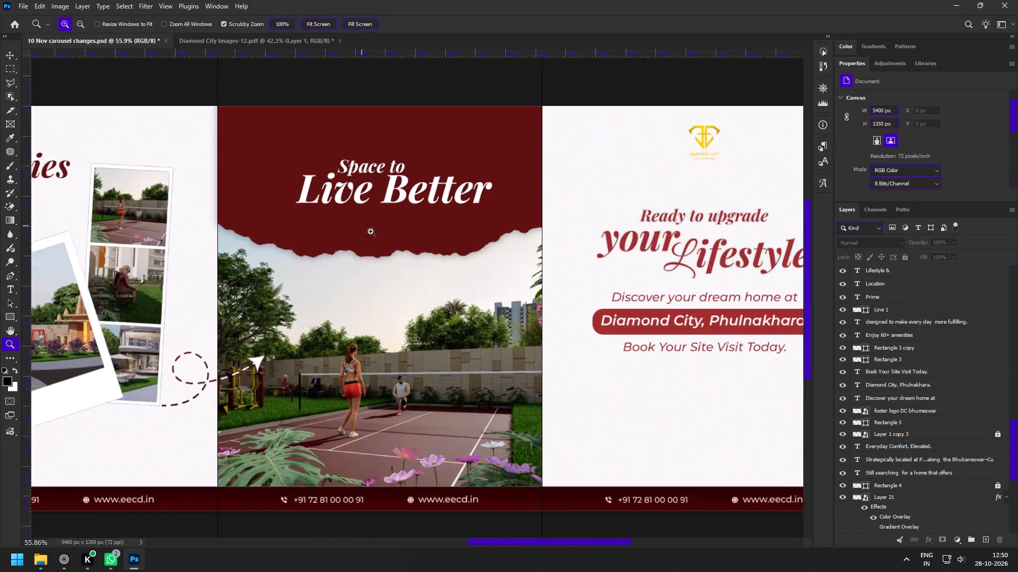
pyautogui.moveTo(371, 231); pyautogui.dragTo(381, 240)
pyautogui.press('v')
pyautogui.click(312, 245)
pyautogui.scroll(-4, 885, 371)
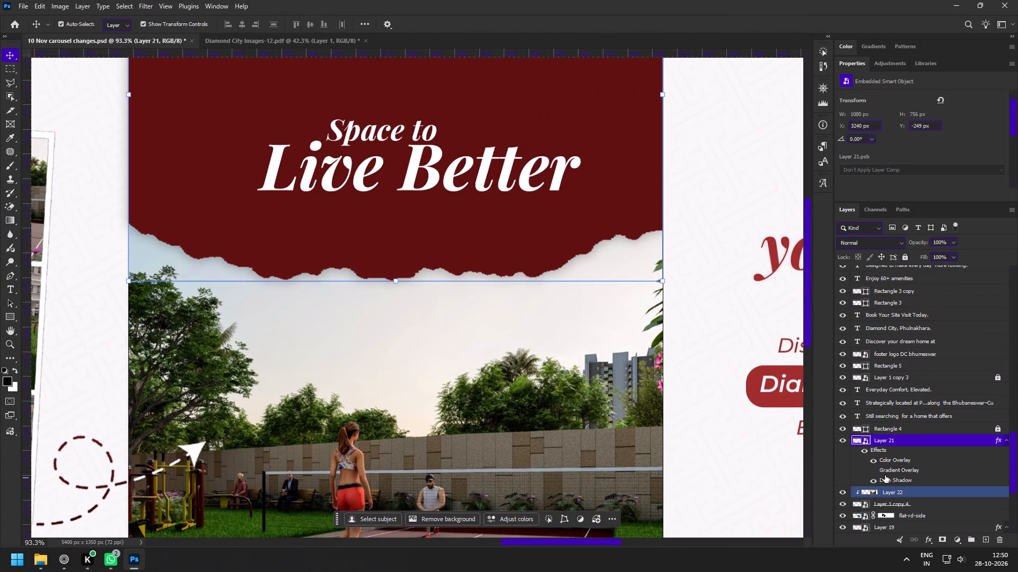
pyautogui.moveTo(903, 470); pyautogui.dragTo(989, 539)
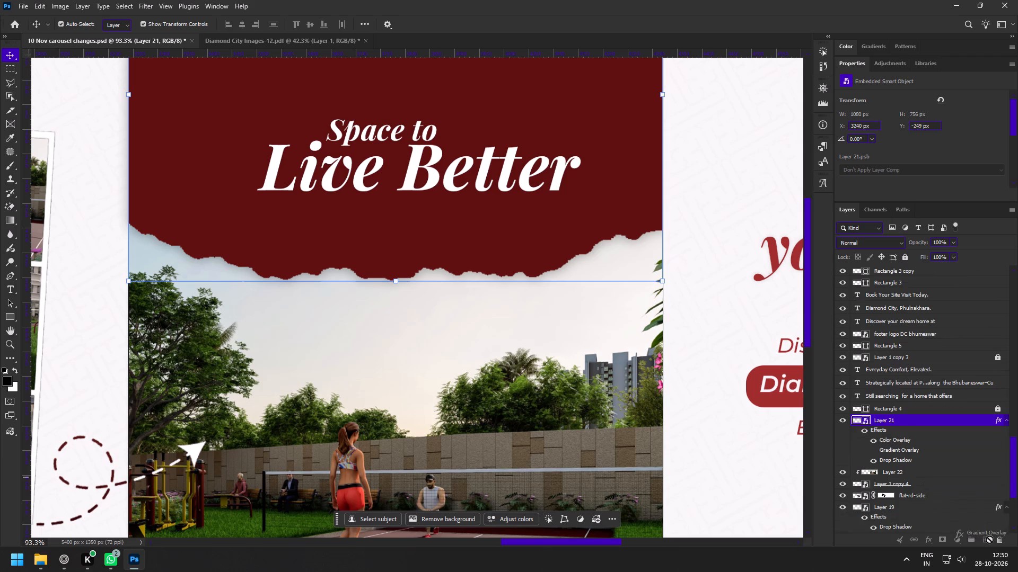
pyautogui.moveTo(989, 539); pyautogui.dragTo(999, 541)
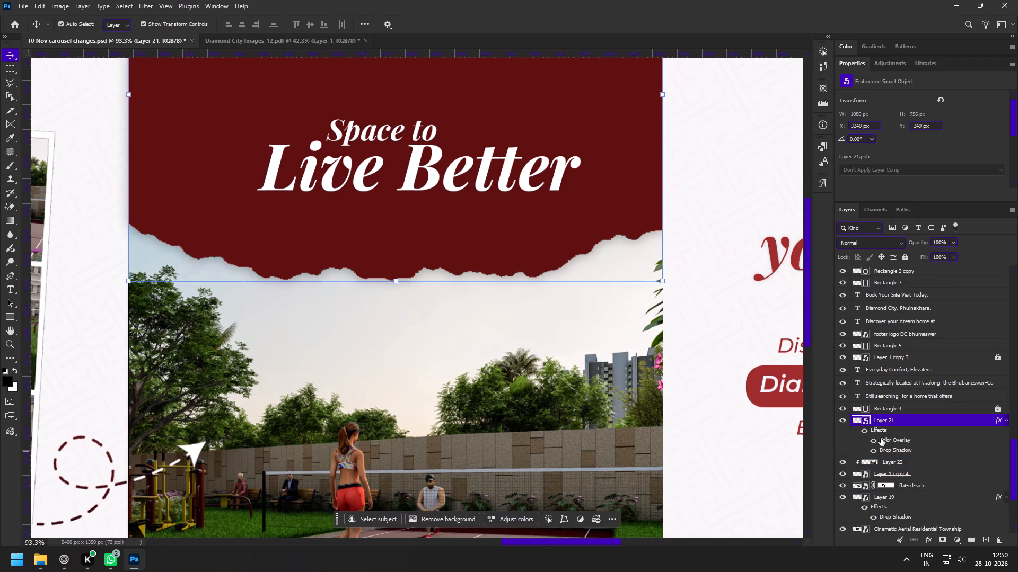
# Set the torn paper's Drop Shadow opacity to 18%.
pyautogui.doubleClick(875, 431)
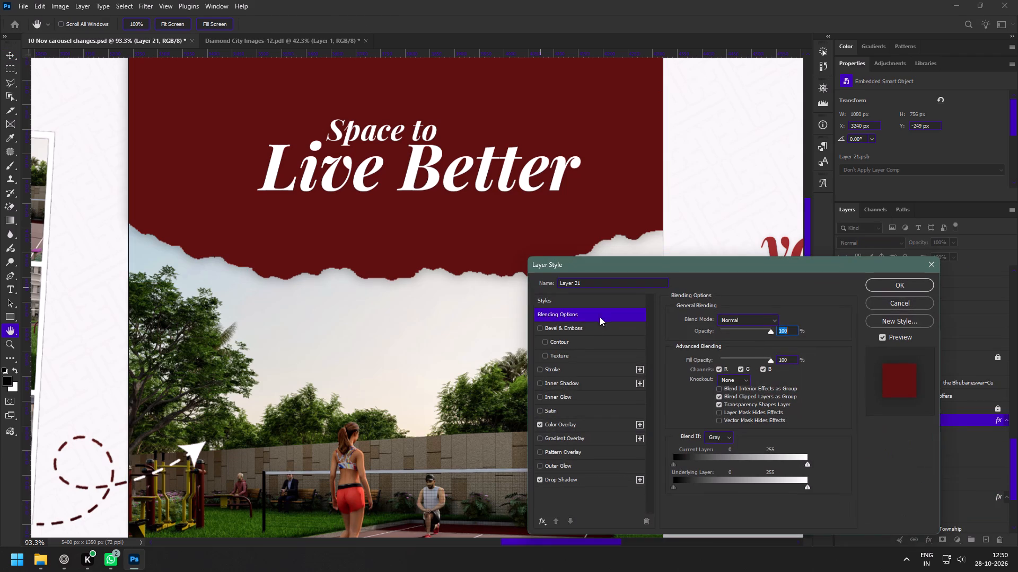
pyautogui.click(570, 480)
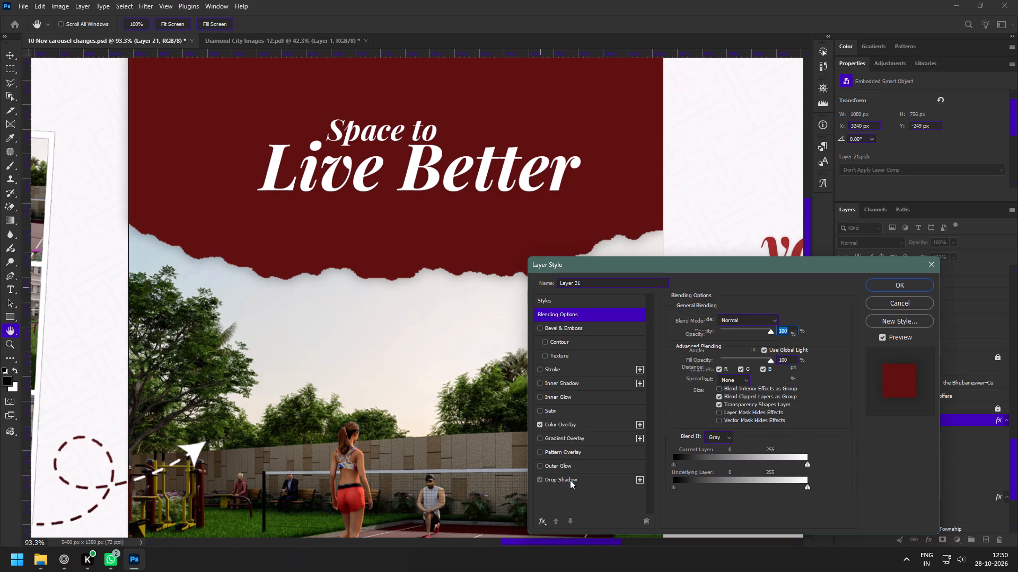
pyautogui.click(724, 333)
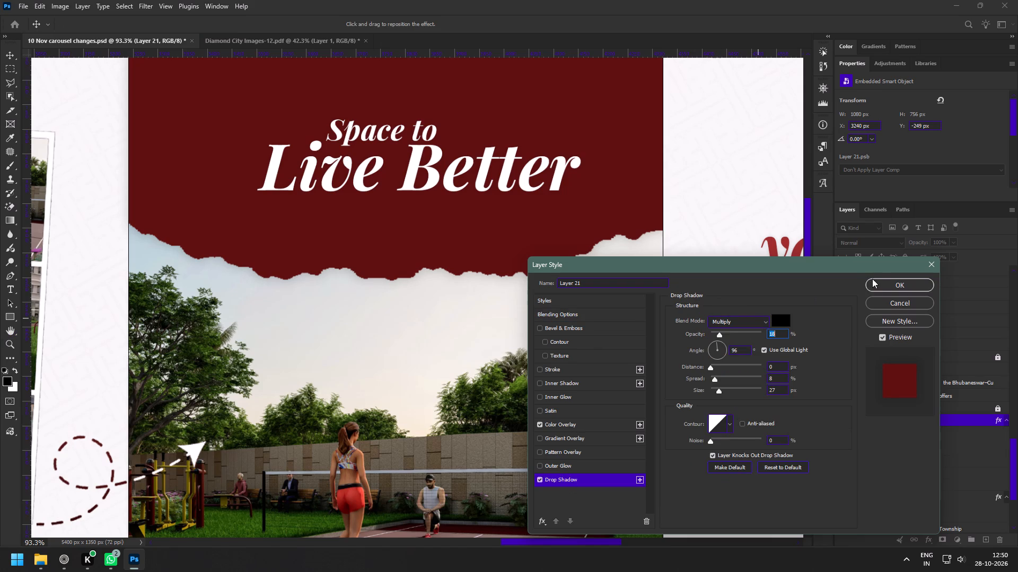
pyautogui.click(885, 283)
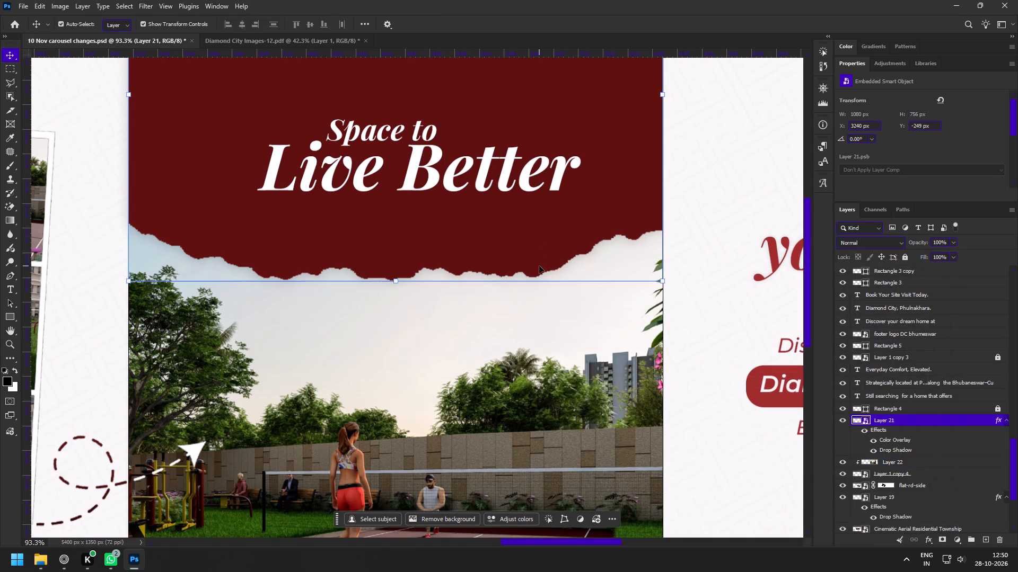
# Review all five carousel slides side by side, checking the torn-paper header against the other slides.
pyautogui.press('z')
pyautogui.moveTo(542, 272); pyautogui.dragTo(506, 262)
pyautogui.press('space')
pyautogui.press('space')
pyautogui.press('space')
pyautogui.press('space')
pyautogui.press('space')
pyautogui.press('space')
pyautogui.press('space')
pyautogui.press('space')
pyautogui.press('space')
pyautogui.moveTo(472, 306); pyautogui.dragTo(497, 271)
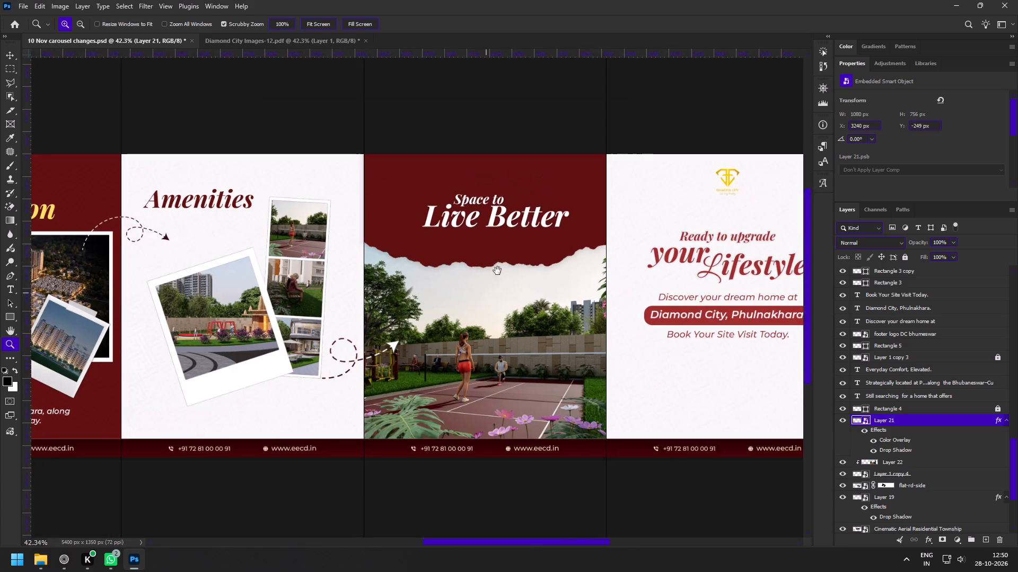
pyautogui.moveTo(497, 271); pyautogui.dragTo(470, 254)
pyautogui.press('space')
pyautogui.press('space')
pyautogui.press('space')
pyautogui.moveTo(616, 289); pyautogui.dragTo(517, 285)
pyautogui.press('space')
pyautogui.press('space')
pyautogui.press('space')
pyautogui.press('space')
pyautogui.press('space')
pyautogui.press('space')
pyautogui.press('space')
pyautogui.press('space')
pyautogui.press('space')
pyautogui.press('space')
pyautogui.press('space')
pyautogui.press('space')
pyautogui.press('space')
pyautogui.press('space')
pyautogui.press('space')
pyautogui.press('space')
pyautogui.press('space')
pyautogui.press('space')
pyautogui.press('space')
pyautogui.press('space')
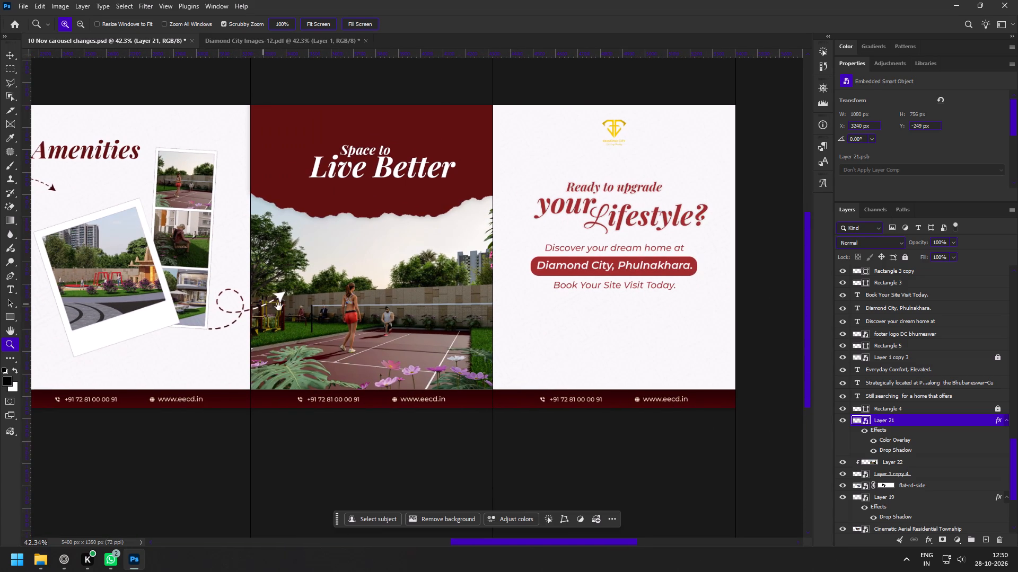
pyautogui.moveTo(362, 313); pyautogui.dragTo(503, 318)
pyautogui.moveTo(308, 308); pyautogui.dragTo(475, 311)
pyautogui.moveTo(484, 312); pyautogui.dragTo(477, 314)
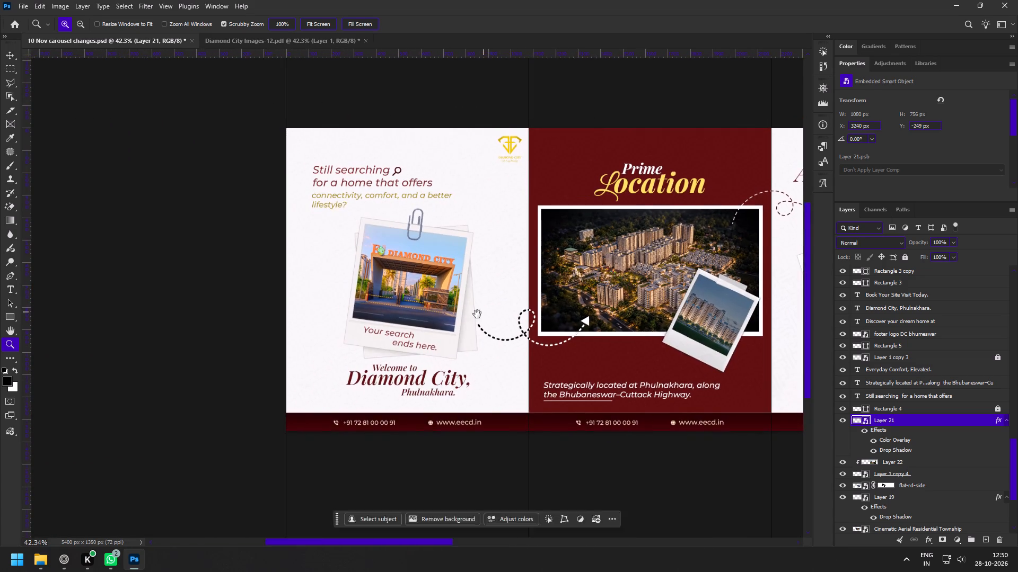
pyautogui.moveTo(477, 314); pyautogui.dragTo(383, 309)
pyautogui.moveTo(578, 325); pyautogui.dragTo(434, 309)
pyautogui.moveTo(510, 312); pyautogui.dragTo(513, 338)
pyautogui.moveTo(514, 338); pyautogui.dragTo(491, 334)
pyautogui.press('space')
pyautogui.press('space')
pyautogui.press('space')
pyautogui.press('space')
pyautogui.moveTo(265, 318); pyautogui.dragTo(367, 323)
pyautogui.moveTo(436, 330); pyautogui.dragTo(418, 327)
pyautogui.press('space')
pyautogui.press('space')
pyautogui.press('space')
pyautogui.press('space')
pyautogui.moveTo(502, 331); pyautogui.dragTo(438, 323)
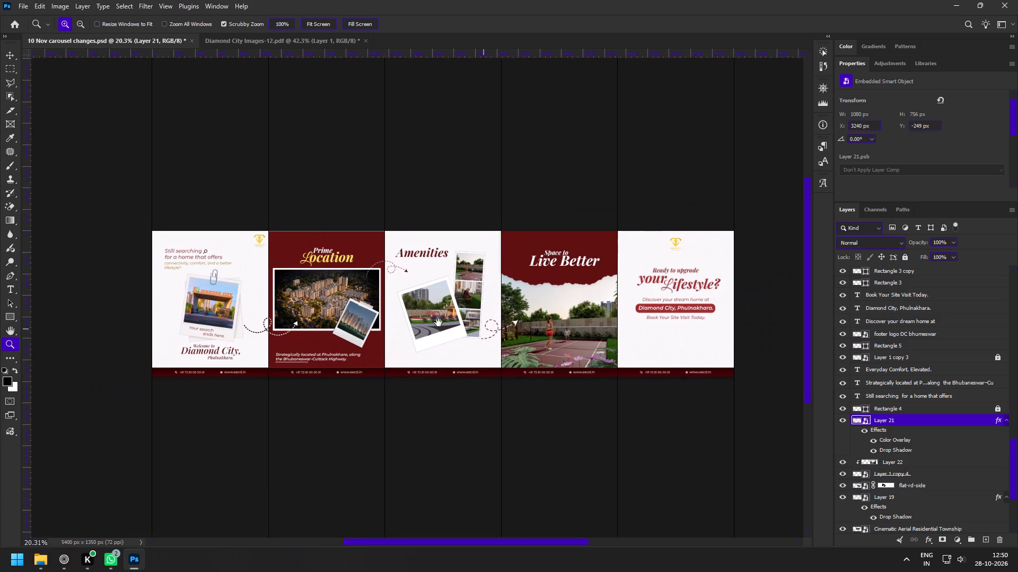
pyautogui.moveTo(438, 323); pyautogui.dragTo(431, 321)
# Examine the closing slide's text, checking the rounded bar behind "Diamond City, Phulnakhara." and the "Book Your Site Visit Today." line.
pyautogui.moveTo(632, 332); pyautogui.dragTo(652, 363)
pyautogui.moveTo(615, 271); pyautogui.dragTo(642, 313)
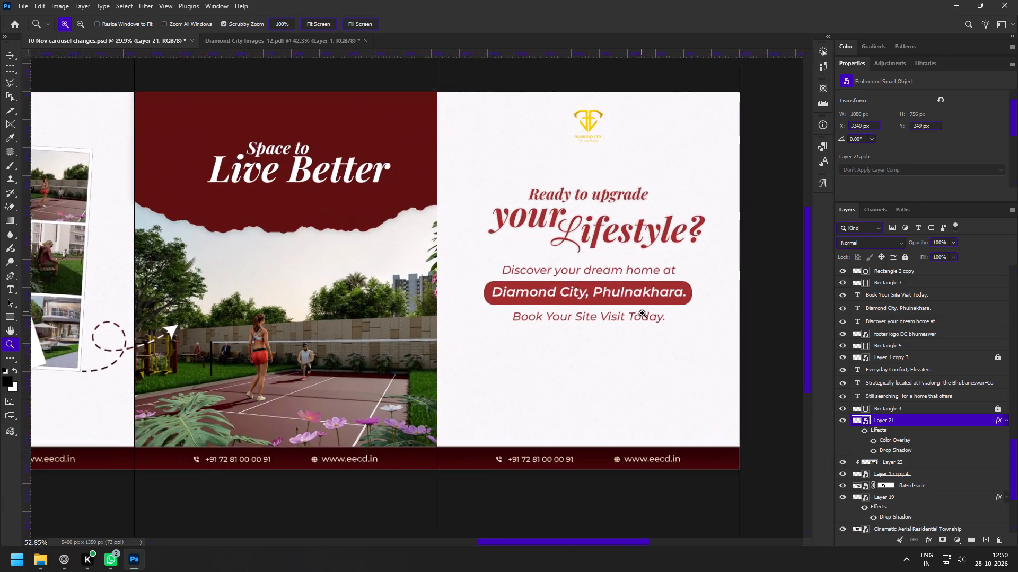
pyautogui.moveTo(642, 313); pyautogui.dragTo(653, 329)
pyautogui.moveTo(583, 287); pyautogui.dragTo(603, 312)
pyautogui.moveTo(429, 293); pyautogui.dragTo(449, 315)
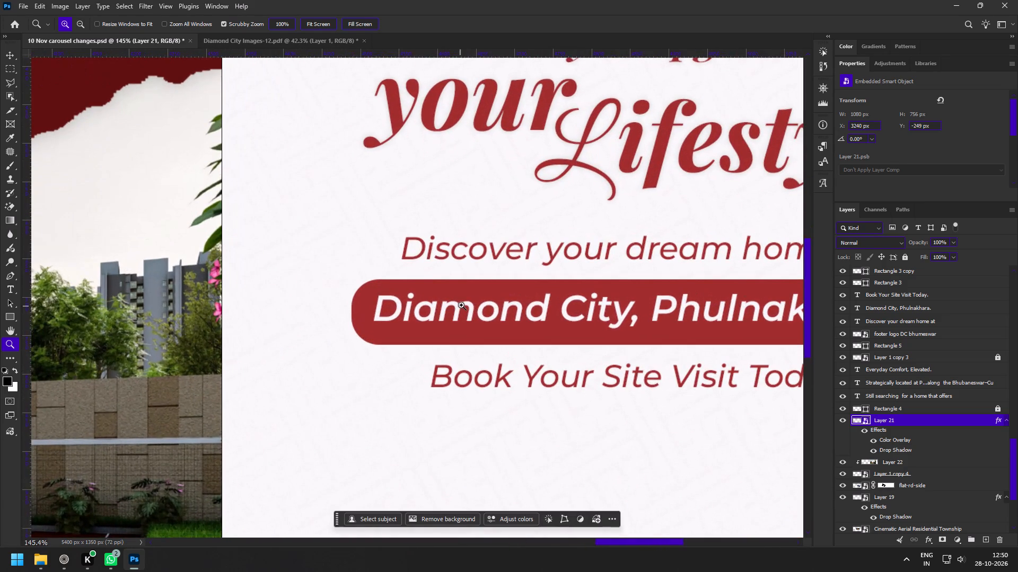
pyautogui.press('v')
pyautogui.click(368, 328)
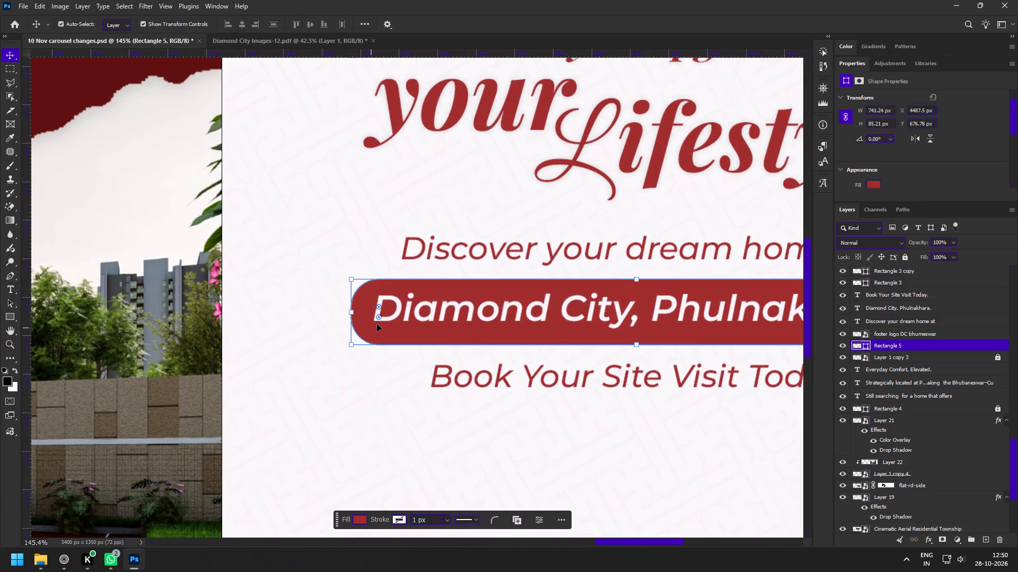
pyautogui.moveTo(378, 319); pyautogui.dragTo(518, 277)
pyautogui.press('z')
pyautogui.moveTo(540, 363); pyautogui.dragTo(494, 345)
pyautogui.press('space')
pyautogui.press('space')
pyautogui.press('space')
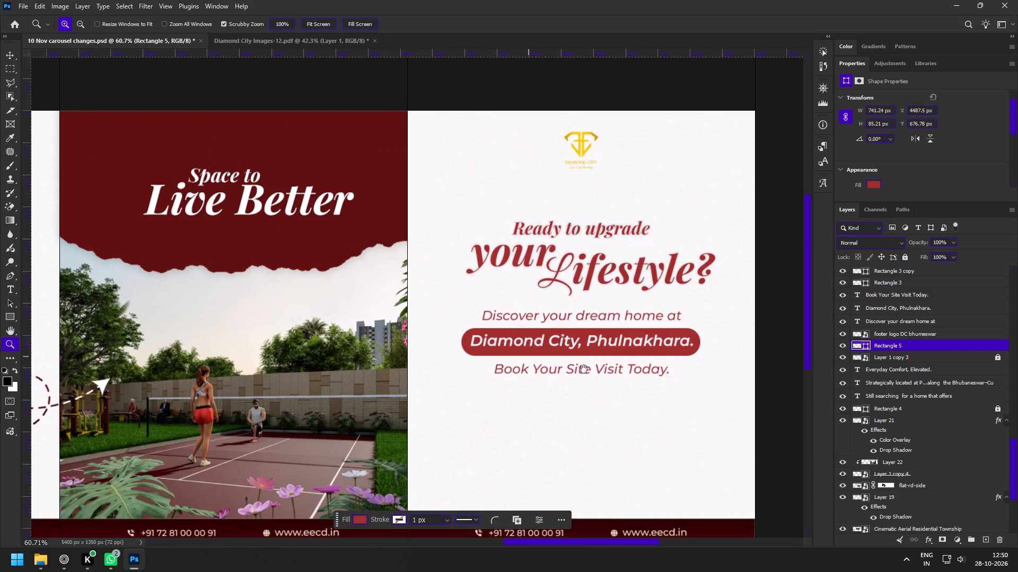
pyautogui.moveTo(590, 369); pyautogui.dragTo(527, 342)
pyautogui.moveTo(547, 320); pyautogui.dragTo(576, 359)
pyautogui.moveTo(511, 310); pyautogui.dragTo(519, 322)
pyautogui.press('v')
pyautogui.click(474, 370)
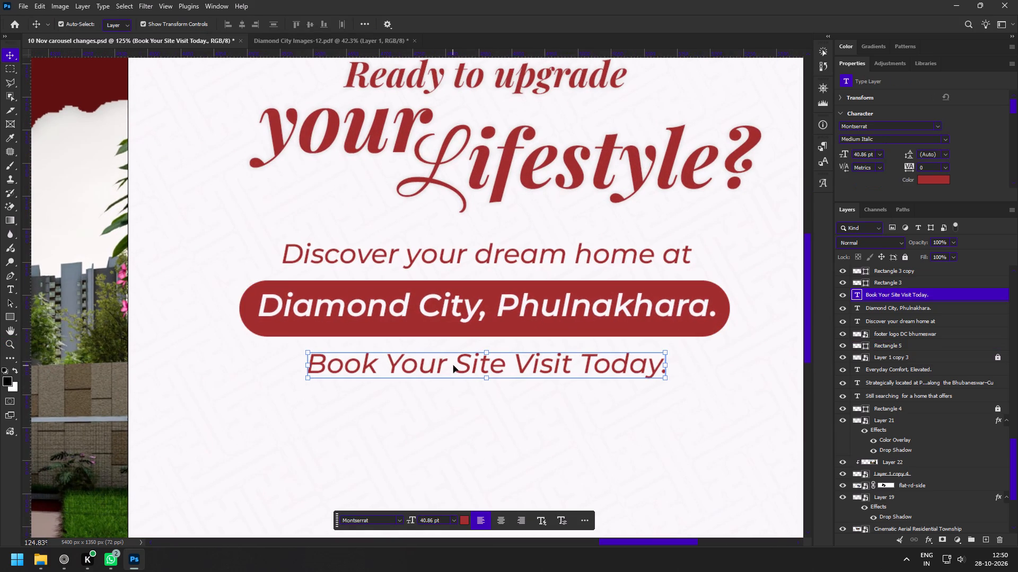
pyautogui.press('z')
pyautogui.moveTo(508, 338); pyautogui.dragTo(522, 351)
pyautogui.press('v')
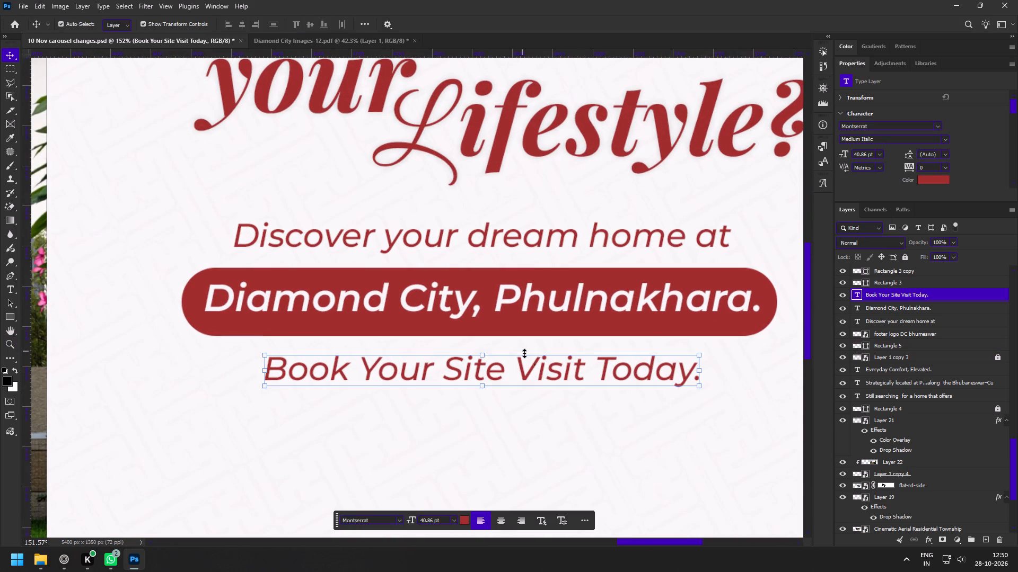
# Review the slides from the closing one back to the opening "Still searching" slide.
pyautogui.press('z')
pyautogui.moveTo(517, 371); pyautogui.dragTo(468, 343)
pyautogui.press('space')
pyautogui.press('space')
pyautogui.press('space')
pyautogui.press('space')
pyautogui.press('space')
pyautogui.press('space')
pyautogui.press('space')
pyautogui.press('space')
pyautogui.moveTo(445, 358); pyautogui.dragTo(524, 361)
pyautogui.press('space')
pyautogui.press('space')
pyautogui.press('space')
pyautogui.press('space')
pyautogui.press('space')
pyautogui.press('space')
pyautogui.press('space')
pyautogui.press('space')
pyautogui.press('space')
pyautogui.press('space')
pyautogui.press('space')
pyautogui.press('space')
pyautogui.press('space')
pyautogui.press('space')
pyautogui.press('space')
pyautogui.press('space')
pyautogui.press('space')
pyautogui.press('space')
pyautogui.press('space')
pyautogui.press('space')
pyautogui.moveTo(454, 339); pyautogui.dragTo(544, 344)
pyautogui.moveTo(542, 344); pyautogui.dragTo(637, 344)
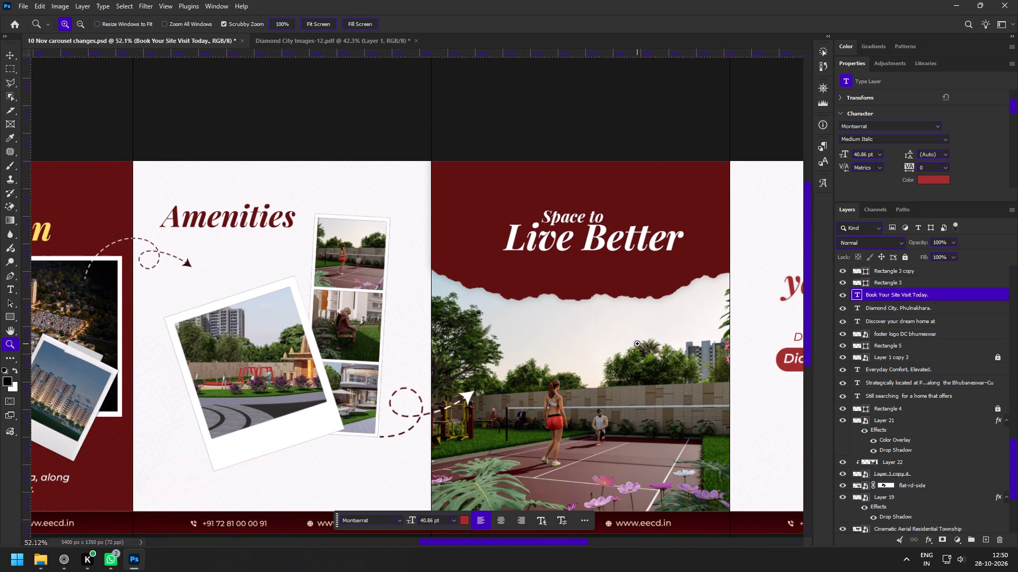
pyautogui.press('space')
pyautogui.press('space')
pyautogui.press('space')
pyautogui.press('space')
pyautogui.press('space')
pyautogui.press('space')
pyautogui.press('space')
pyautogui.press('space')
pyautogui.press('space')
pyautogui.press('space')
pyautogui.press('space')
pyautogui.press('space')
pyautogui.press('space')
pyautogui.press('space')
pyautogui.press('space')
pyautogui.press('space')
pyautogui.press('space')
pyautogui.press('space')
pyautogui.press('space')
pyautogui.press('space')
pyautogui.moveTo(463, 321); pyautogui.dragTo(538, 279)
pyautogui.moveTo(403, 285); pyautogui.dragTo(519, 317)
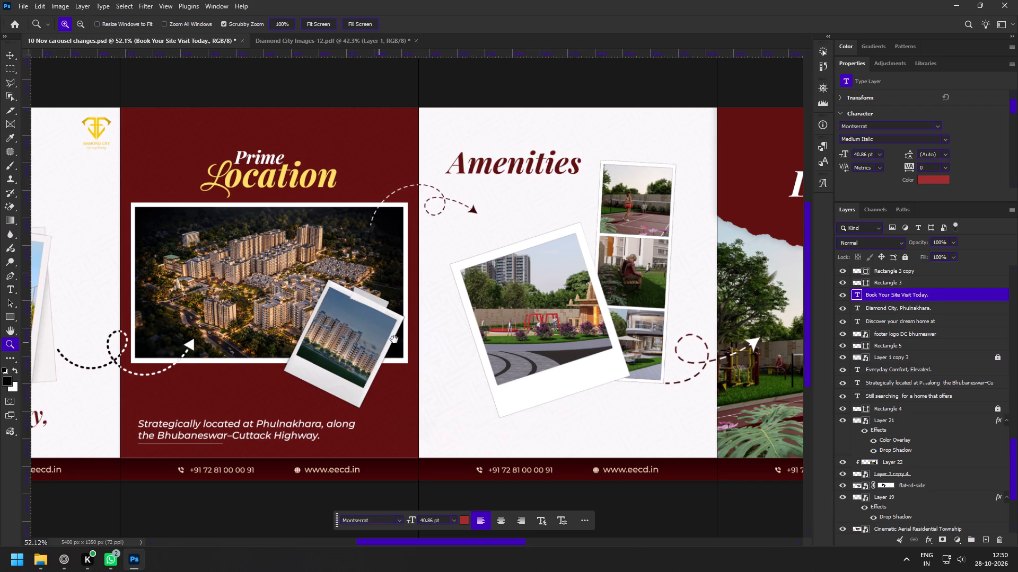
pyautogui.moveTo(399, 330); pyautogui.dragTo(457, 338)
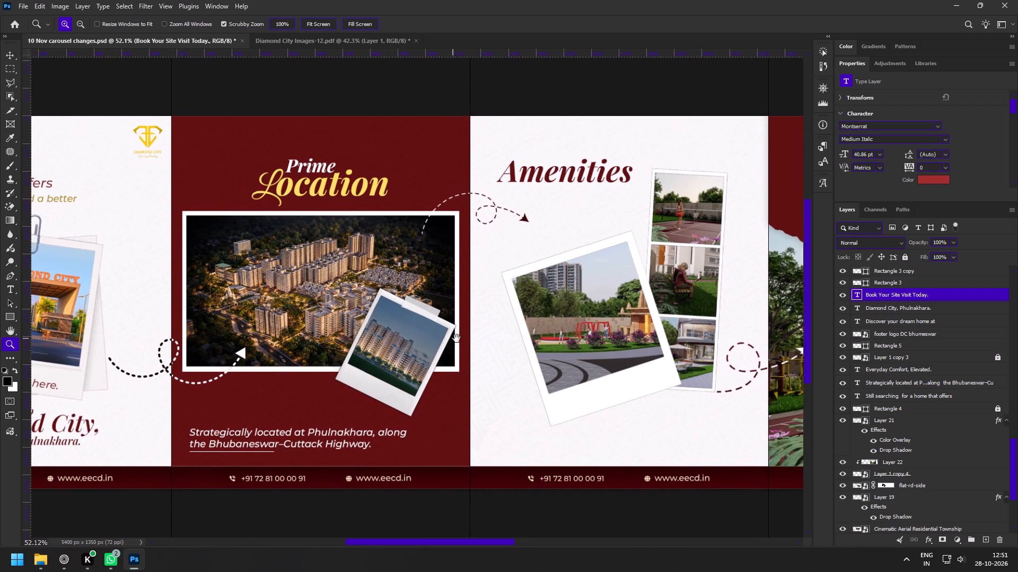
pyautogui.moveTo(457, 338); pyautogui.dragTo(588, 355)
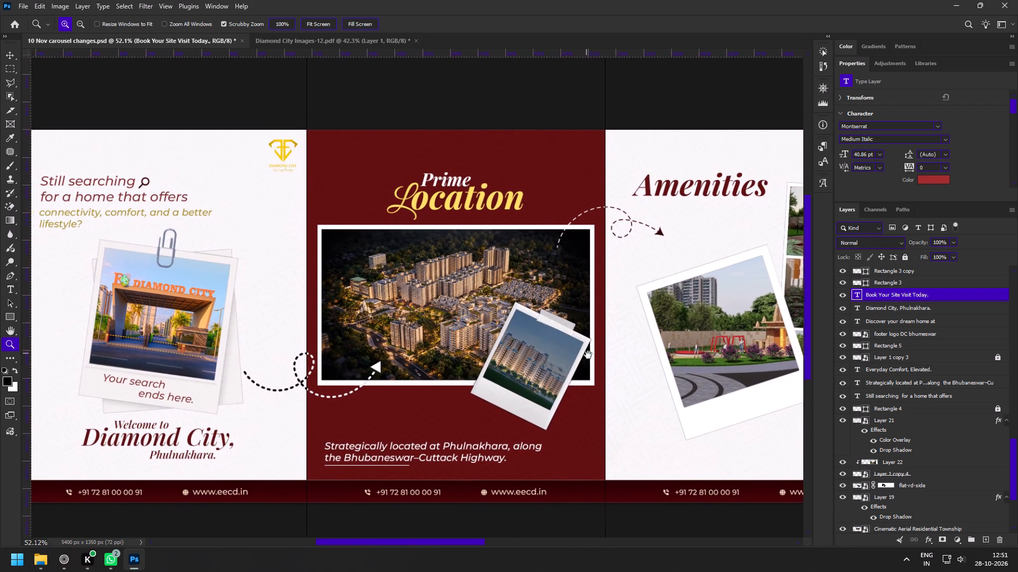
pyautogui.moveTo(588, 355); pyautogui.dragTo(594, 358)
pyautogui.moveTo(397, 348); pyautogui.dragTo(548, 321)
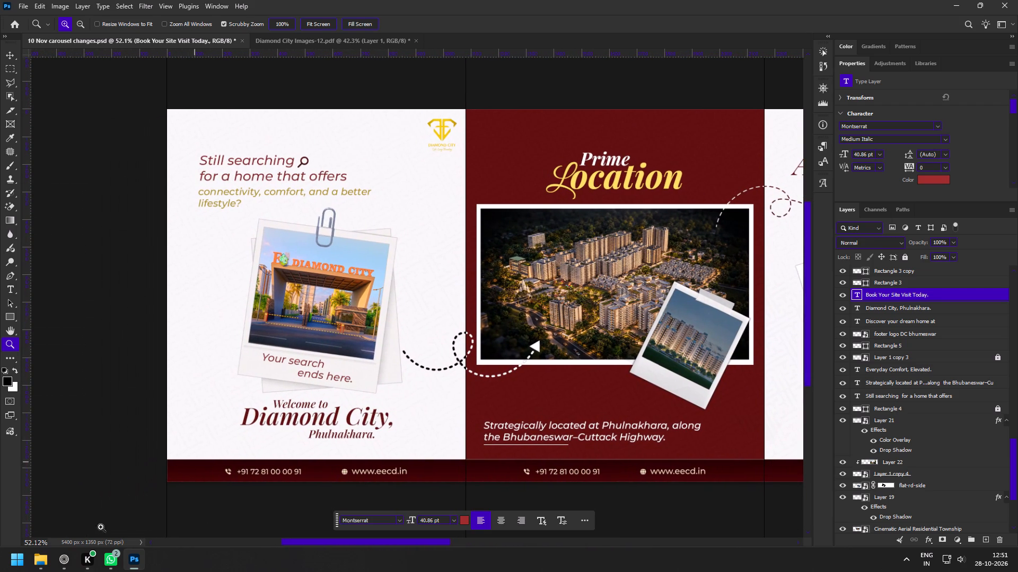
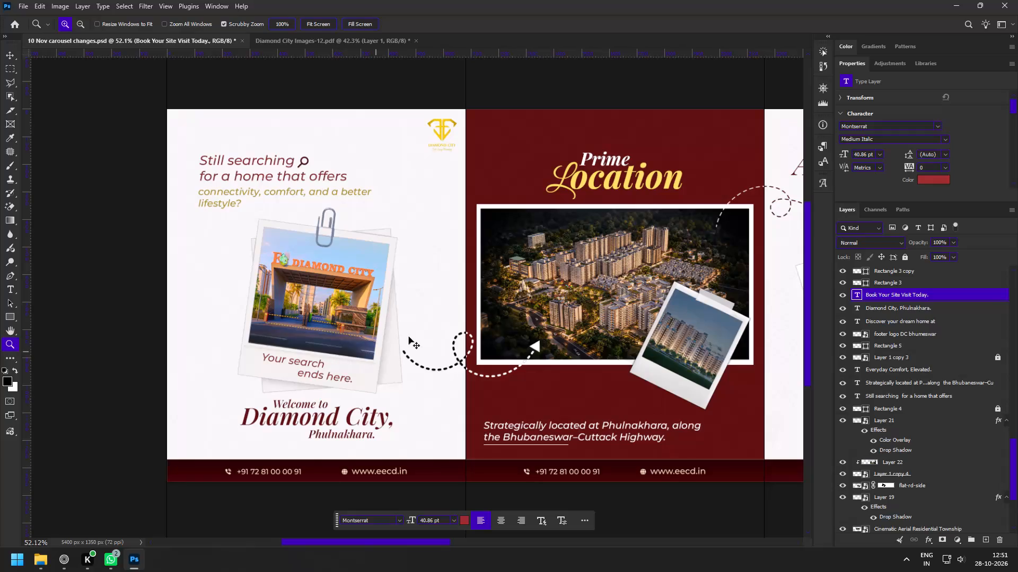
# Save the carousel document.
pyautogui.hotkey('ctrl', 's')
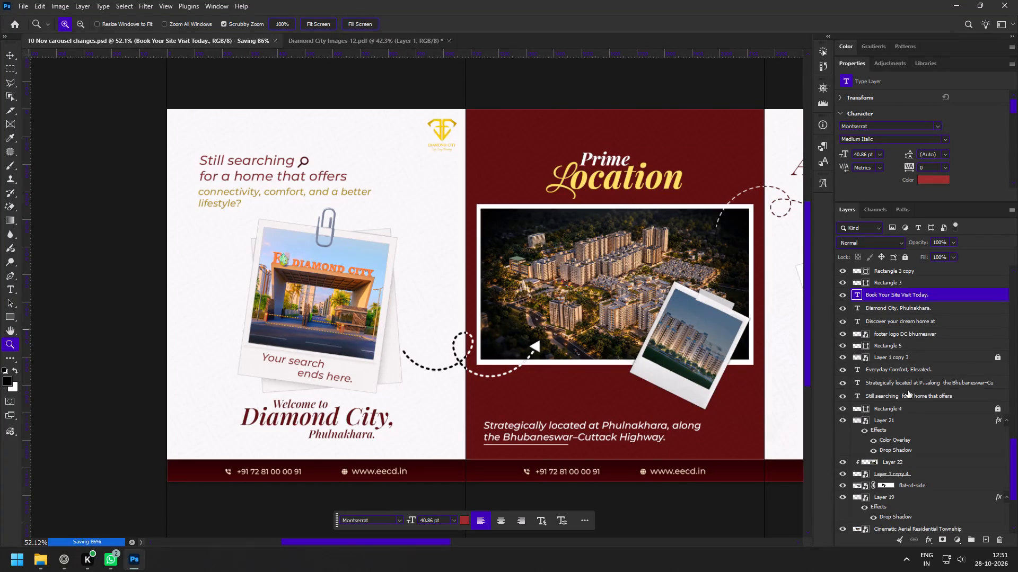
# Stamp all visible artwork into a new merged layer between the "ends here." text layer and the hidden Layer 18.
pyautogui.scroll(15, 920, 407)
pyautogui.moveTo(1015, 421); pyautogui.dragTo(1015, 405)
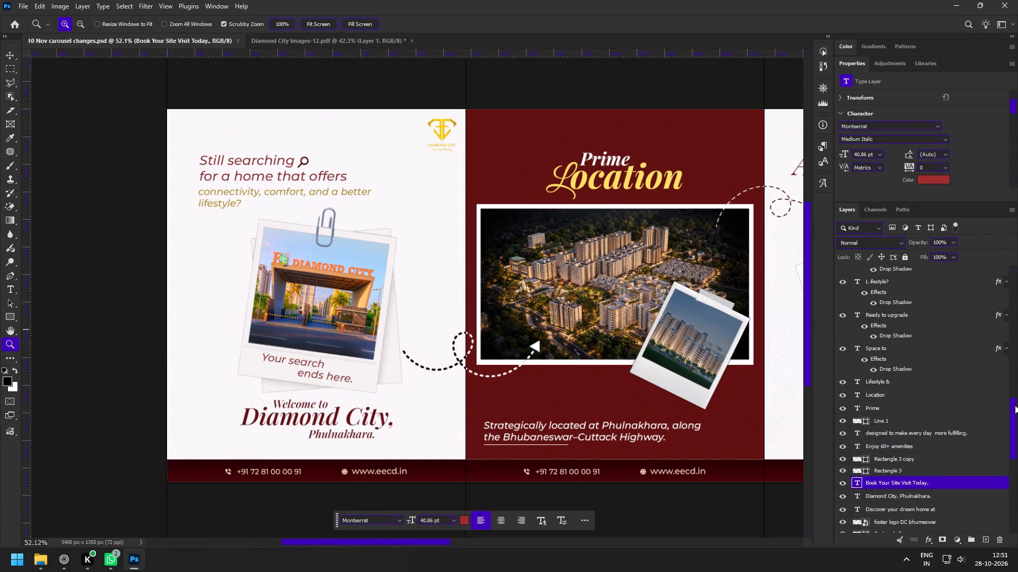
pyautogui.moveTo(1015, 405); pyautogui.dragTo(1014, 251)
pyautogui.click(900, 282)
pyautogui.hotkey('ctrl', 'alt', 'shift', 'e')
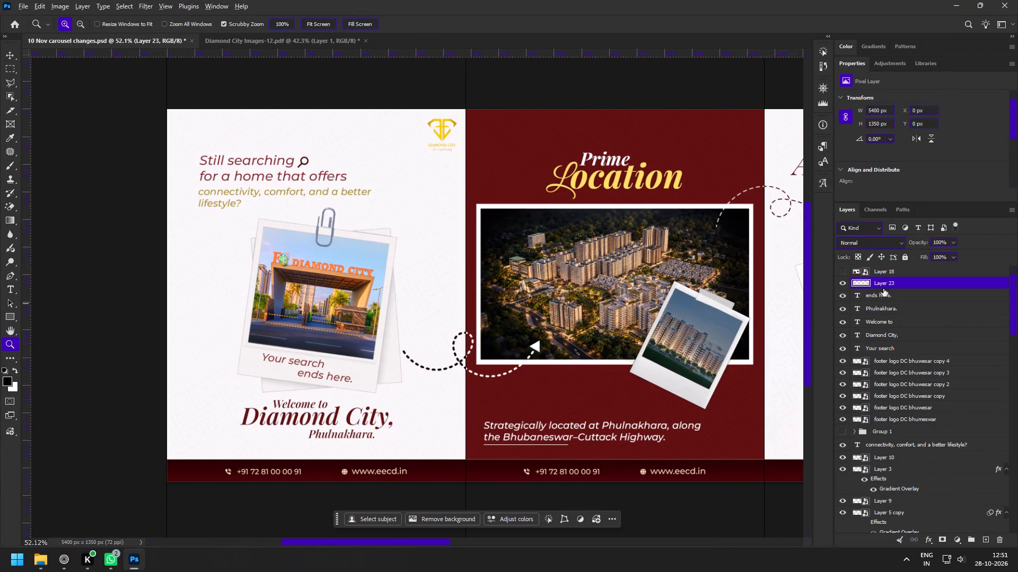
# Compare the reworked carousel with the earlier version on Layer 18 across all five slides, leaving Layer 18 hidden.
pyautogui.click(842, 271)
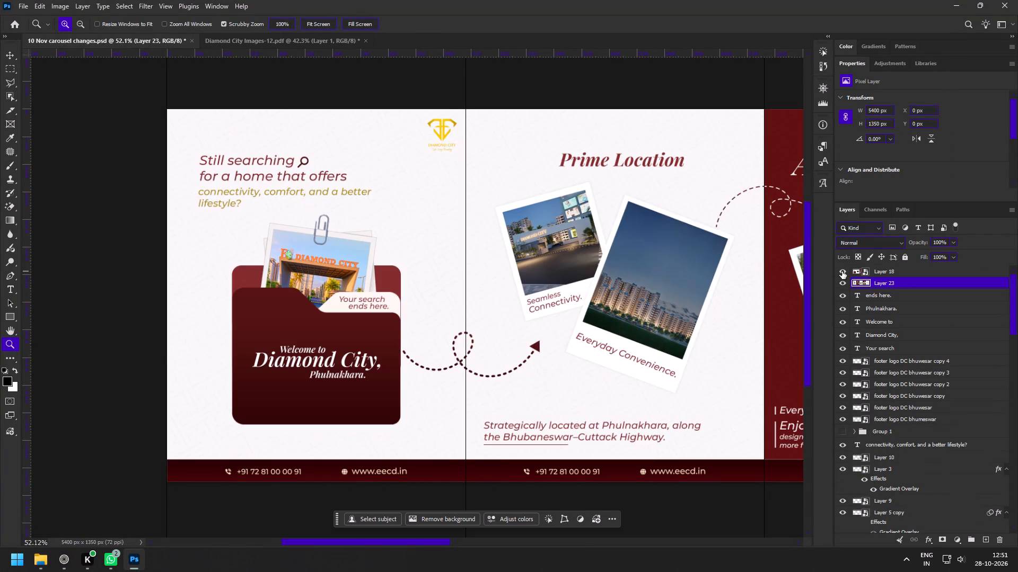
pyautogui.press('z')
pyautogui.moveTo(641, 324); pyautogui.dragTo(607, 311)
pyautogui.press('space')
pyautogui.press('space')
pyautogui.press('space')
pyautogui.press('space')
pyautogui.press('space')
pyautogui.press('space')
pyautogui.press('space')
pyautogui.press('space')
pyautogui.press('space')
pyautogui.press('space')
pyautogui.press('space')
pyautogui.press('space')
pyautogui.press('space')
pyautogui.press('space')
pyautogui.press('space')
pyautogui.press('space')
pyautogui.press('space')
pyautogui.press('space')
pyautogui.press('space')
pyautogui.press('space')
pyautogui.moveTo(687, 321); pyautogui.dragTo(387, 300)
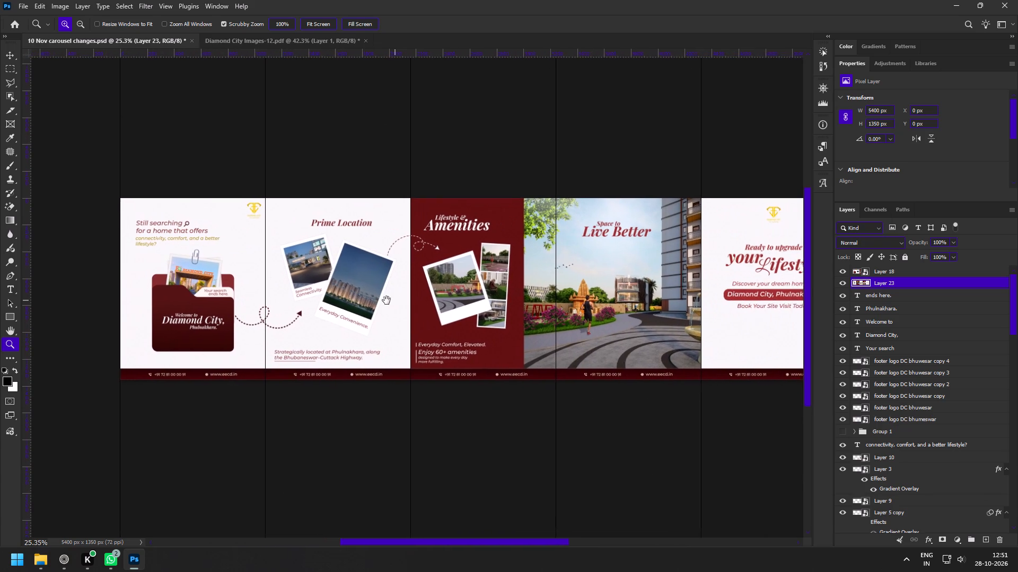
pyautogui.moveTo(387, 300); pyautogui.dragTo(343, 301)
pyautogui.click(846, 271)
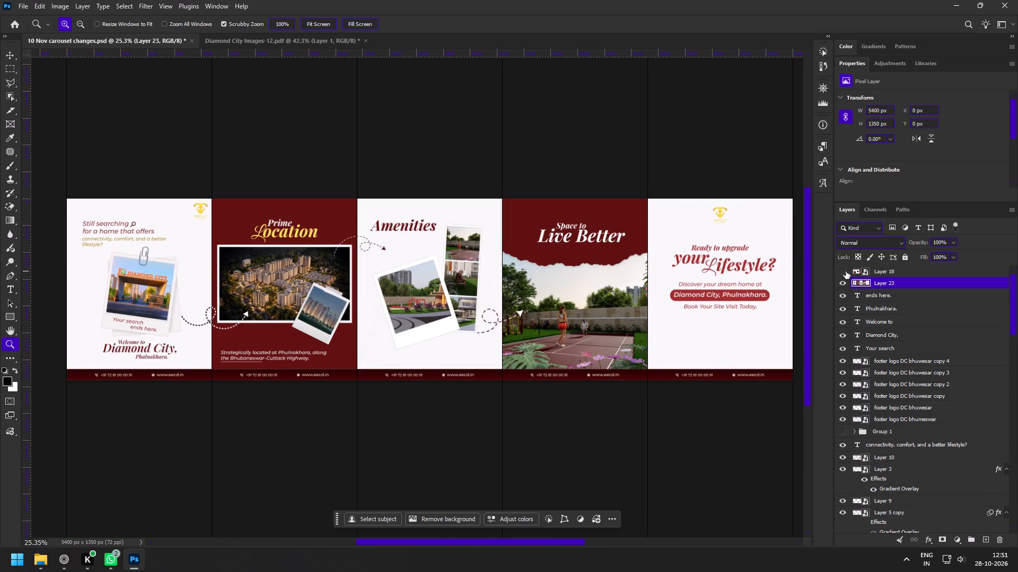
pyautogui.click(846, 271)
pyautogui.click(846, 271)
pyautogui.click(846, 271)
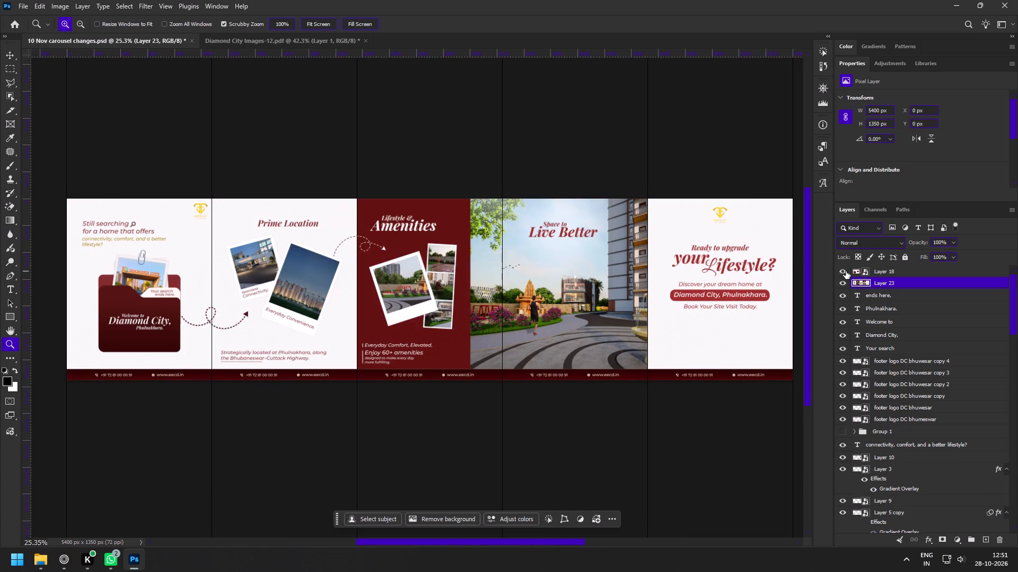
pyautogui.click(846, 271)
pyautogui.click(846, 271)
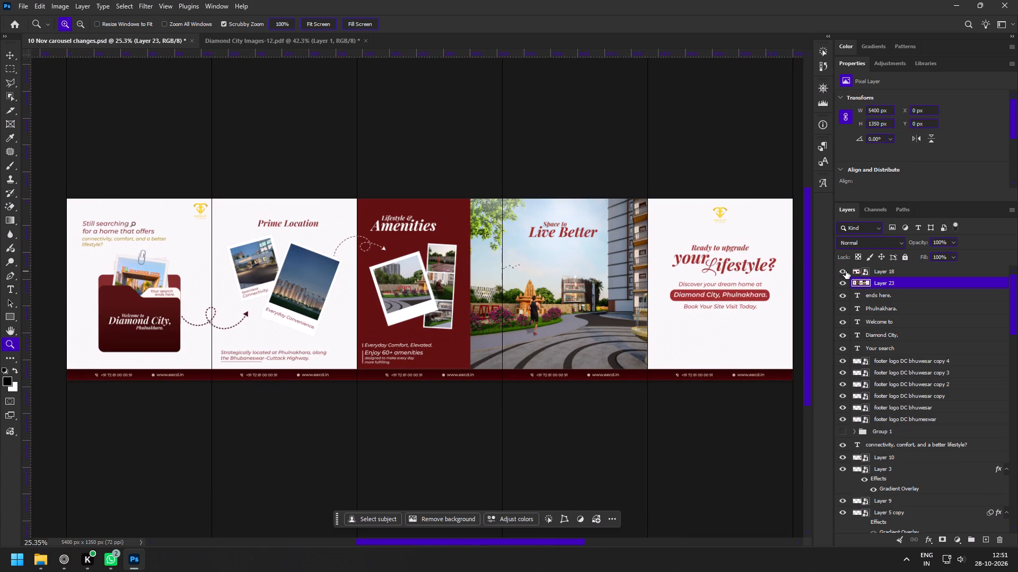
pyautogui.click(846, 271)
pyautogui.click(846, 271)
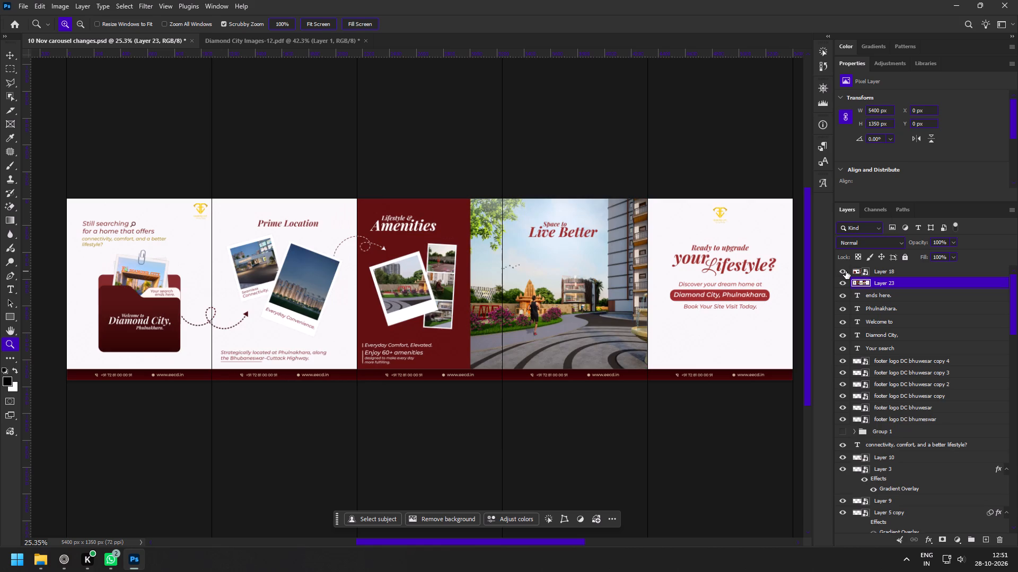
pyautogui.click(846, 271)
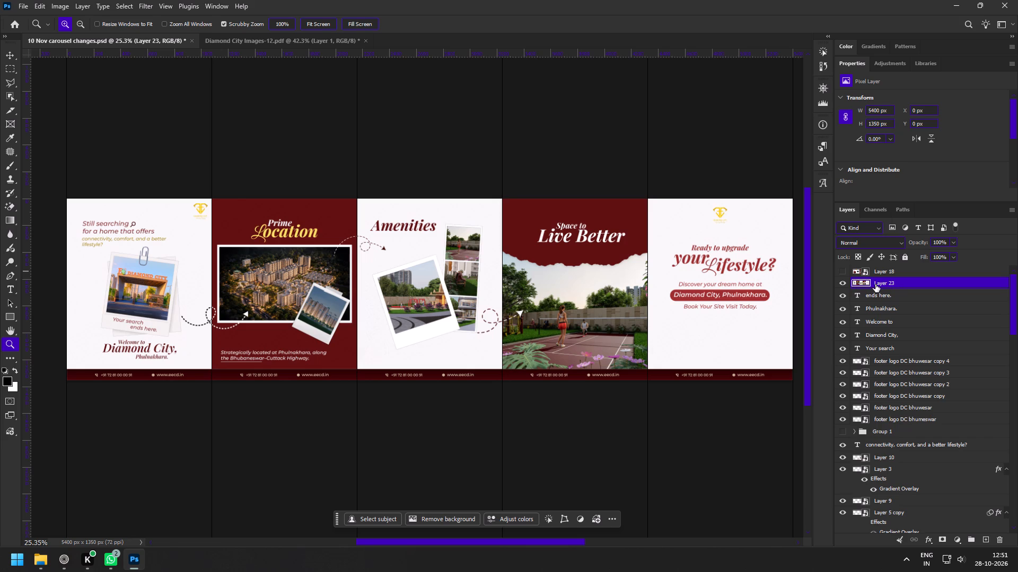
# Convert the merged carousel layer to a smart object and copy its full area.
pyautogui.press('F8')
pyautogui.keyDown('ctrl'); pyautogui.click(856, 284); pyautogui.keyUp('ctrl')
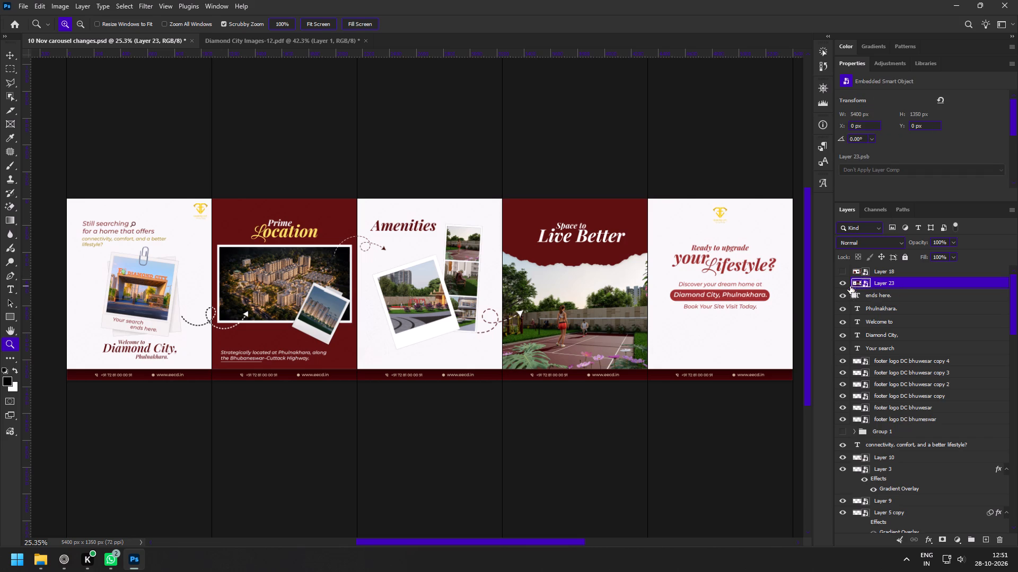
pyautogui.hotkey('ctrl', 'c')
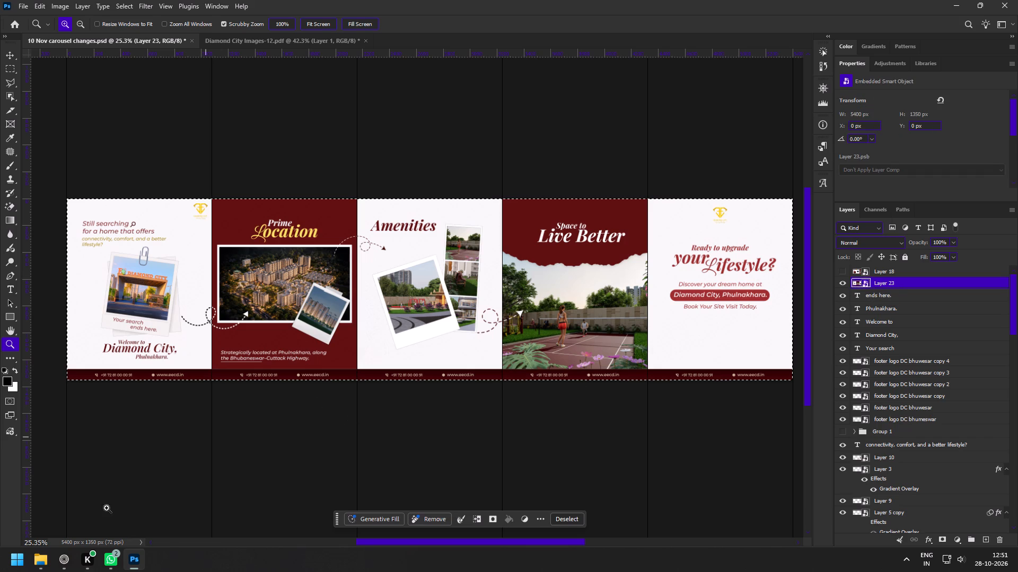
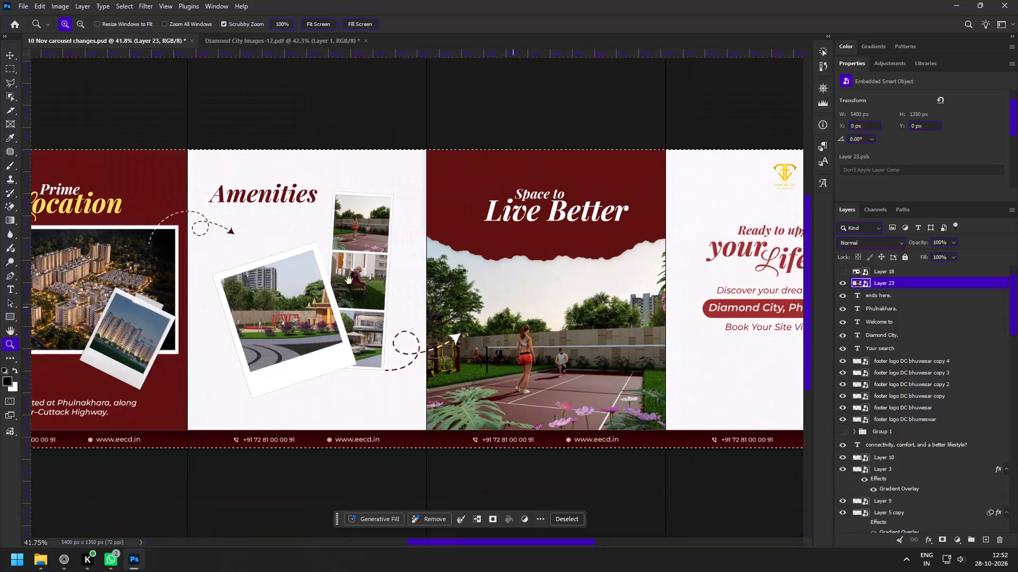
# Clear the selection around the merged carousel artwork and save the carousel document.
pyautogui.moveTo(265, 263); pyautogui.dragTo(373, 263)
pyautogui.click(376, 263)
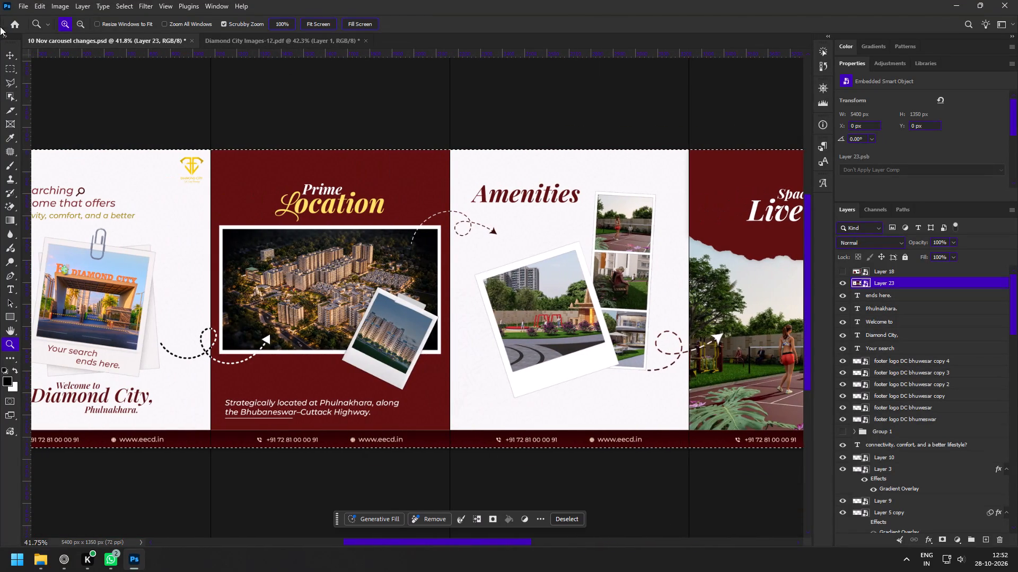
pyautogui.hotkey('ctrl', 'd')
pyautogui.hotkey('ctrl', 's')
pyautogui.click(23, 5)
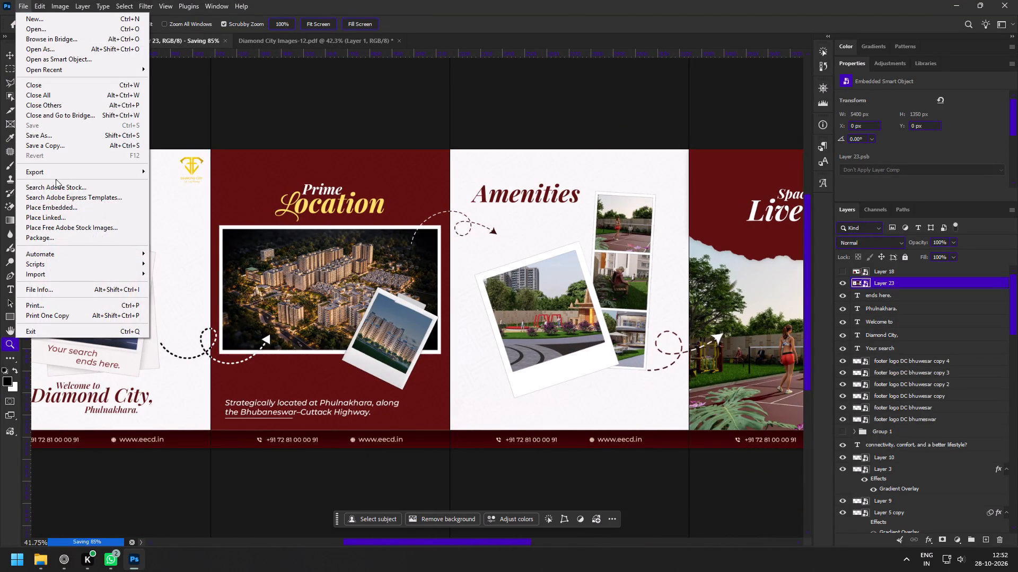